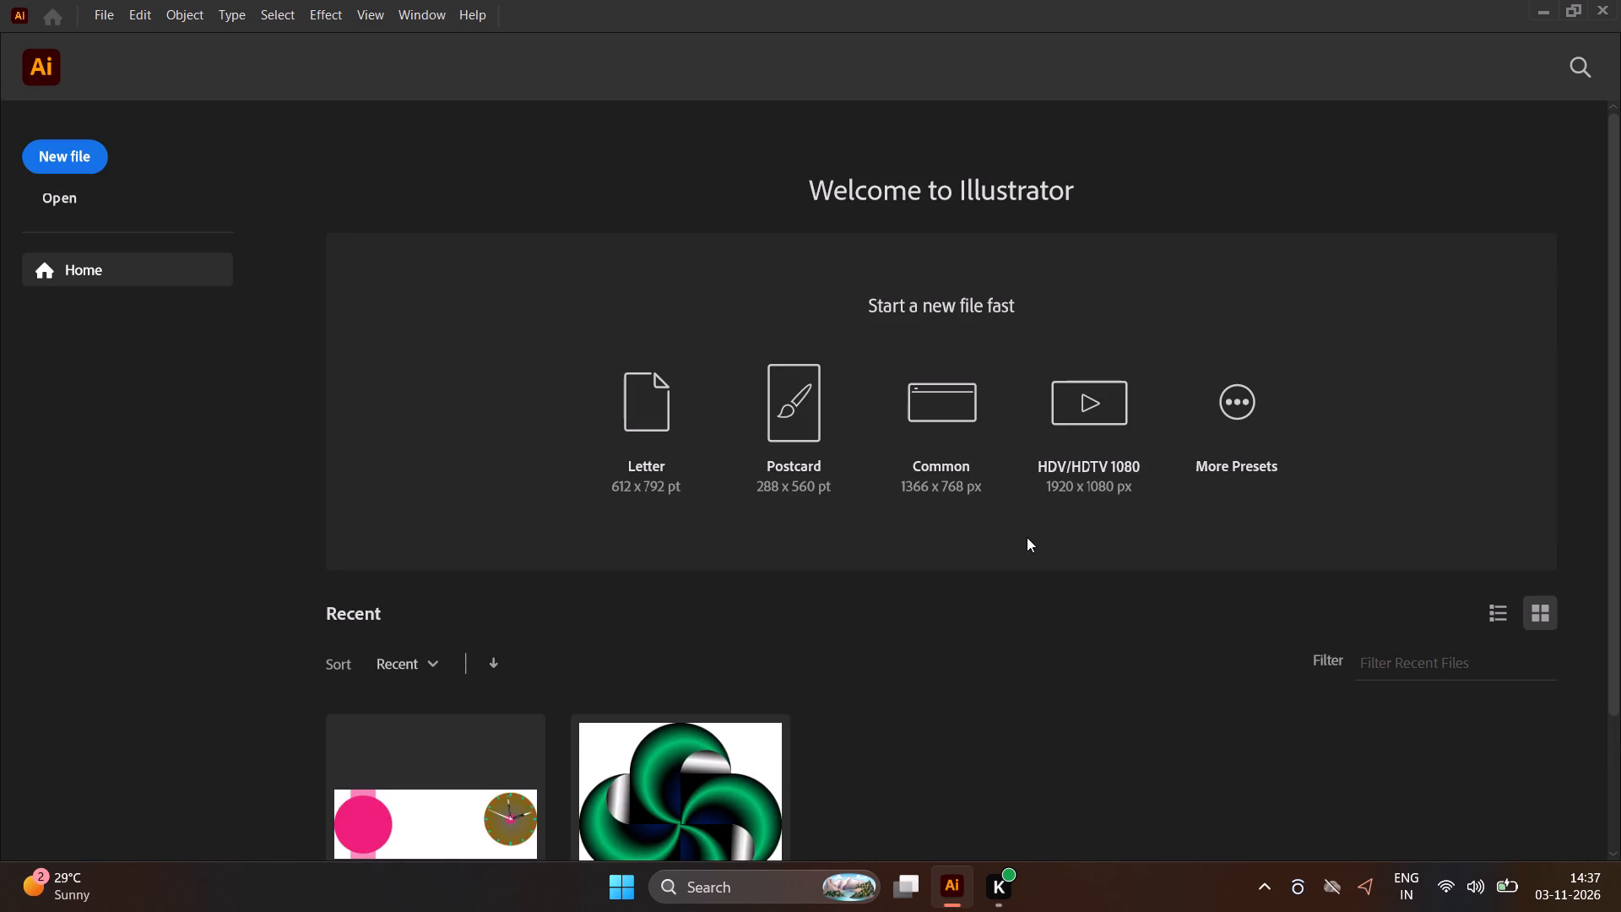
Open the recent file containing the pink watch shape and the clock.
right_click(1016, 535)
scroll(572, 487, down, 1)
double_click(480, 645)
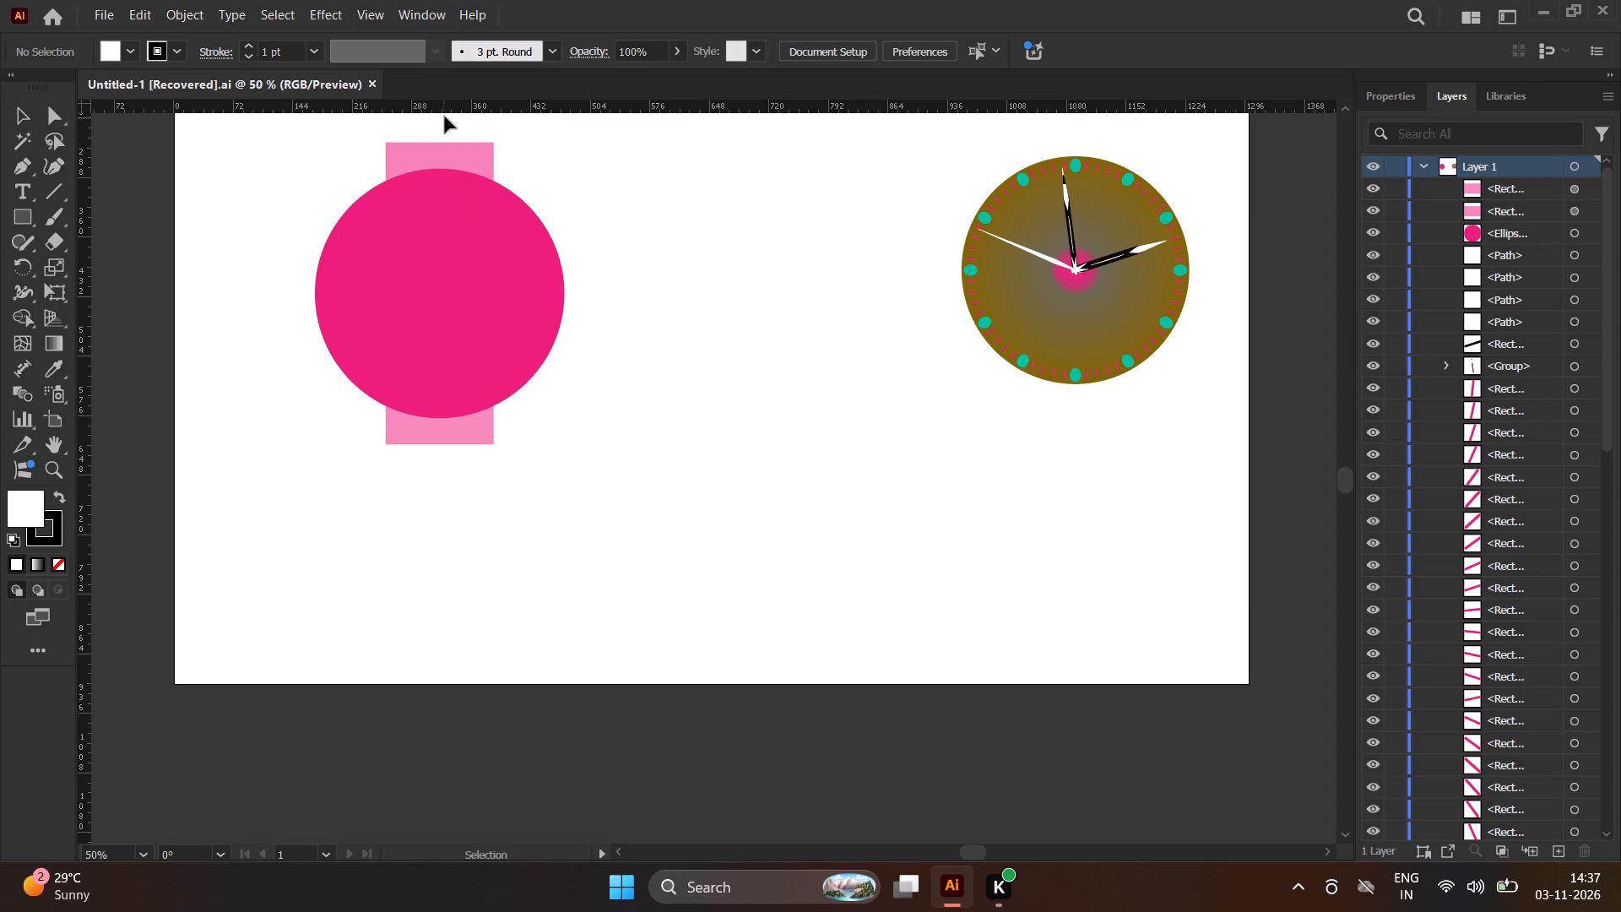
Change the fill of the large pink circle to the neutral grey 606060.
click(447, 150)
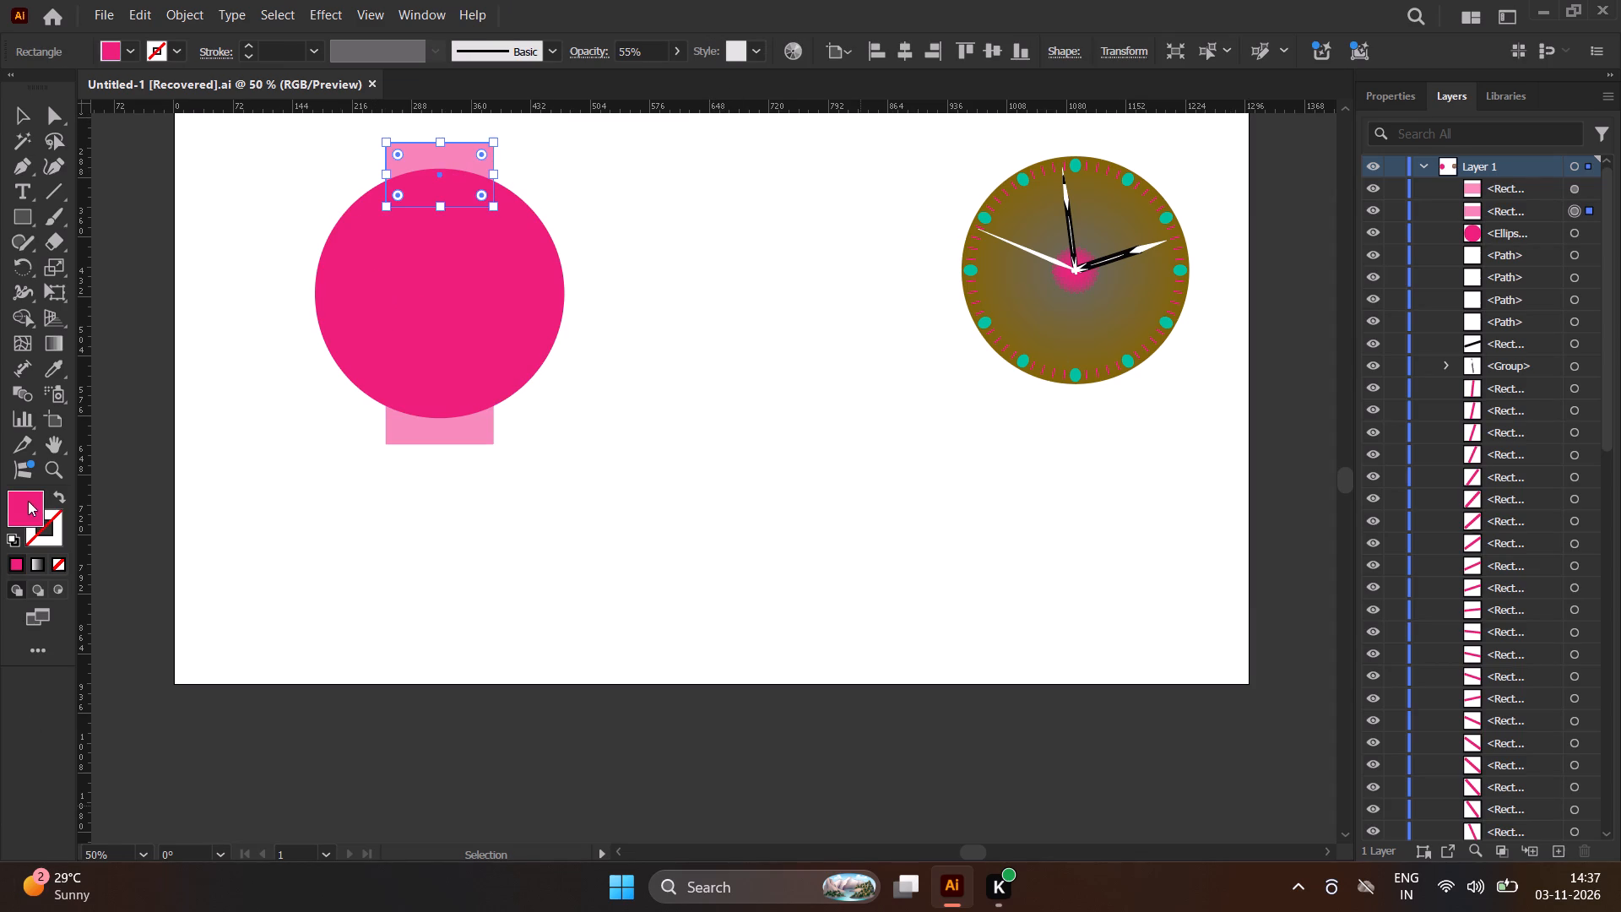
click(493, 359)
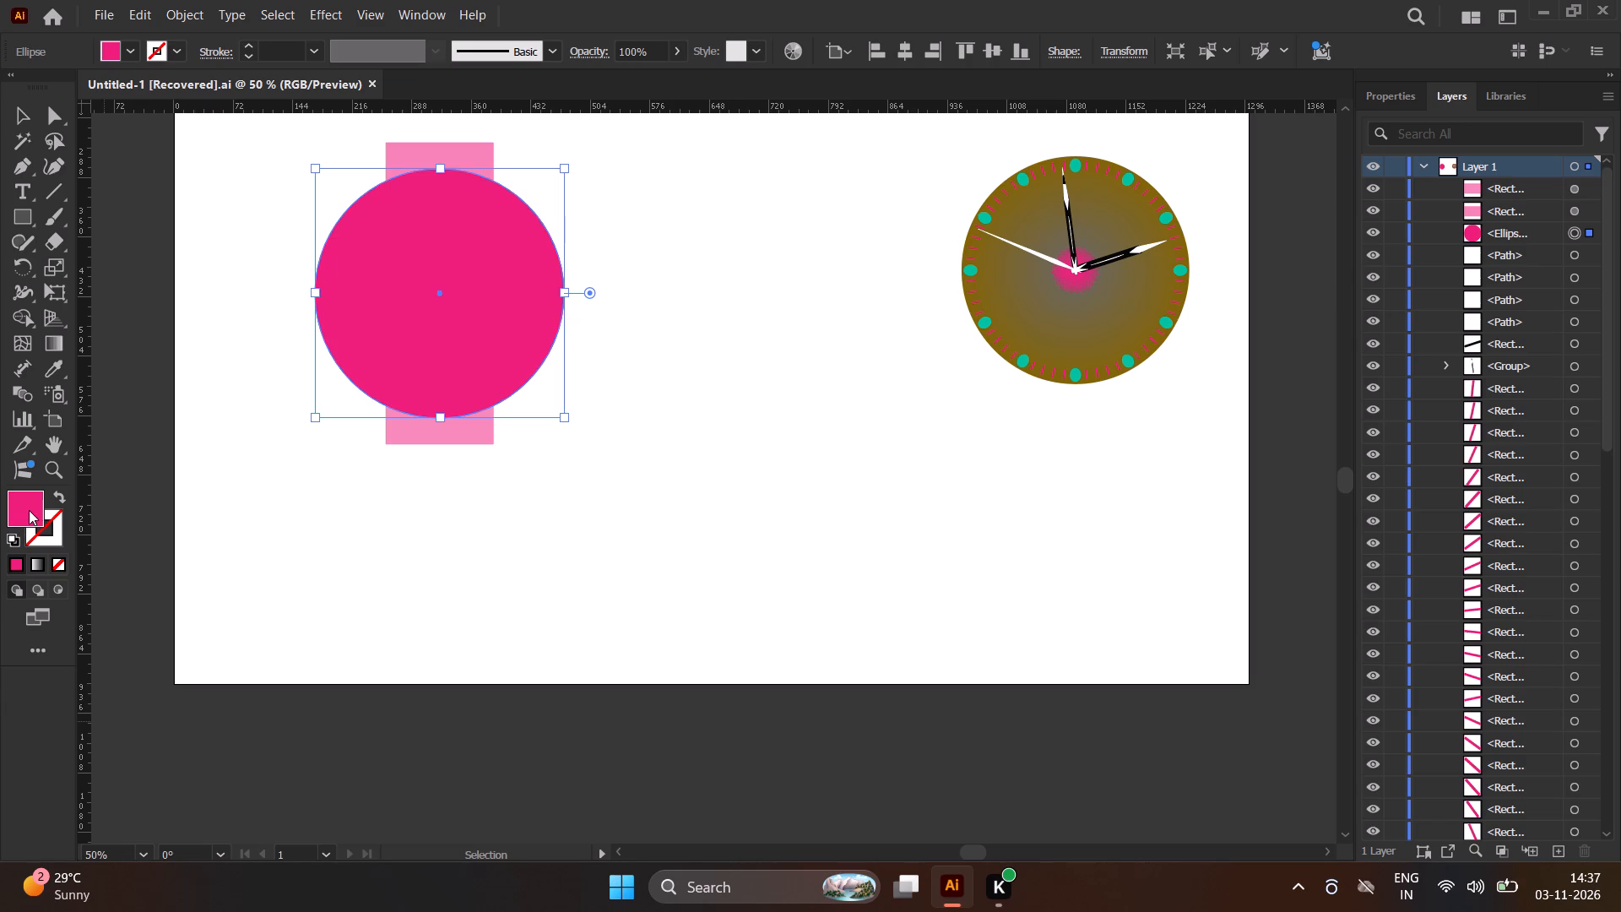
click(29, 509)
click(29, 509)
double_click(29, 509)
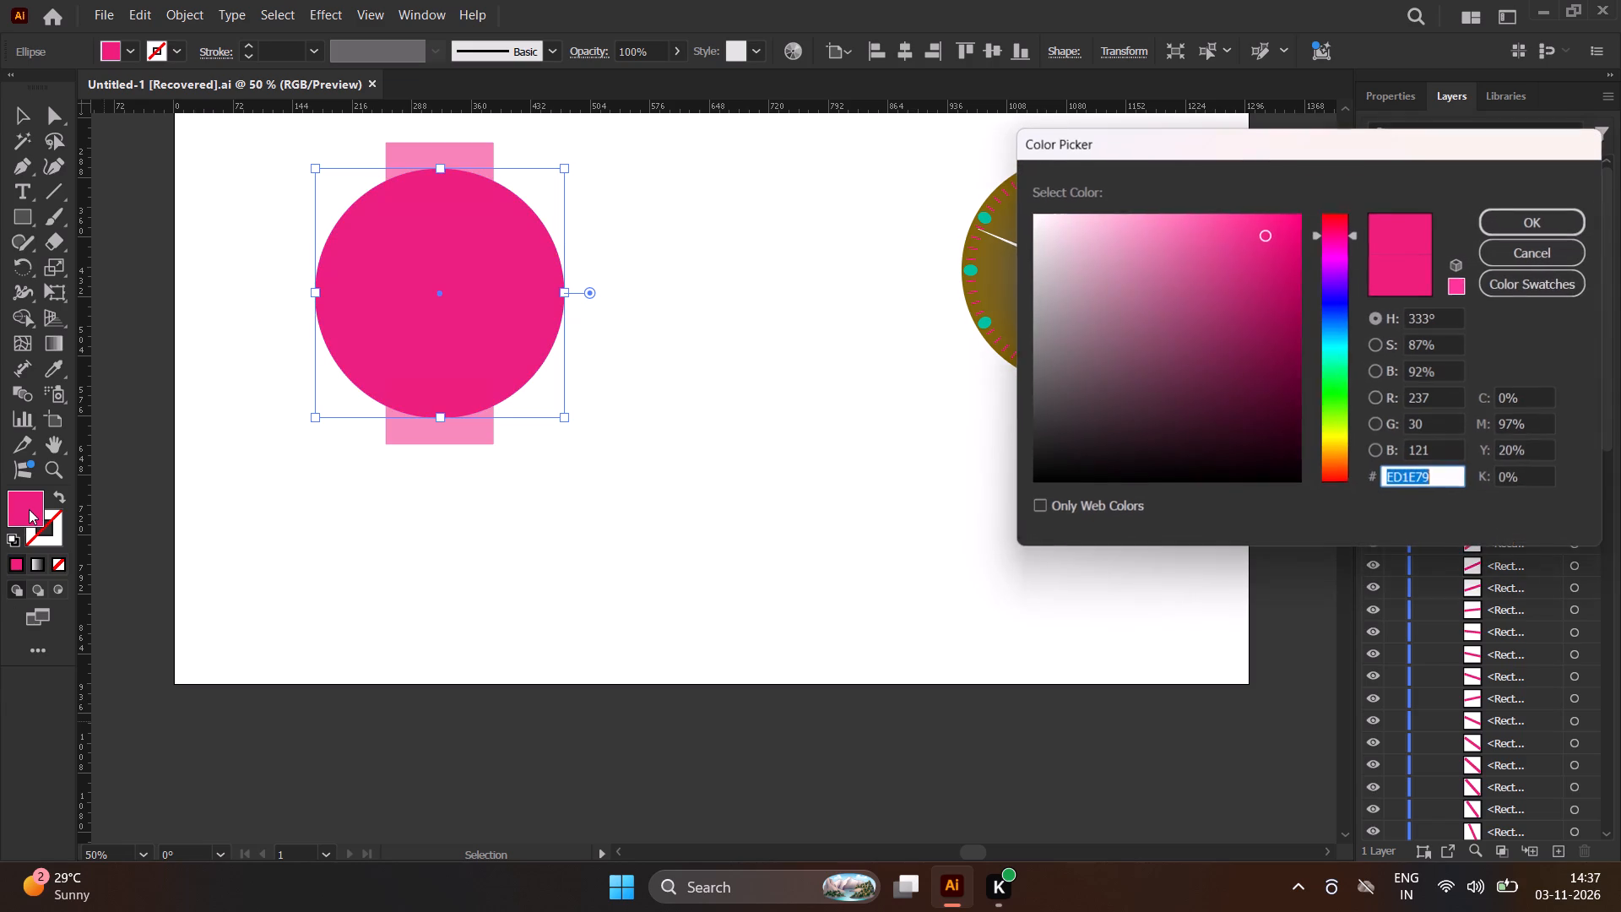
drag(1152, 329, 1022, 364)
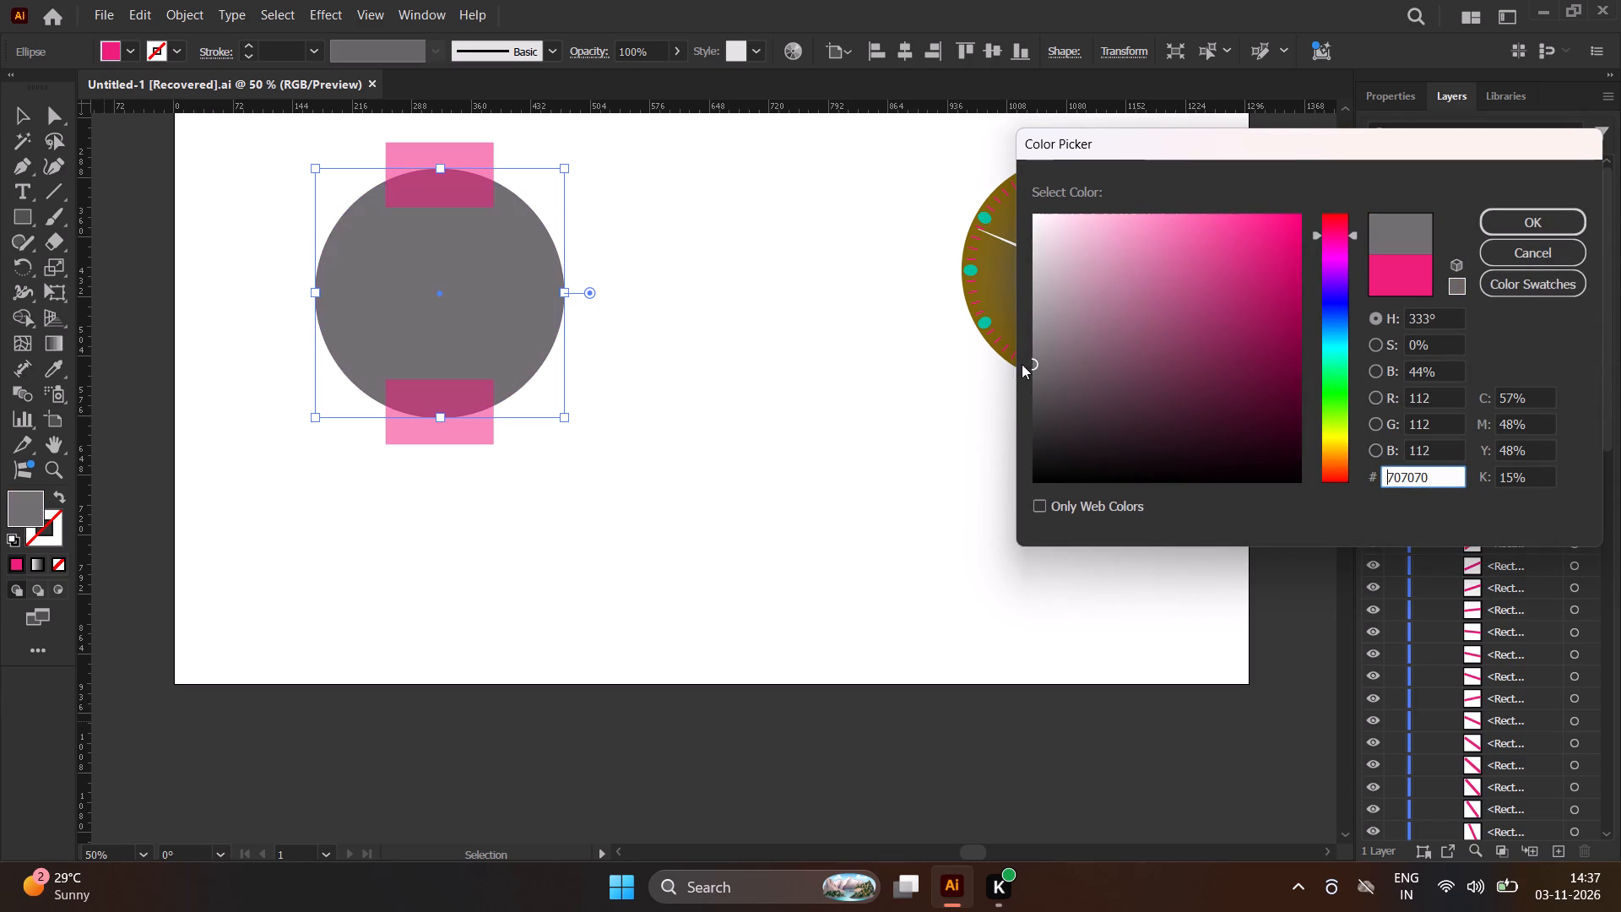
click(1016, 378)
drag(1010, 389, 1018, 424)
drag(1023, 431, 1046, 430)
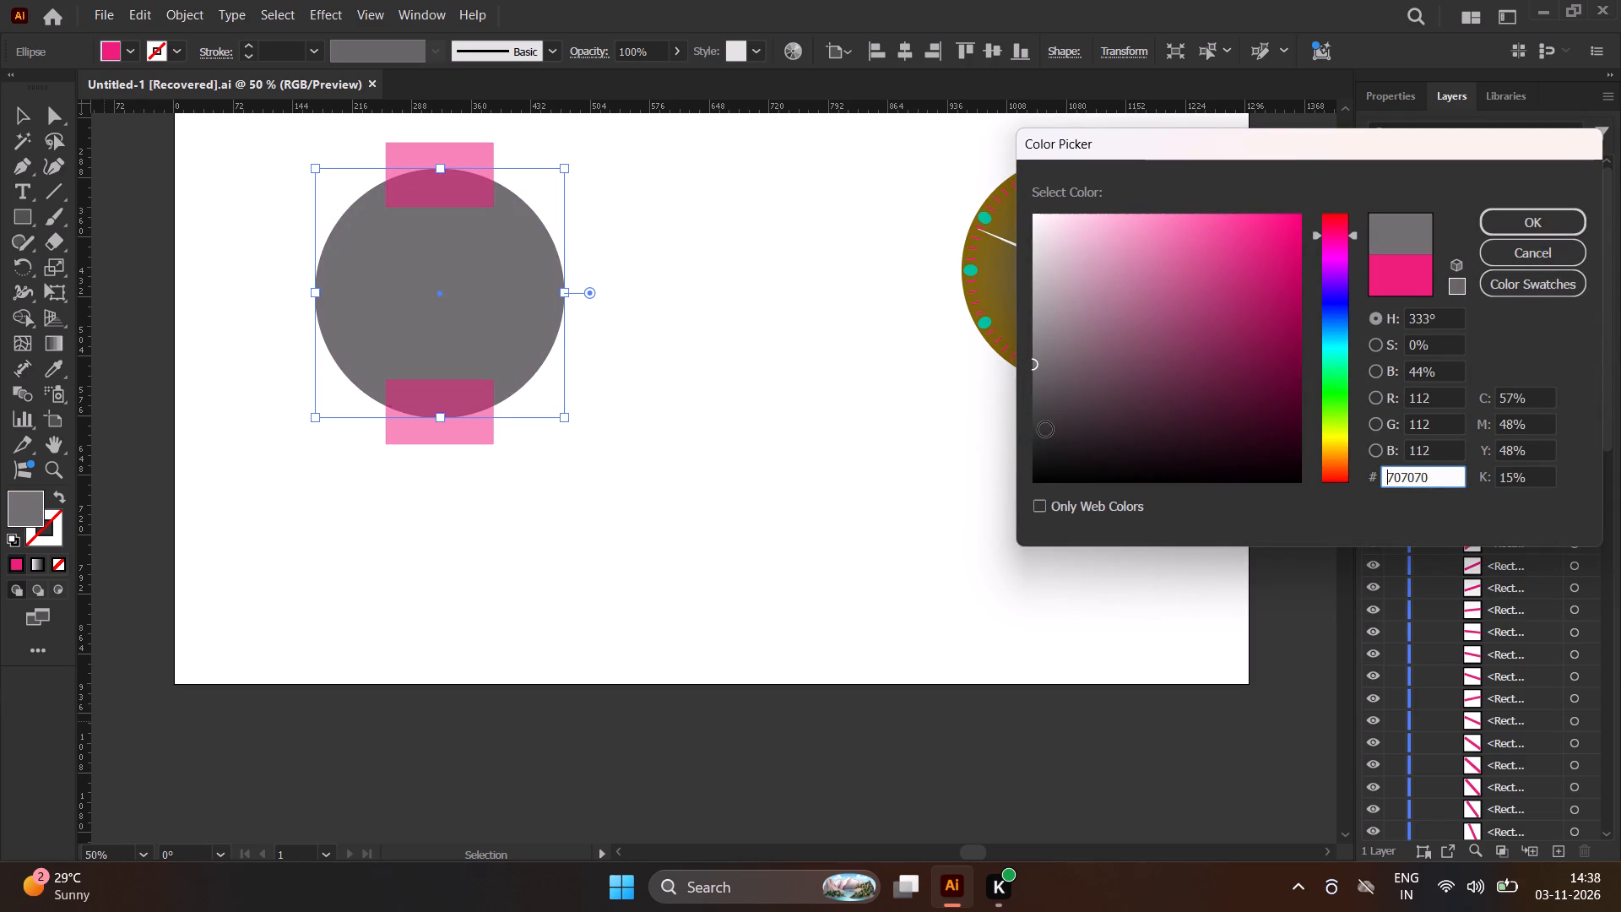
click(1046, 430)
drag(1044, 431, 1031, 455)
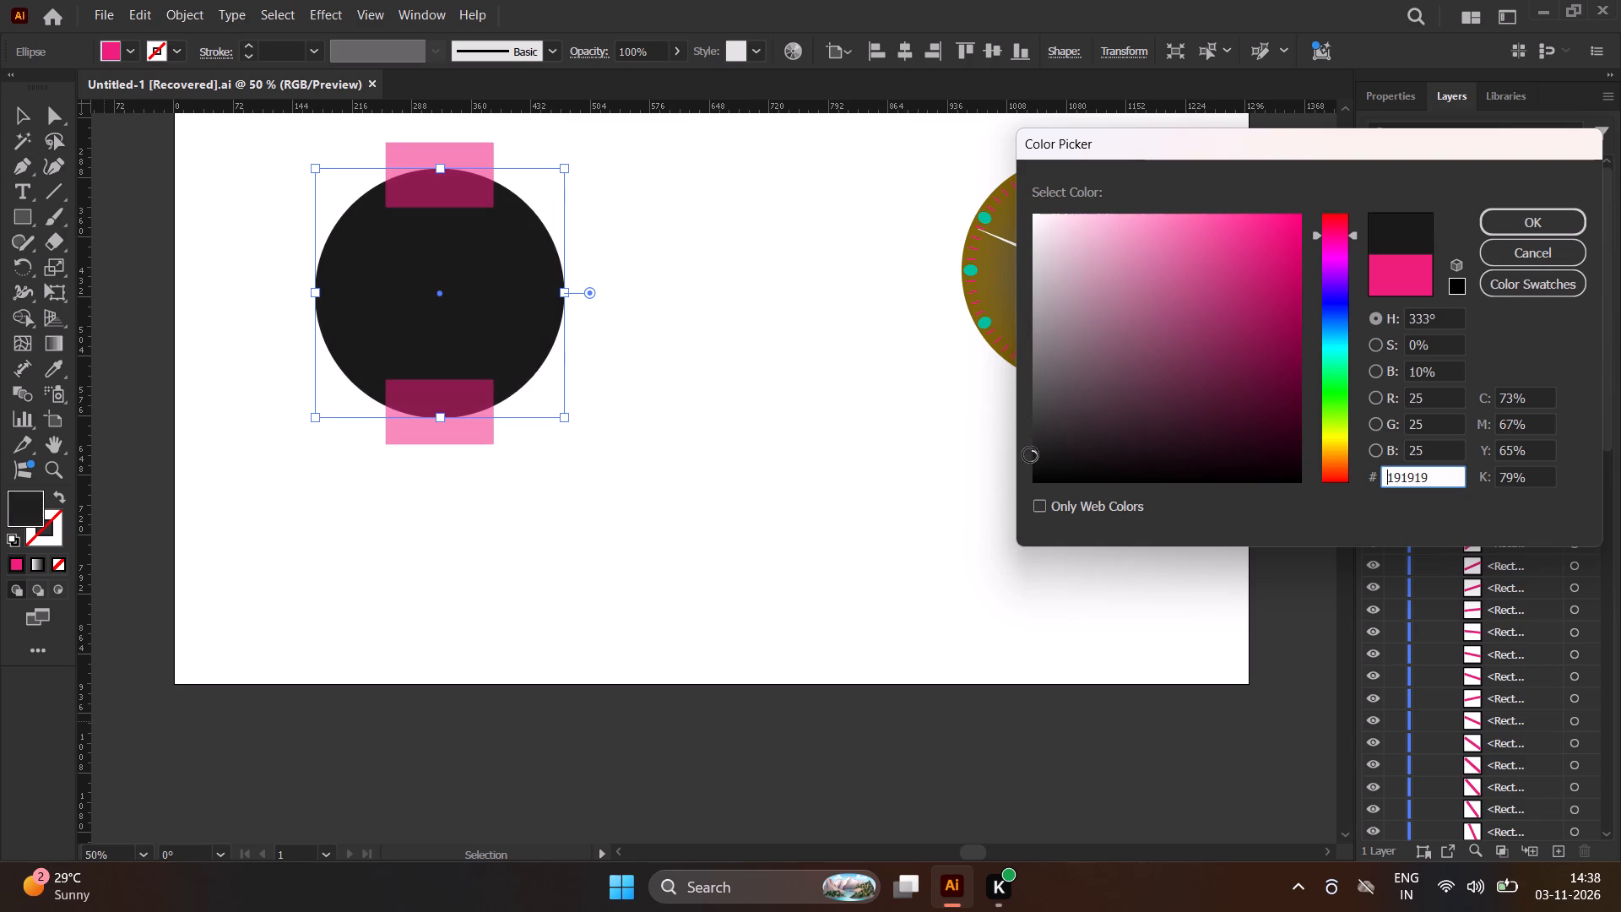
drag(1031, 455, 1121, 437)
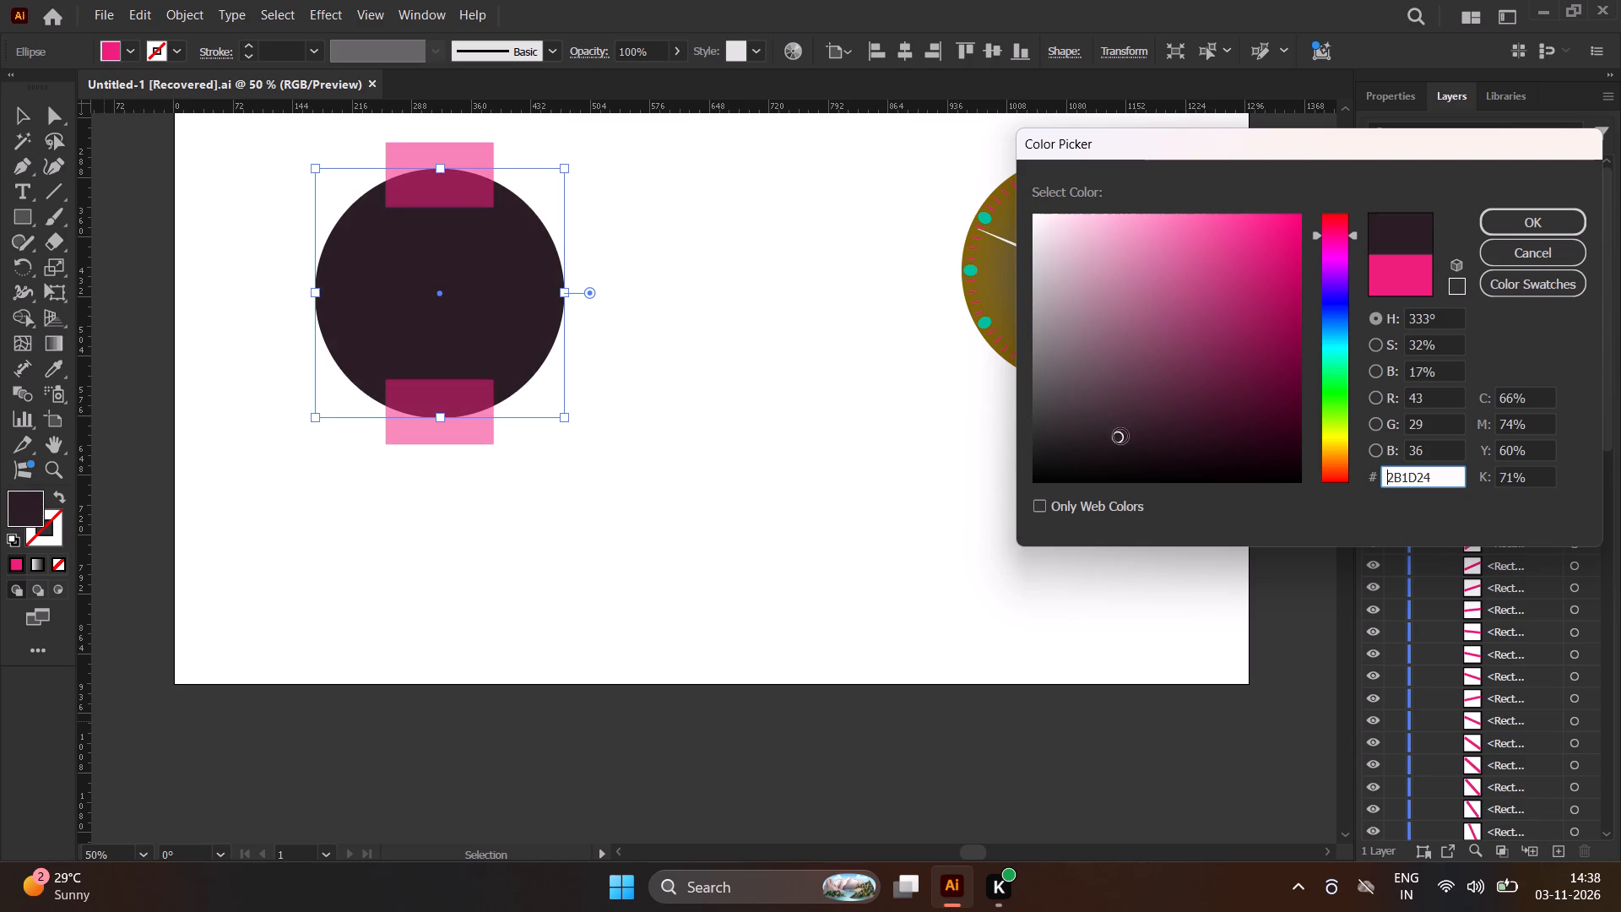
drag(1121, 437, 986, 439)
click(986, 439)
drag(986, 439, 1065, 357)
drag(1059, 374, 1052, 394)
drag(1051, 401, 1049, 403)
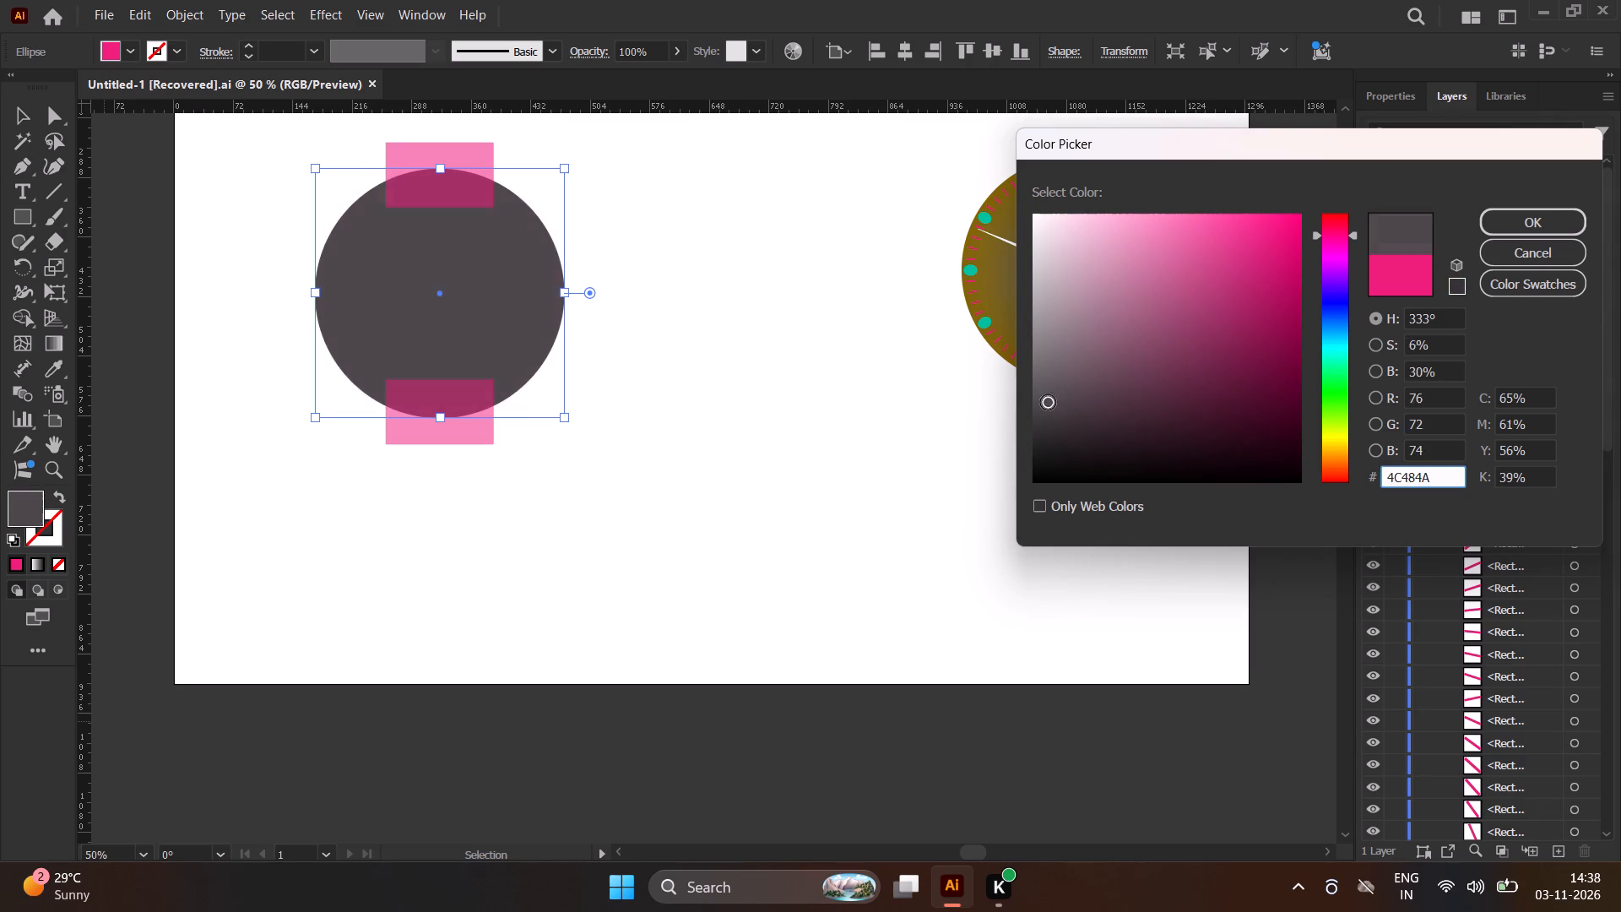
drag(1049, 403, 1042, 383)
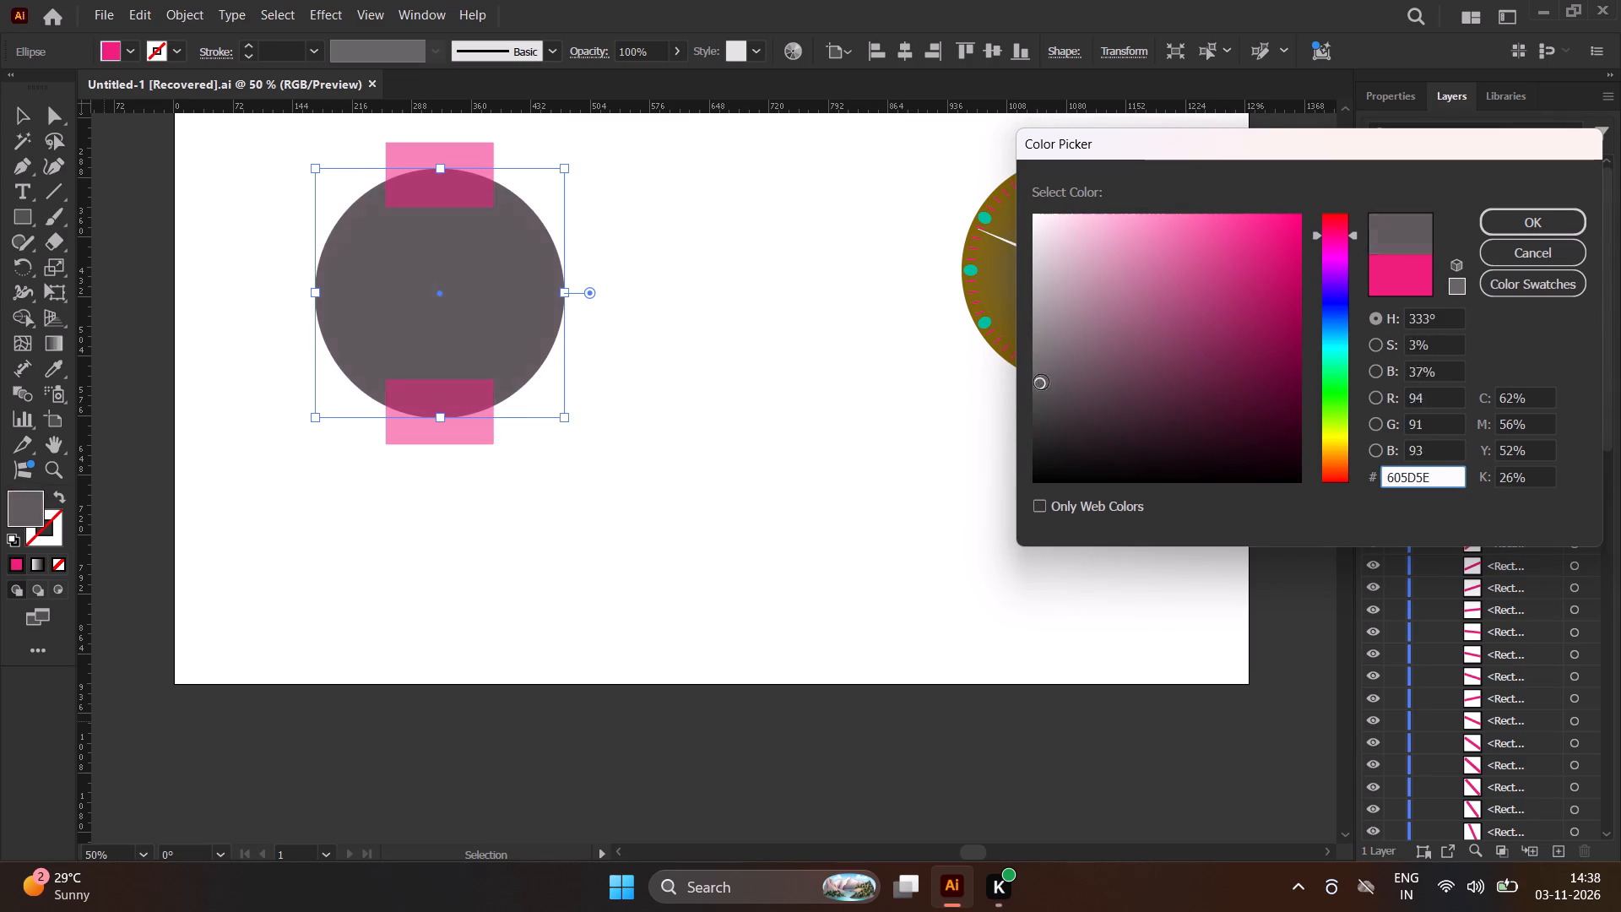
drag(1042, 383, 1026, 454)
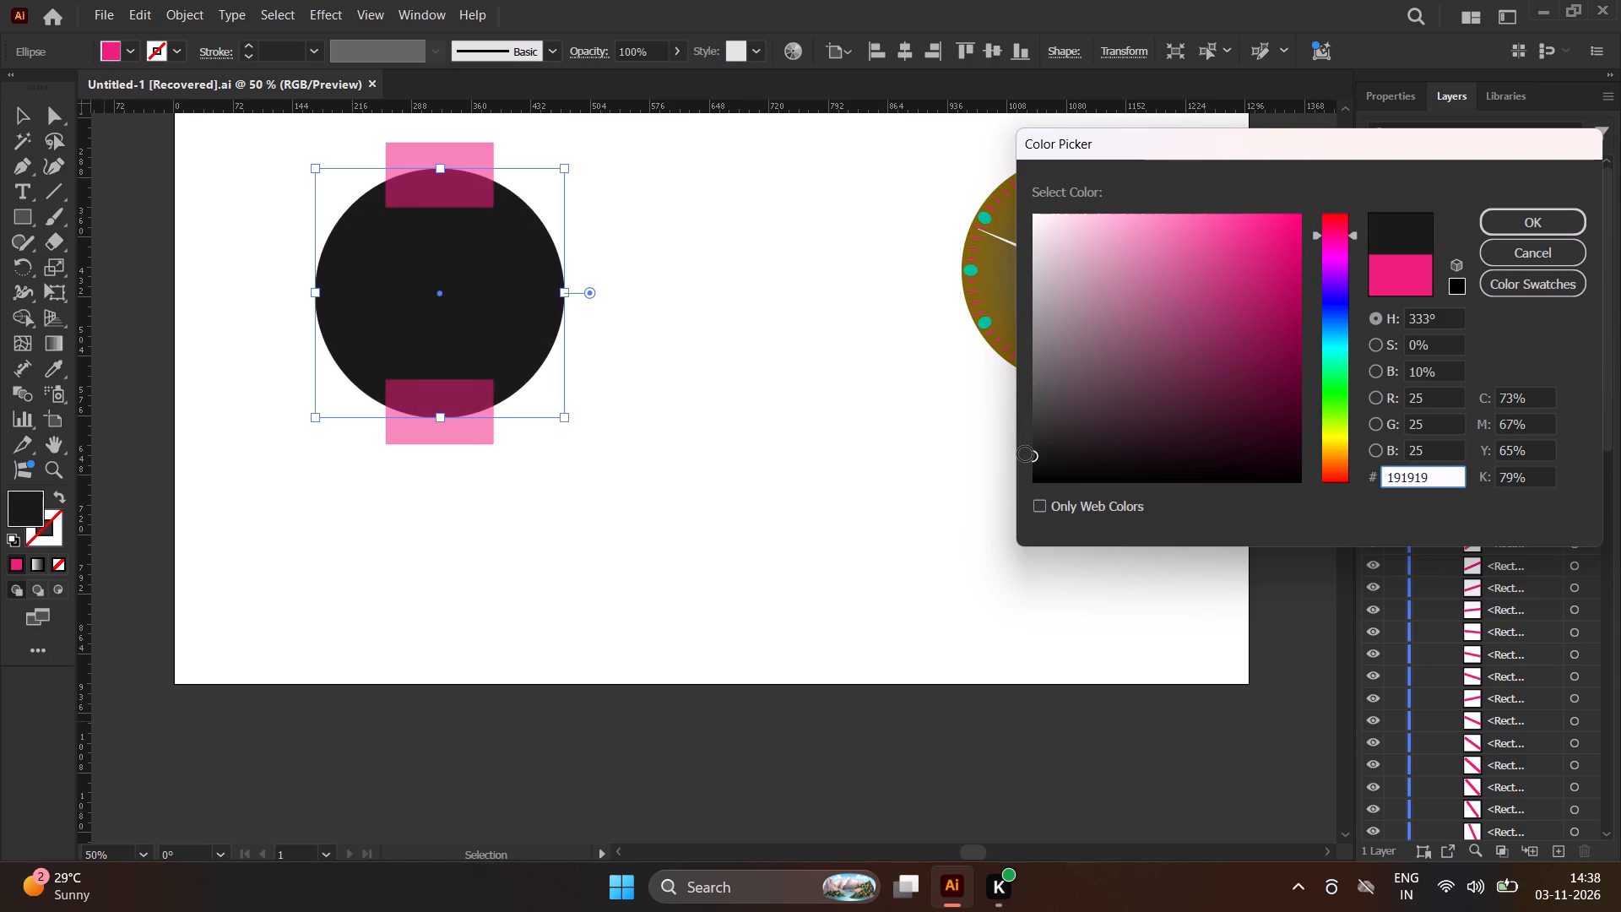
drag(1026, 454, 1036, 453)
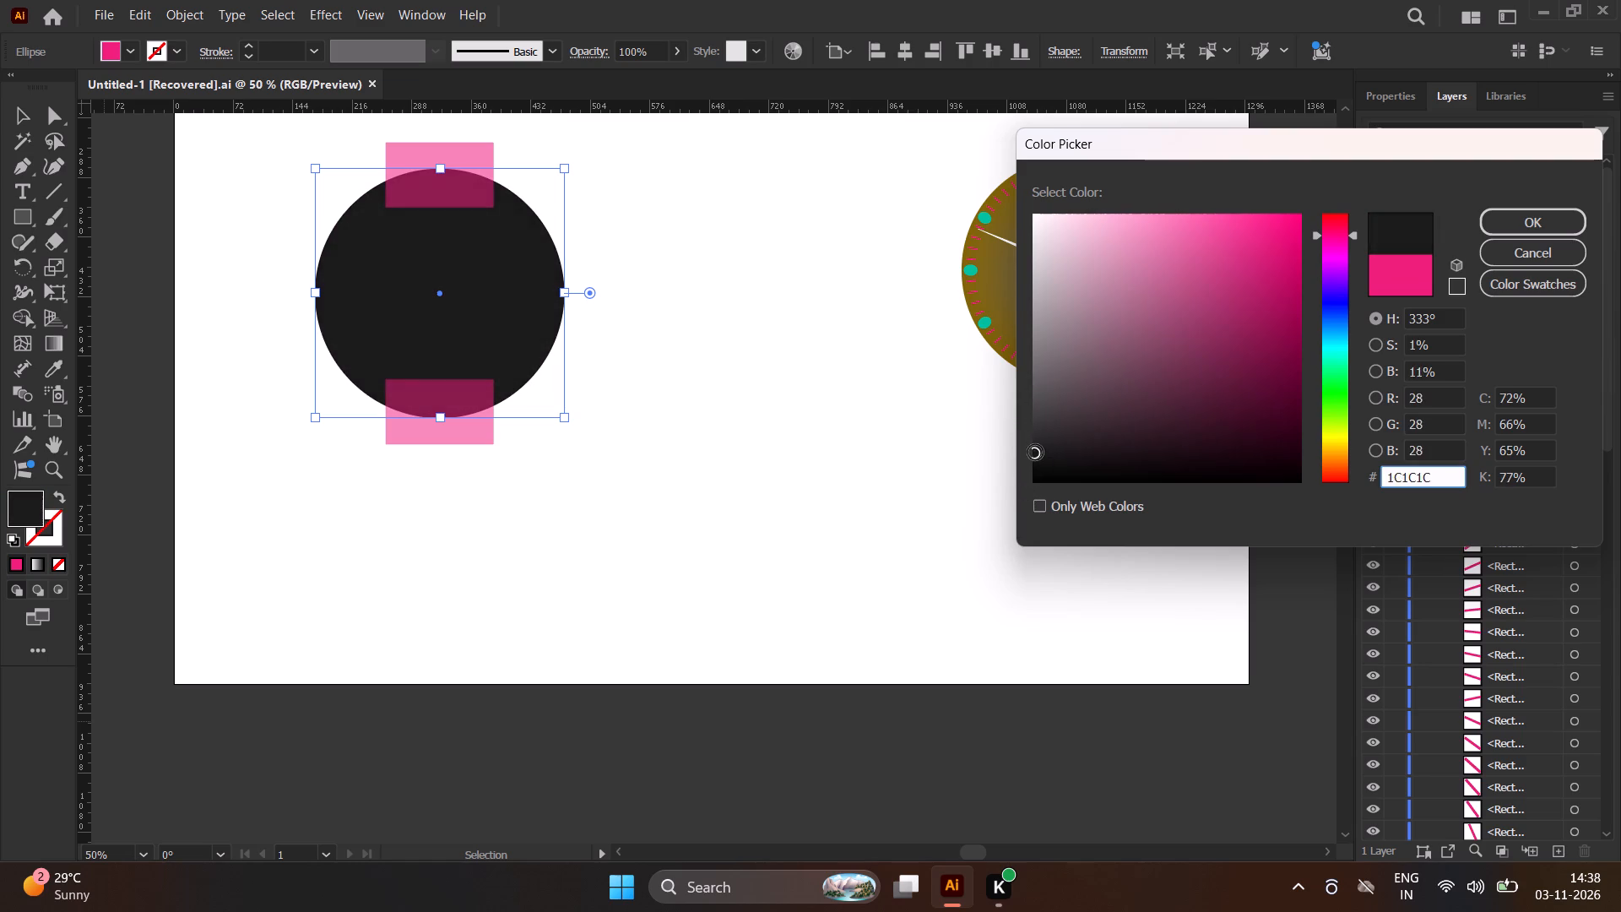
drag(1036, 453, 1038, 424)
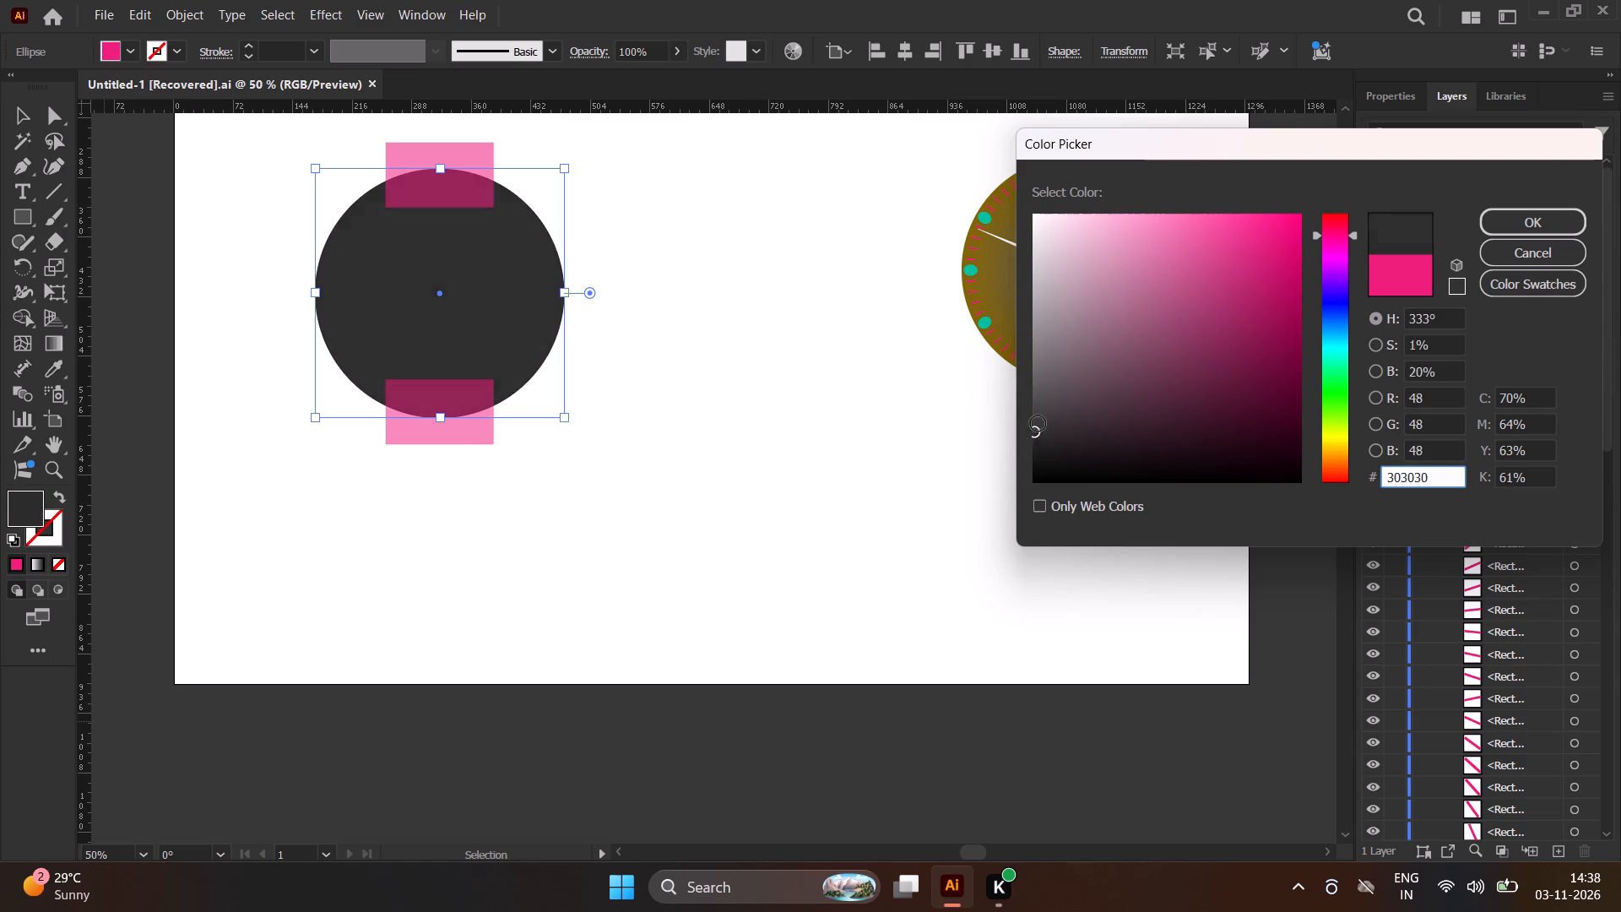
drag(1038, 424, 1033, 383)
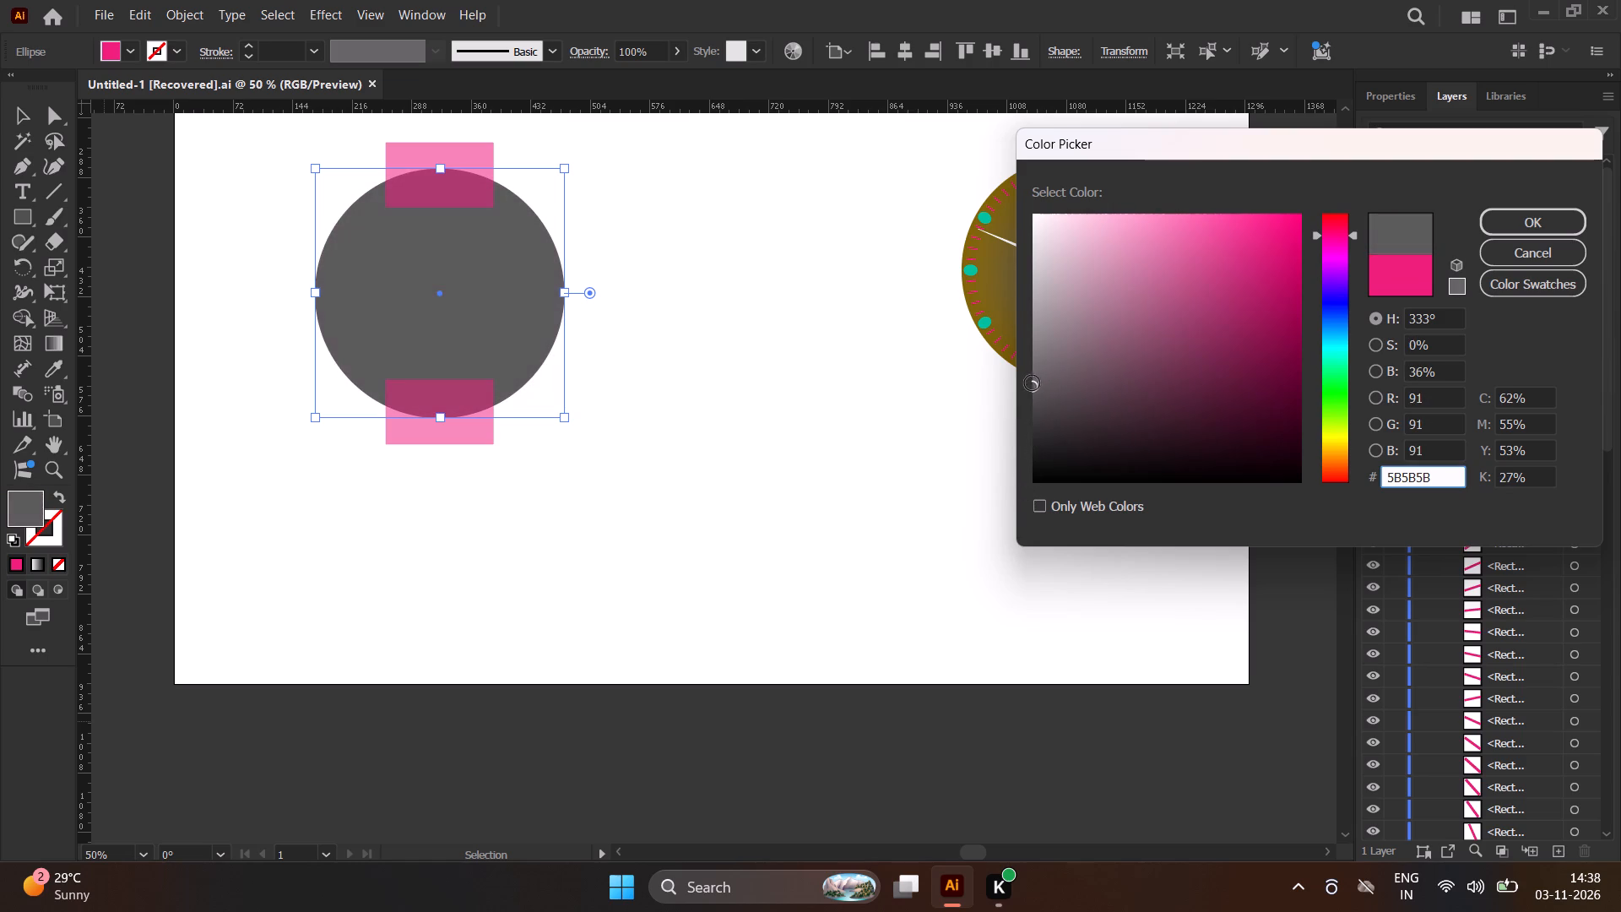
drag(1033, 383, 1022, 380)
click(1528, 215)
click(363, 412)
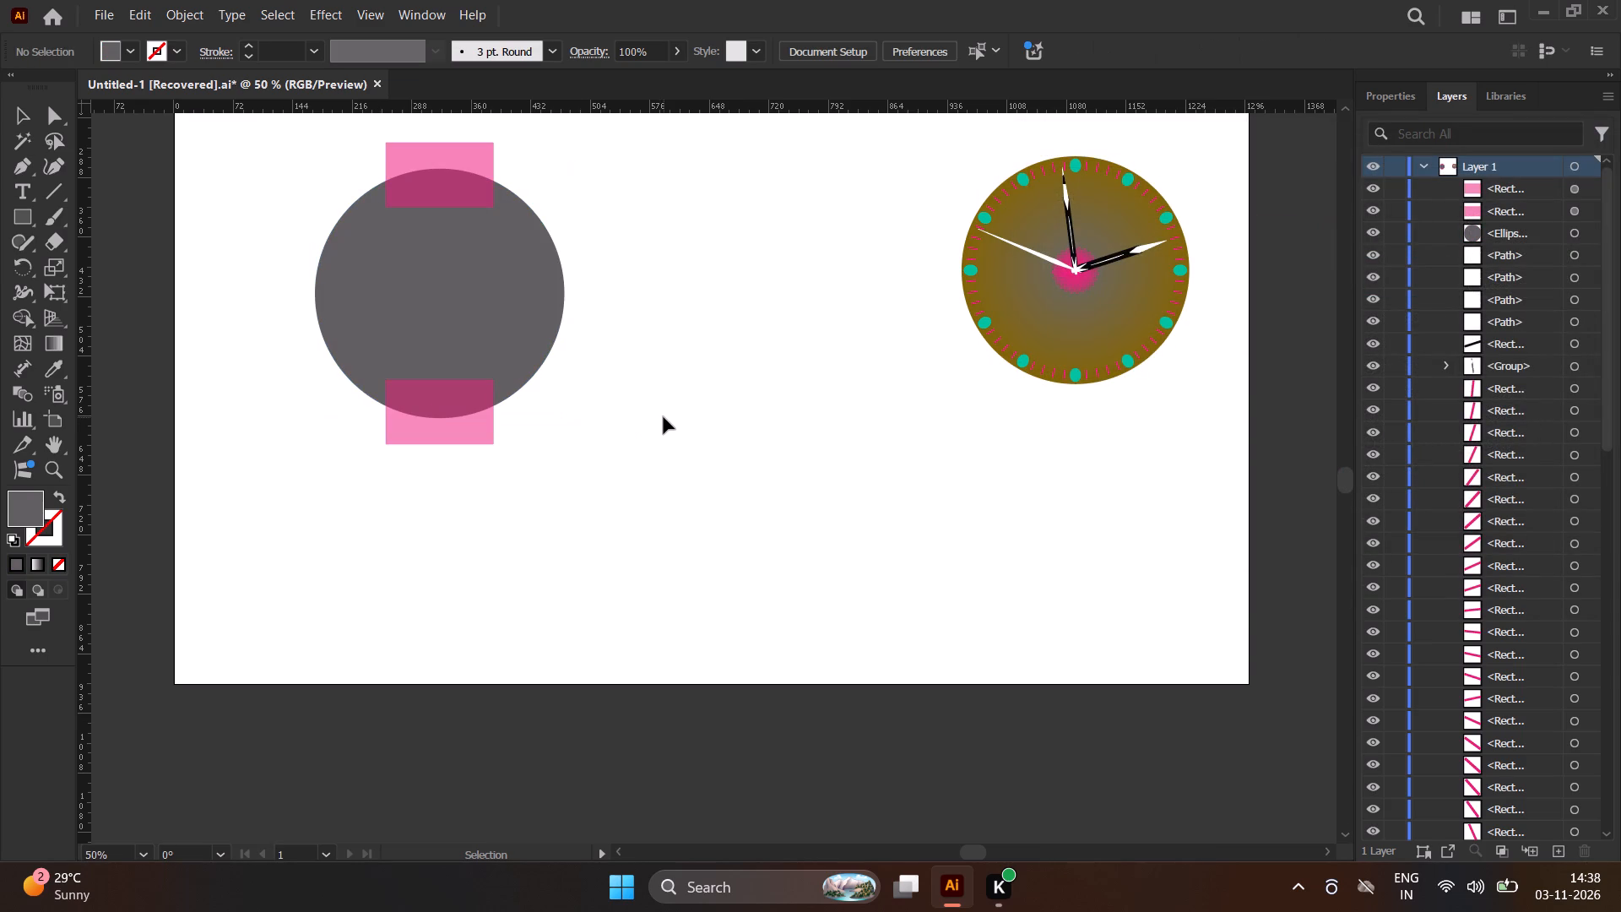
Set the opacity of the pink rectangle at the grey circle's lower edge to 100%.
click(529, 349)
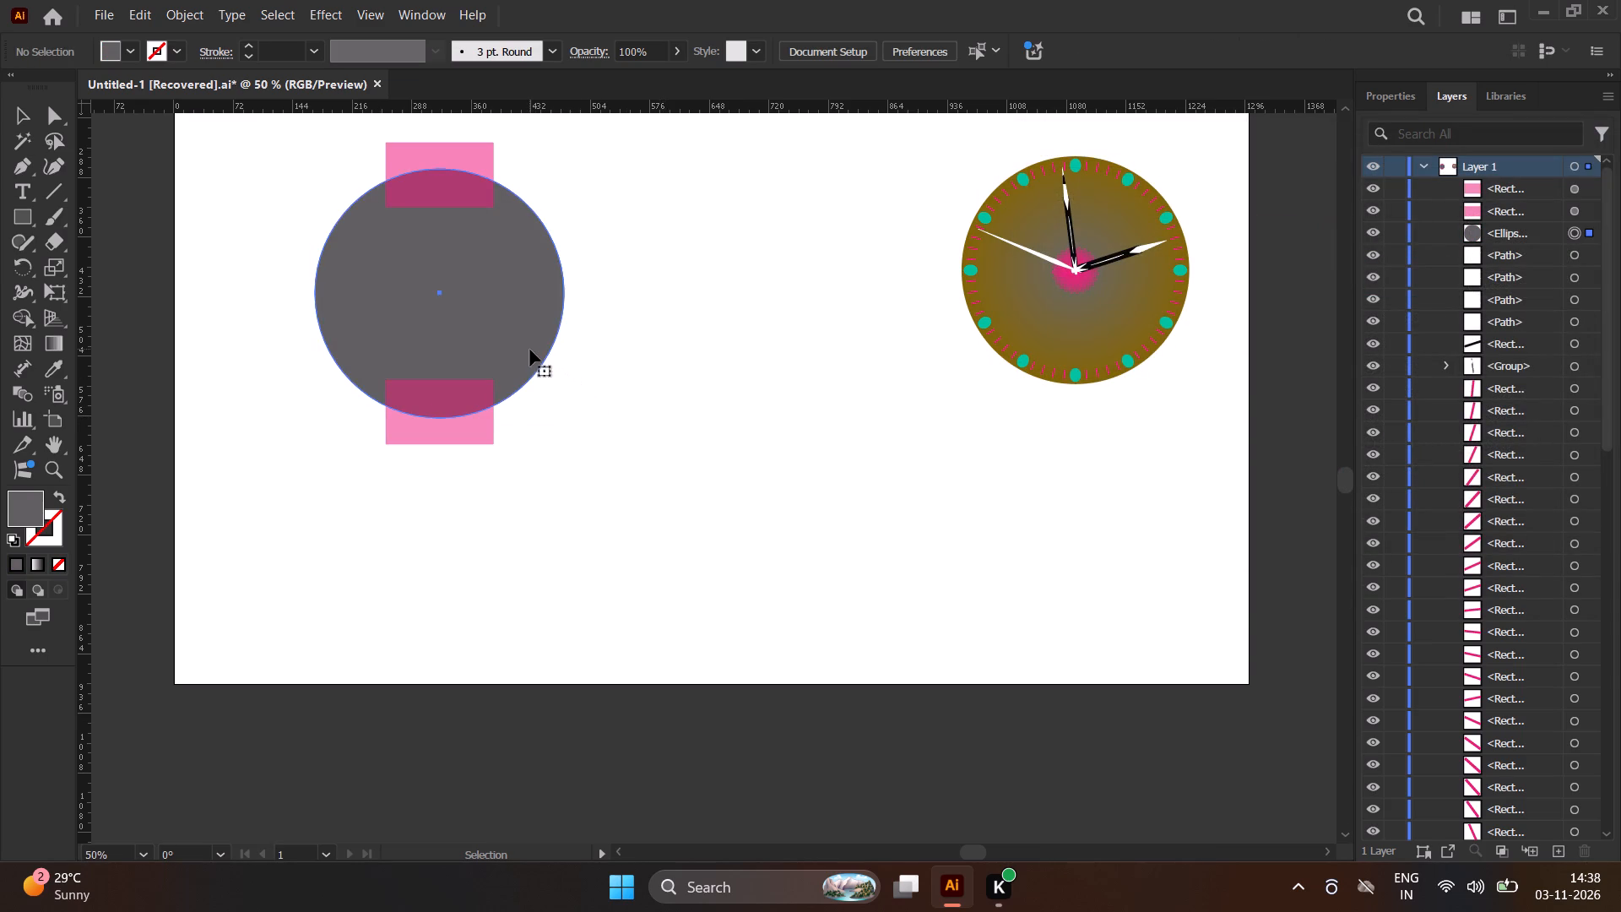
click(464, 432)
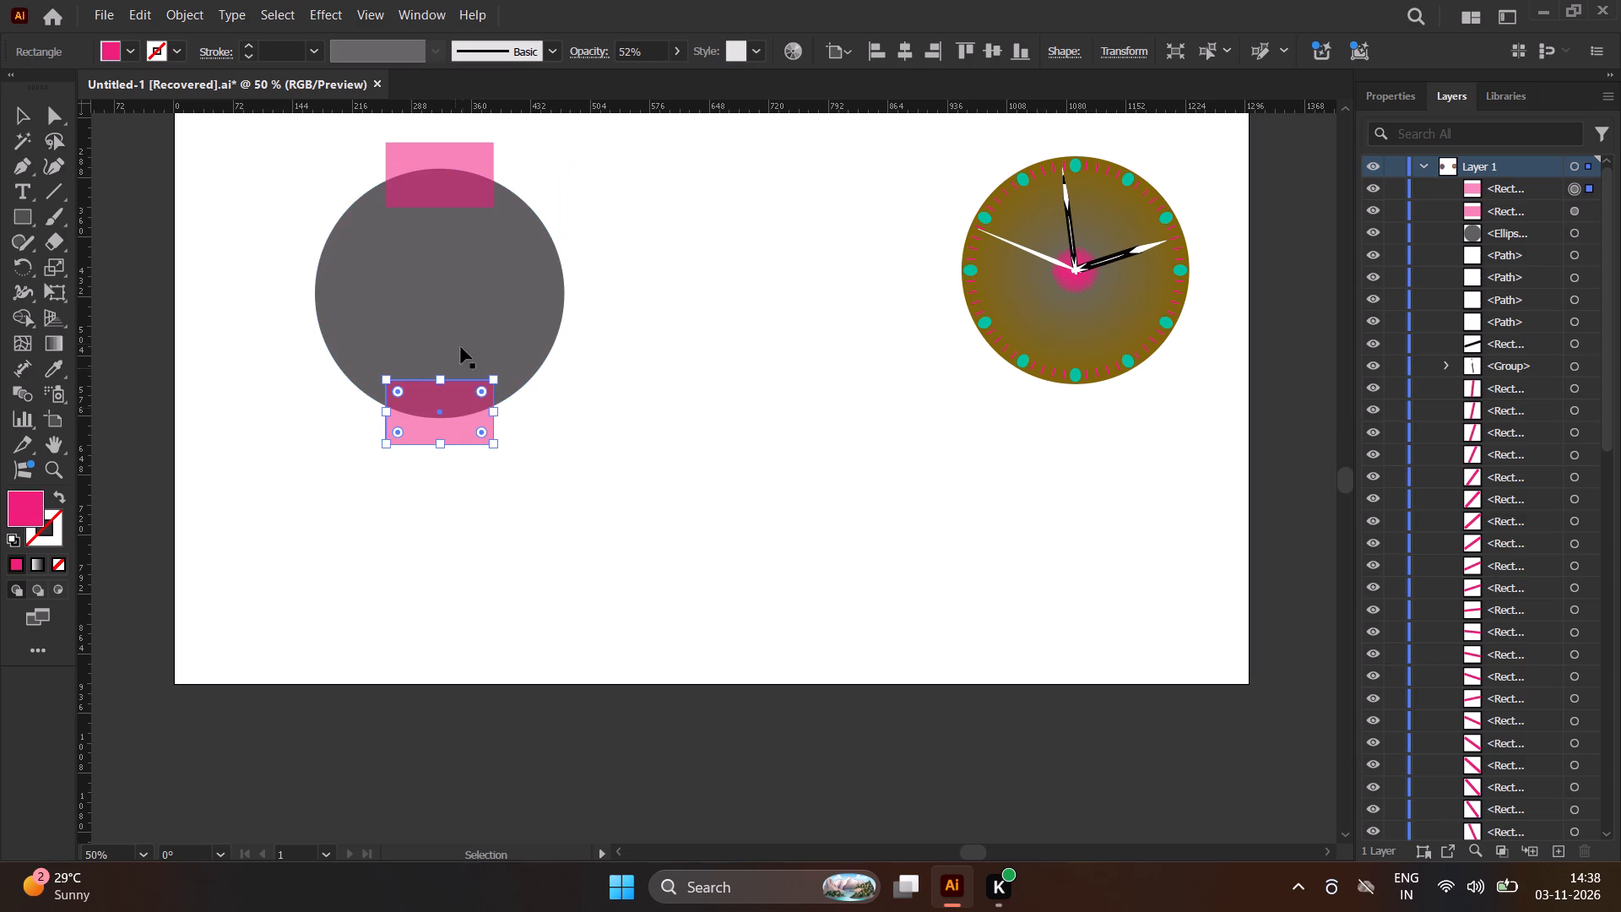
click(504, 296)
click(453, 445)
click(634, 48)
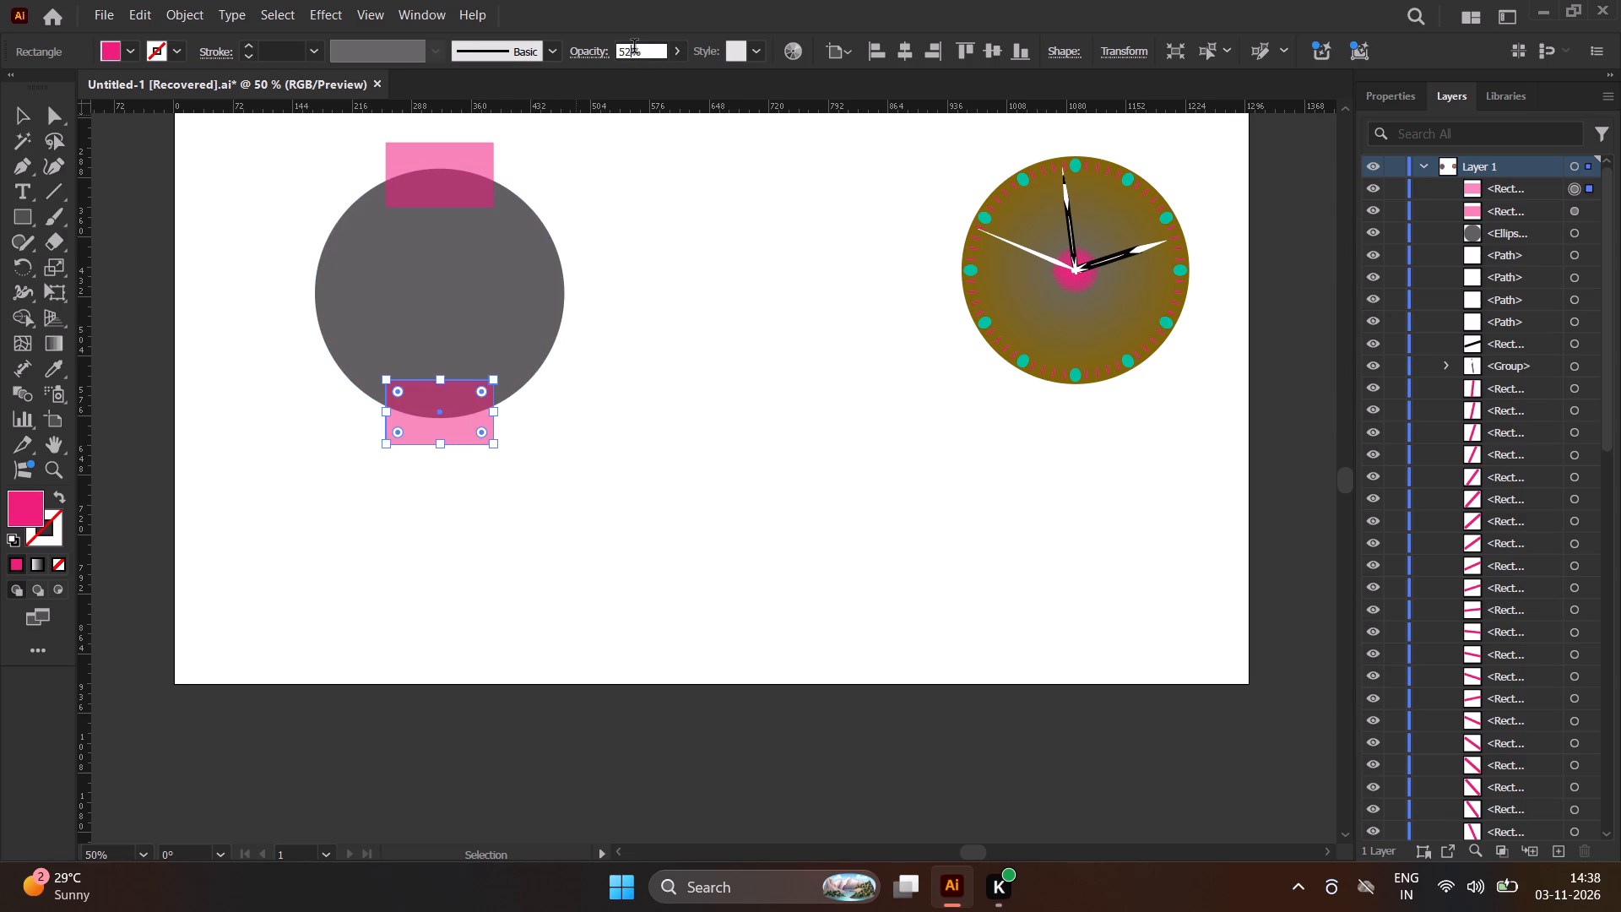
scroll(634, 48, up, 2)
scroll(634, 48, down, 1)
scroll(634, 48, up, 9)
scroll(634, 48, down, 2)
scroll(634, 48, up, 18)
scroll(634, 48, down, 1)
scroll(634, 48, up, 20)
scroll(634, 48, up, 7)
click(634, 48)
scroll(634, 48, up, 2)
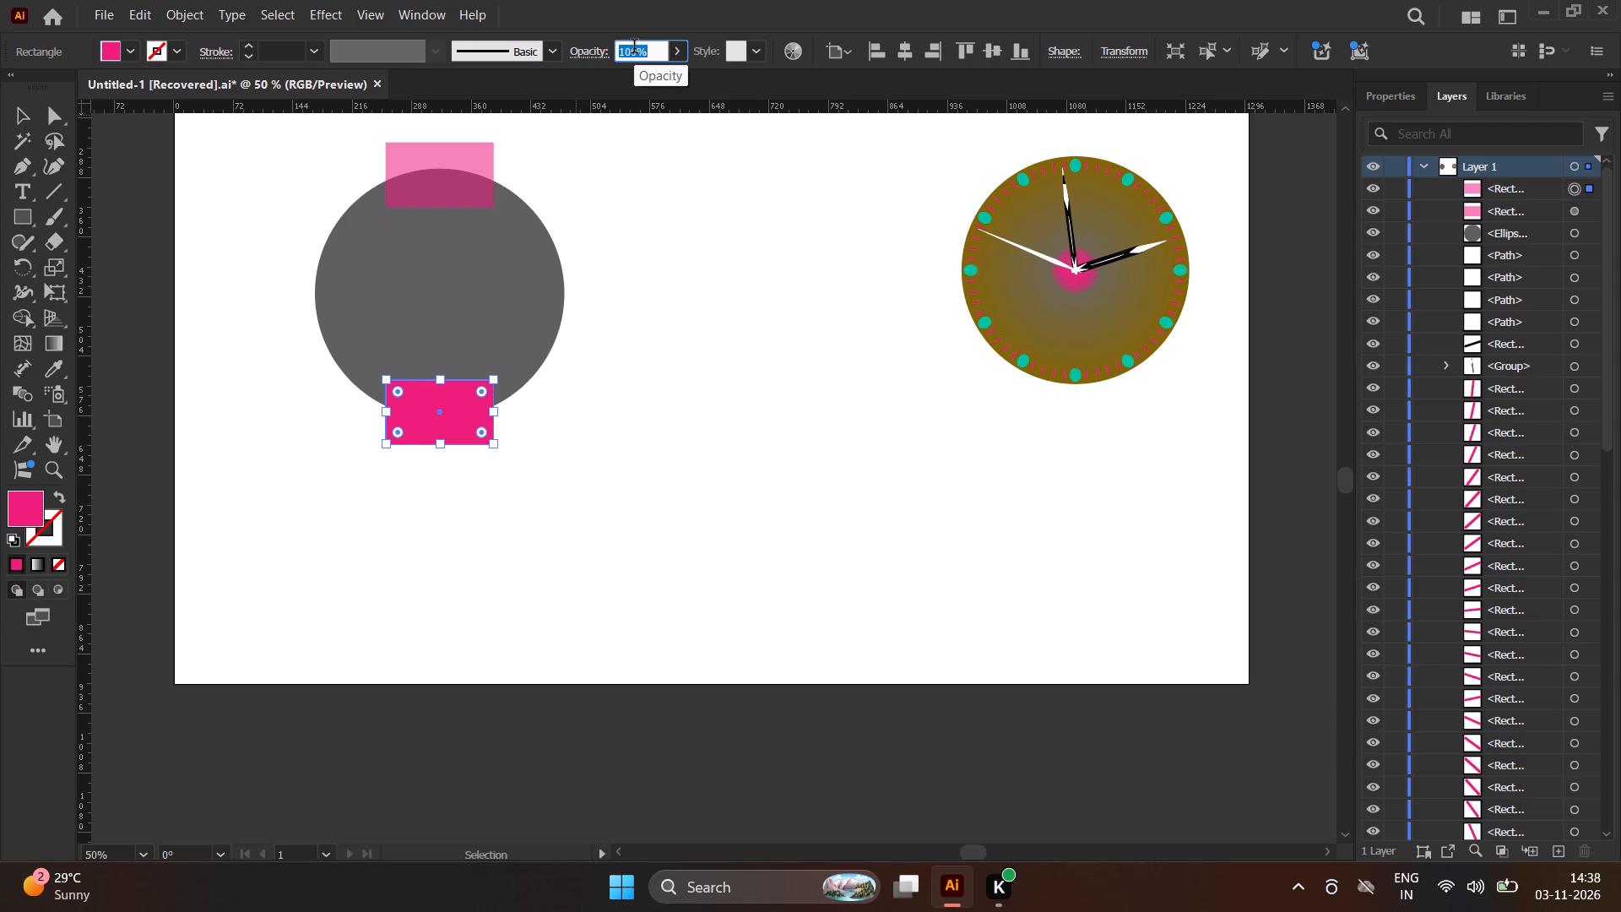
scroll(634, 48, up, 6)
scroll(634, 48, down, 1)
scroll(634, 48, up, 3)
scroll(634, 48, down, 1)
scroll(634, 48, up, 3)
scroll(634, 48, down, 1)
scroll(634, 48, up, 15)
scroll(634, 48, down, 1)
scroll(634, 48, up, 7)
scroll(634, 48, down, 1)
scroll(634, 48, up, 3)
scroll(634, 48, down, 1)
scroll(634, 48, up, 17)
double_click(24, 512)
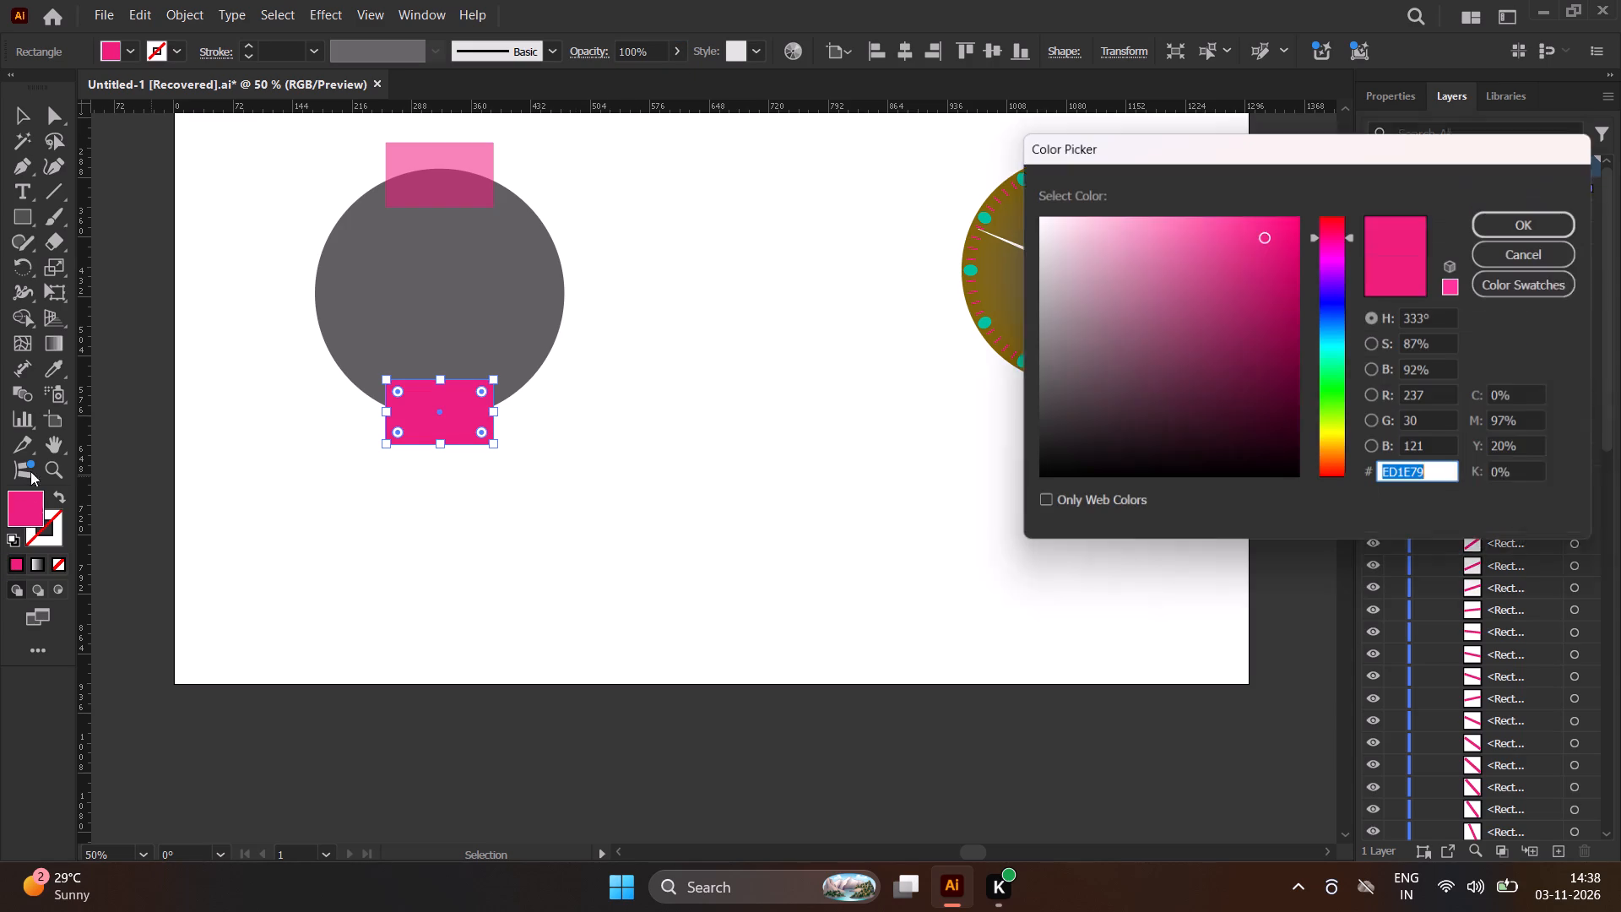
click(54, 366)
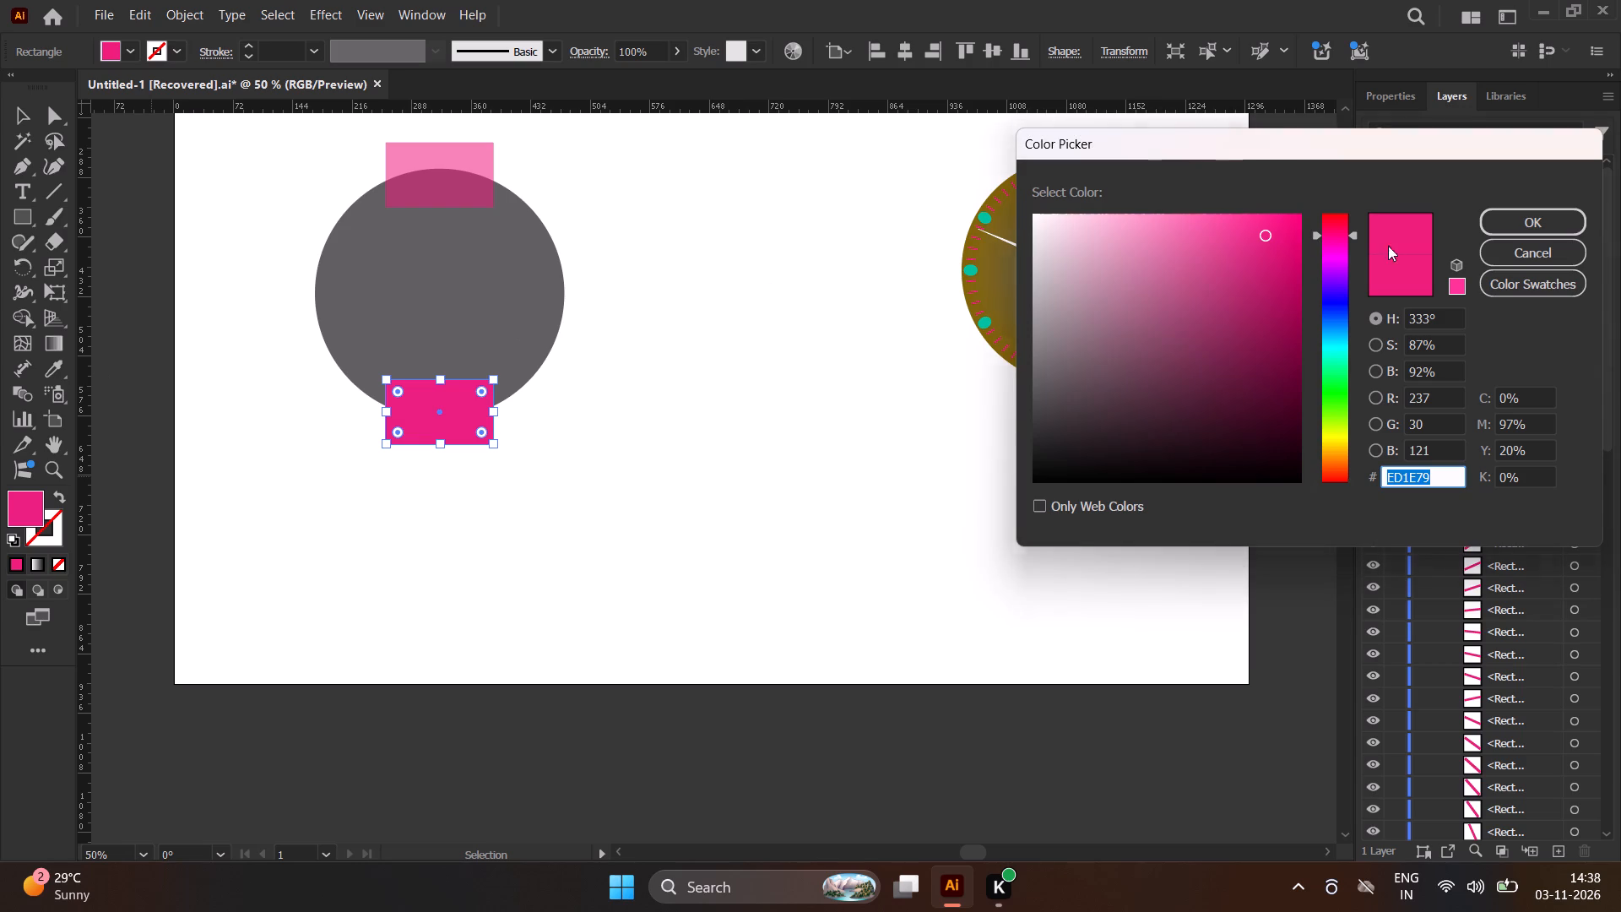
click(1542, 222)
Sample the circle's grey with the Eyedropper to fill the lower strap rectangle with the same colour.
click(52, 363)
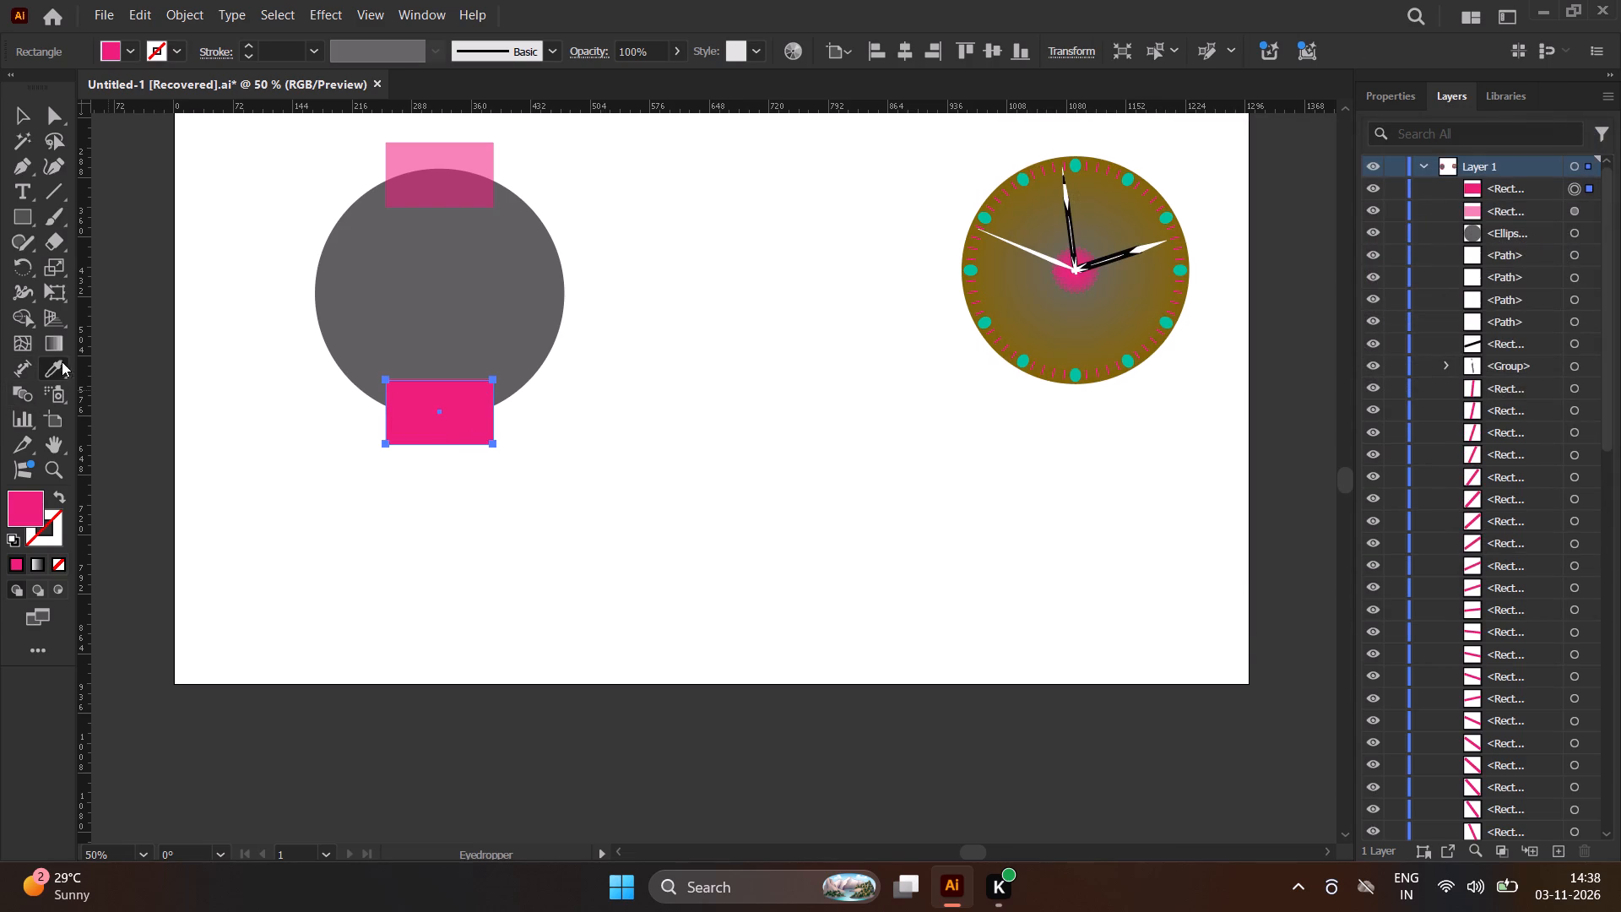
click(445, 276)
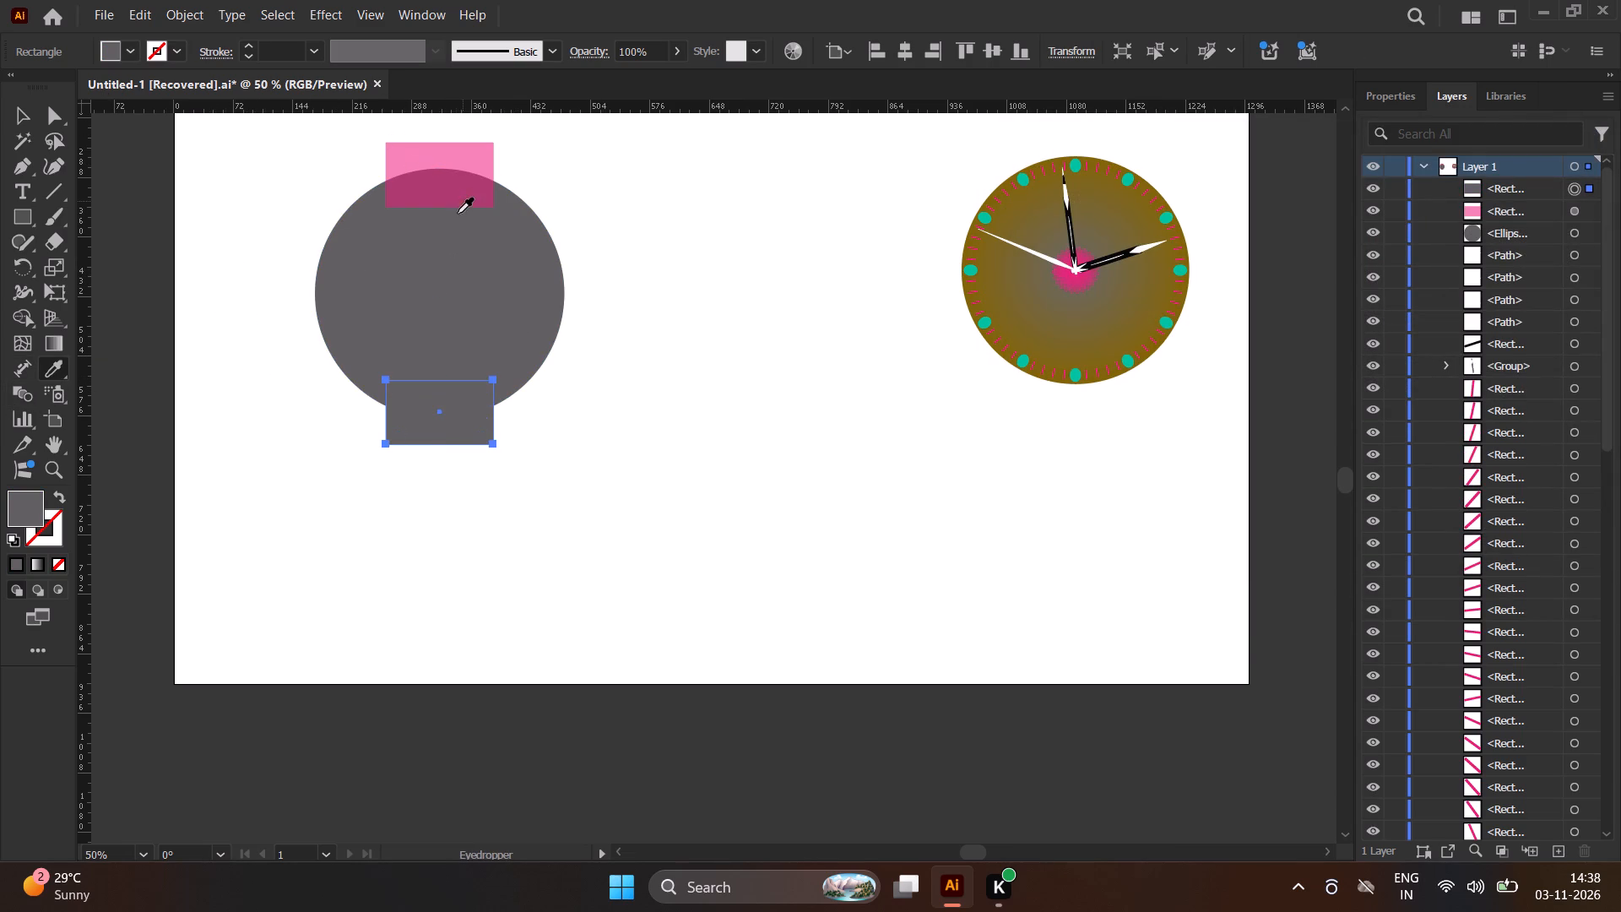
click(10, 113)
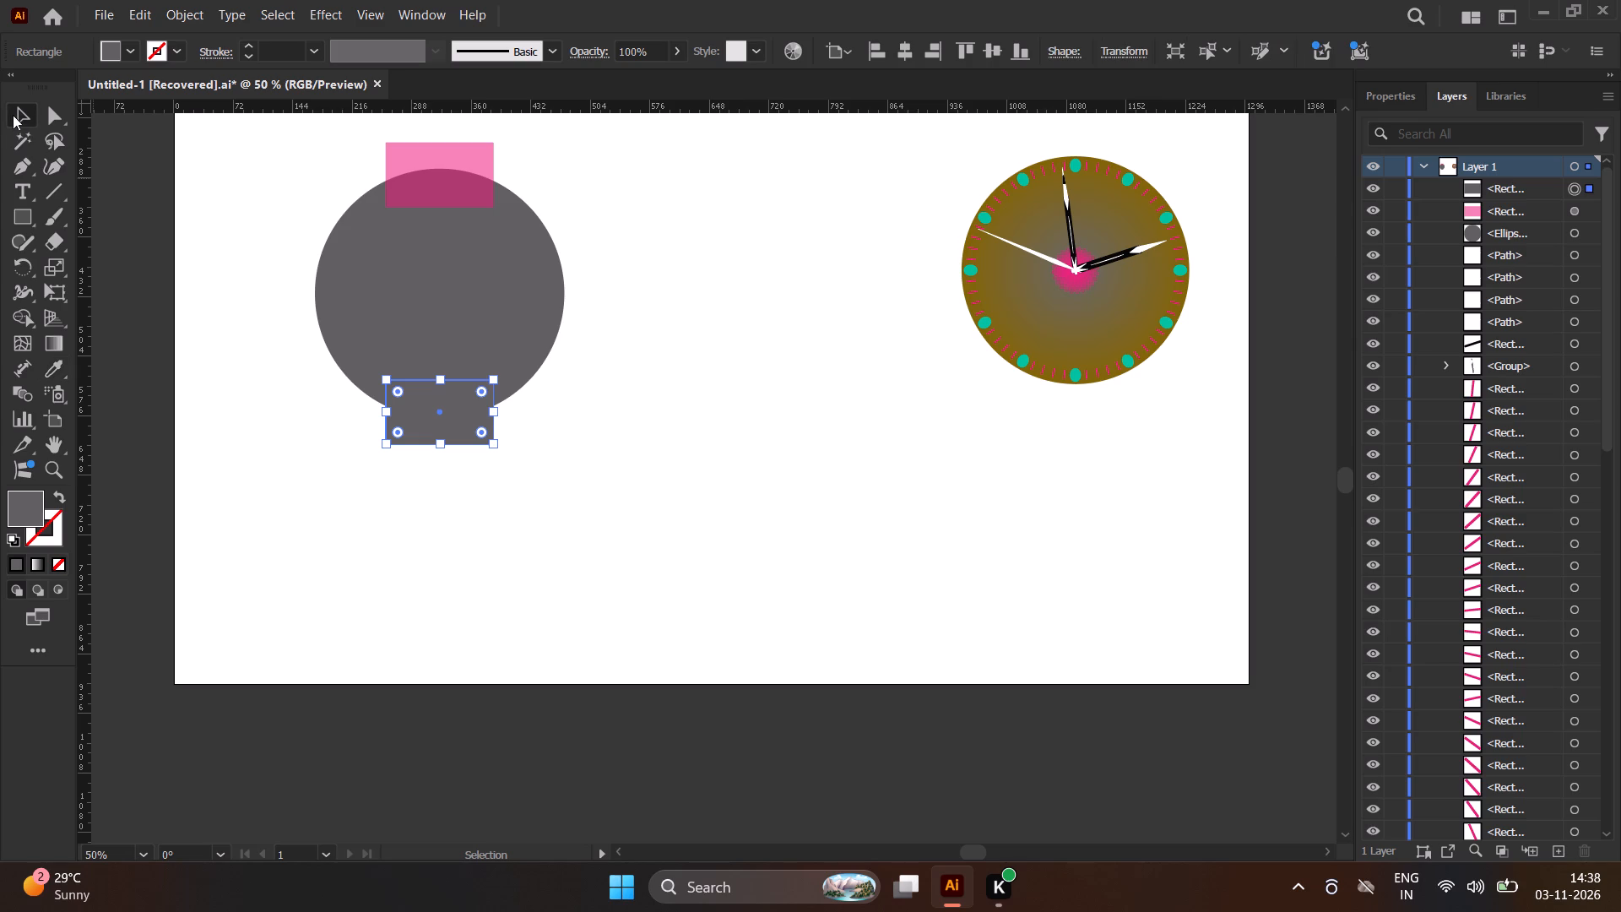
Move the pink rectangle at the circle's upper edge off the grey circle and delete it.
click(414, 227)
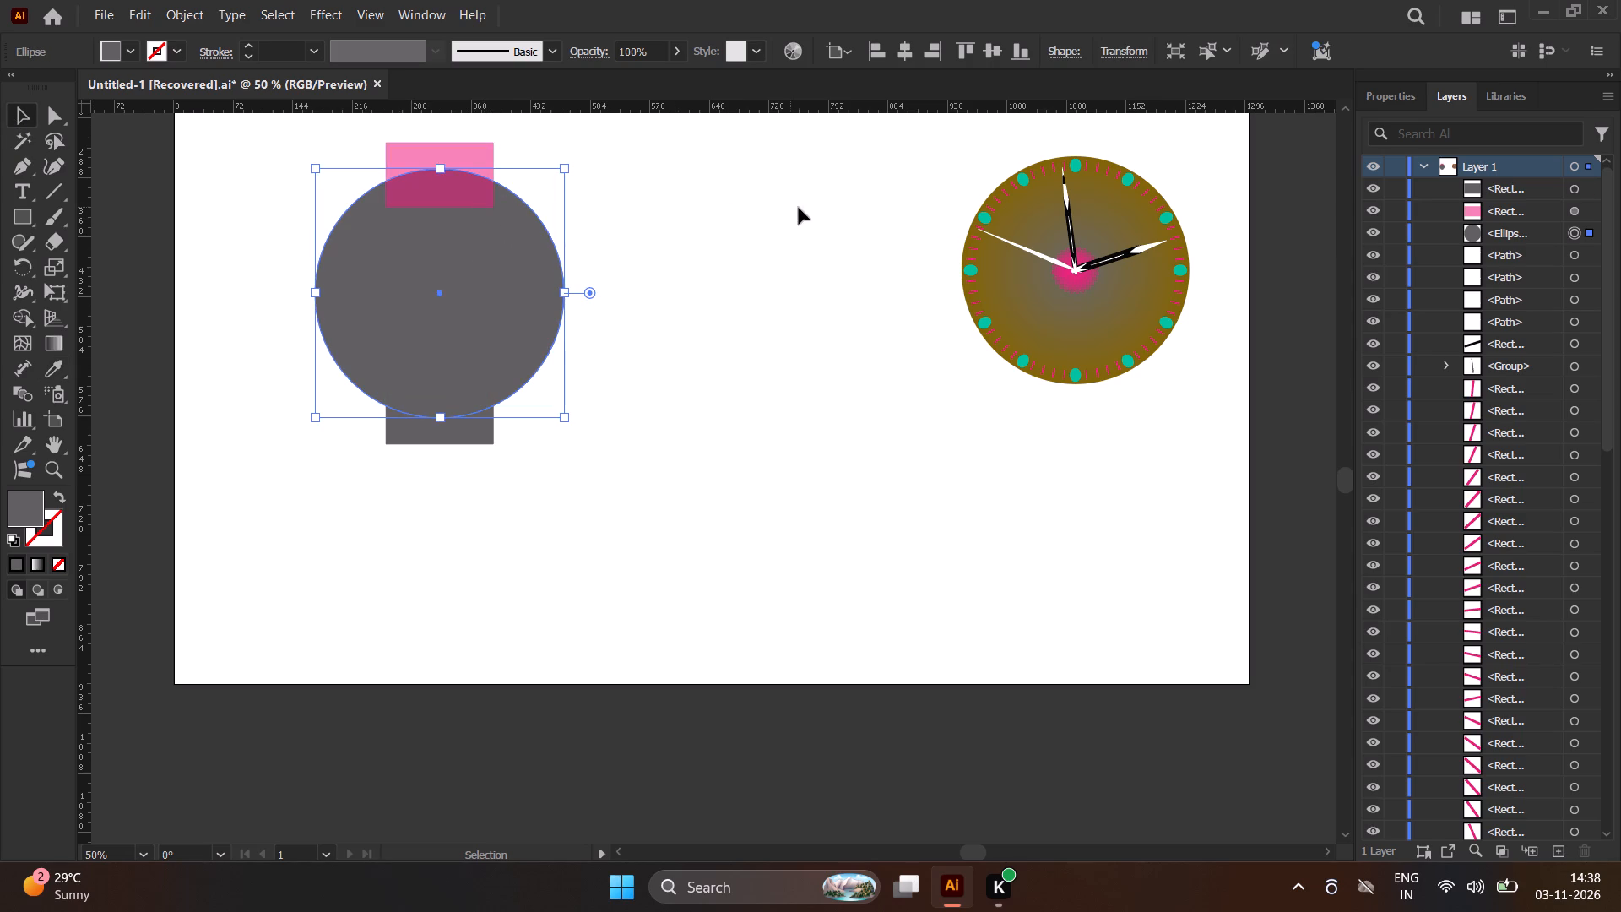
click(799, 209)
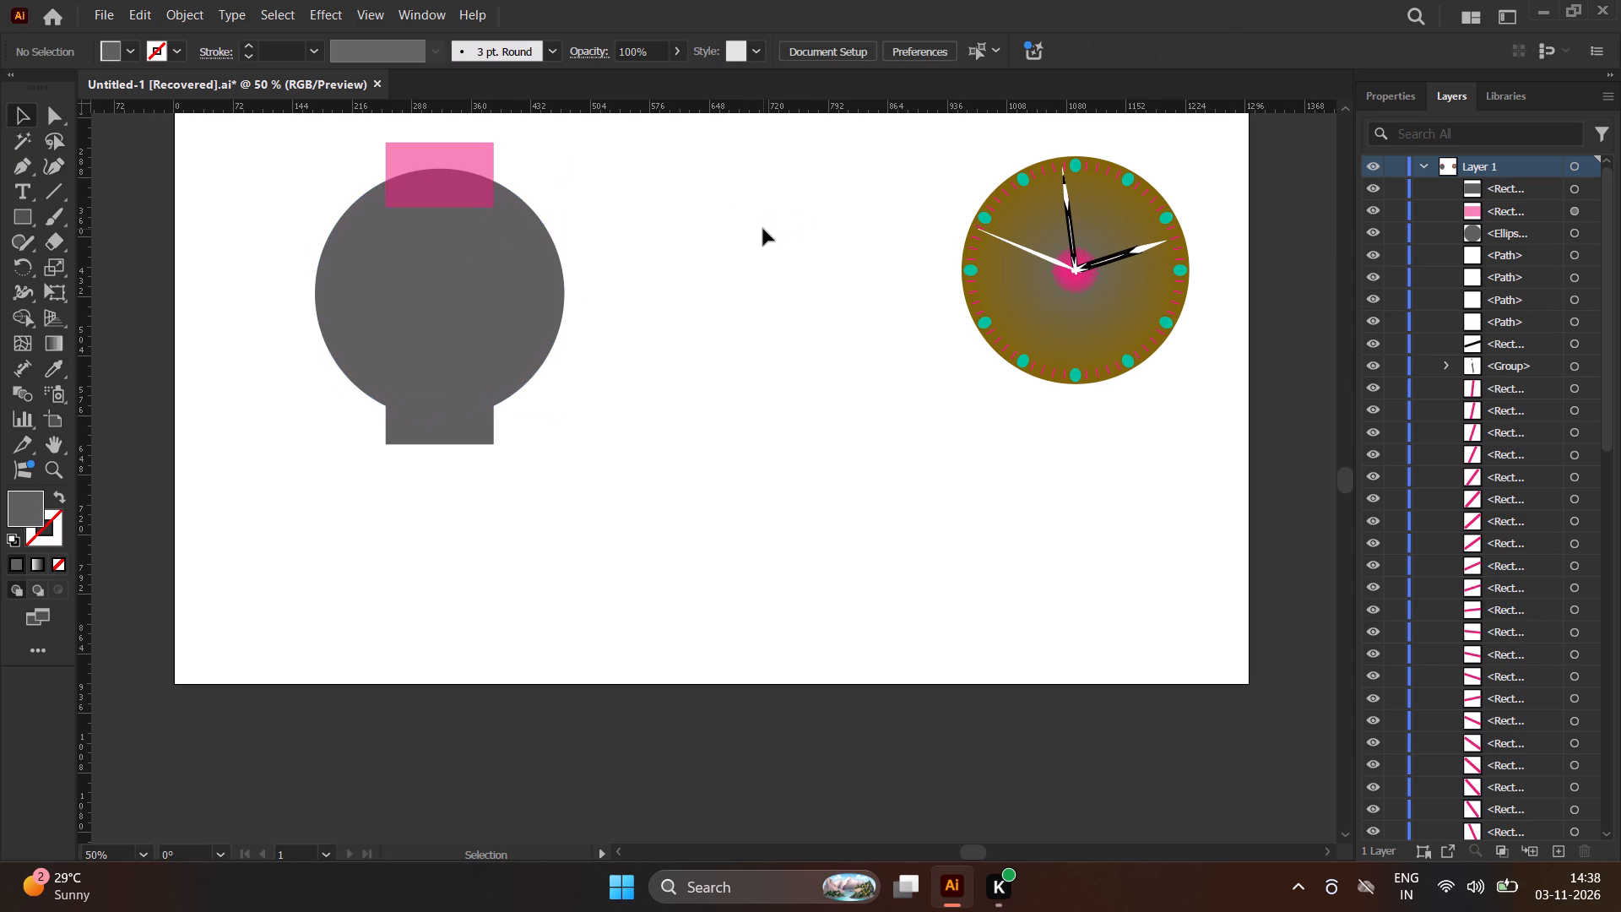
drag(448, 166, 657, 224)
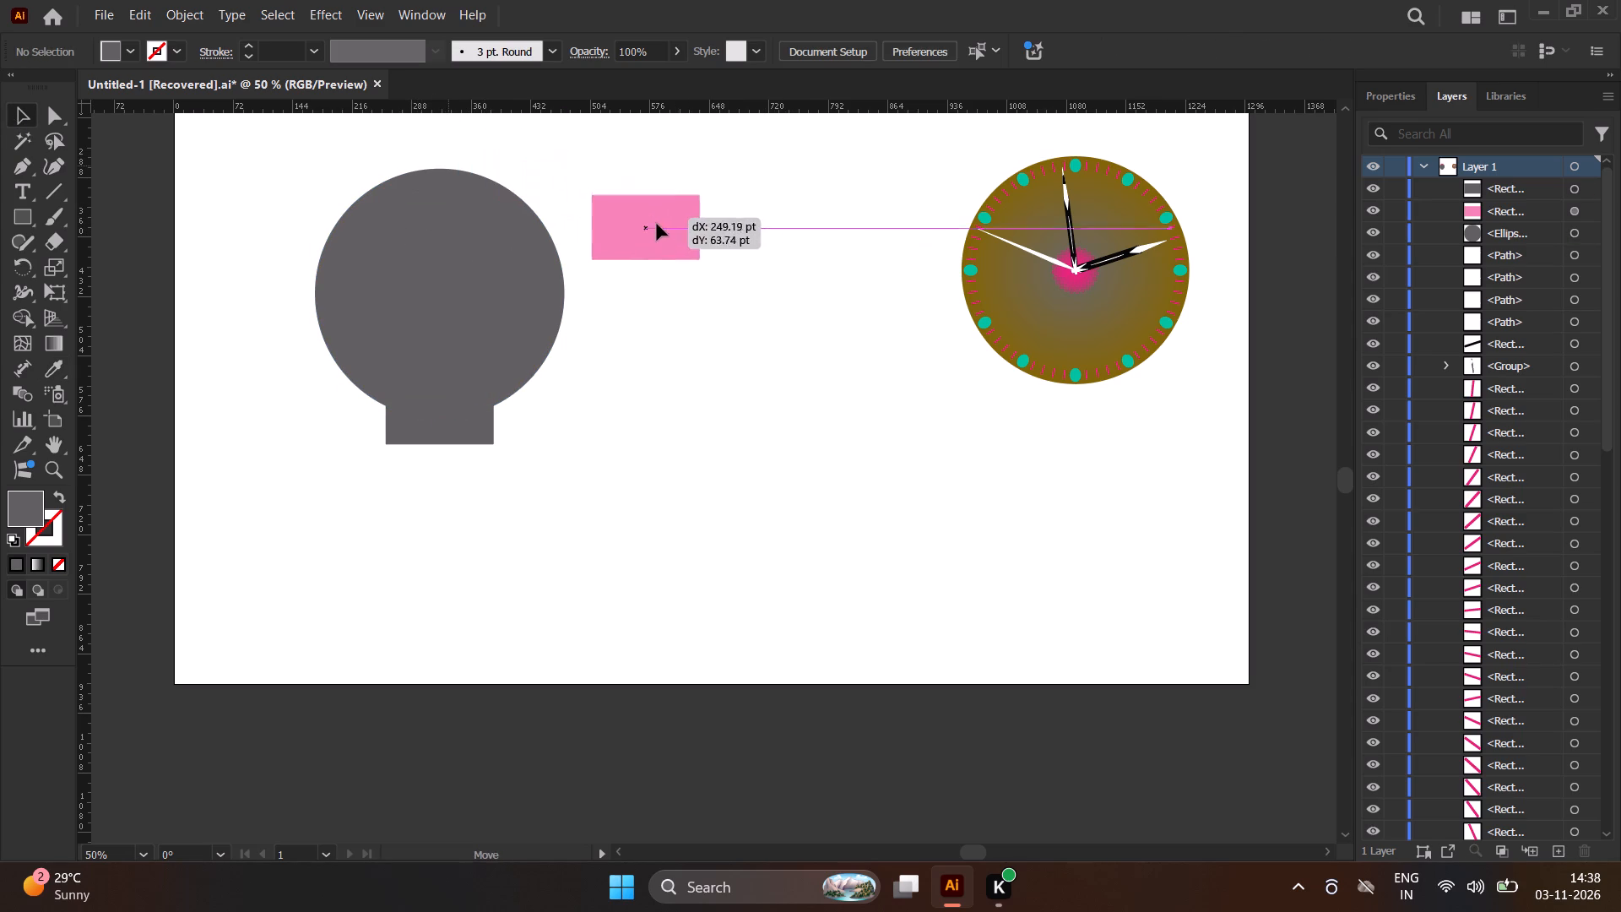
drag(657, 224, 670, 241)
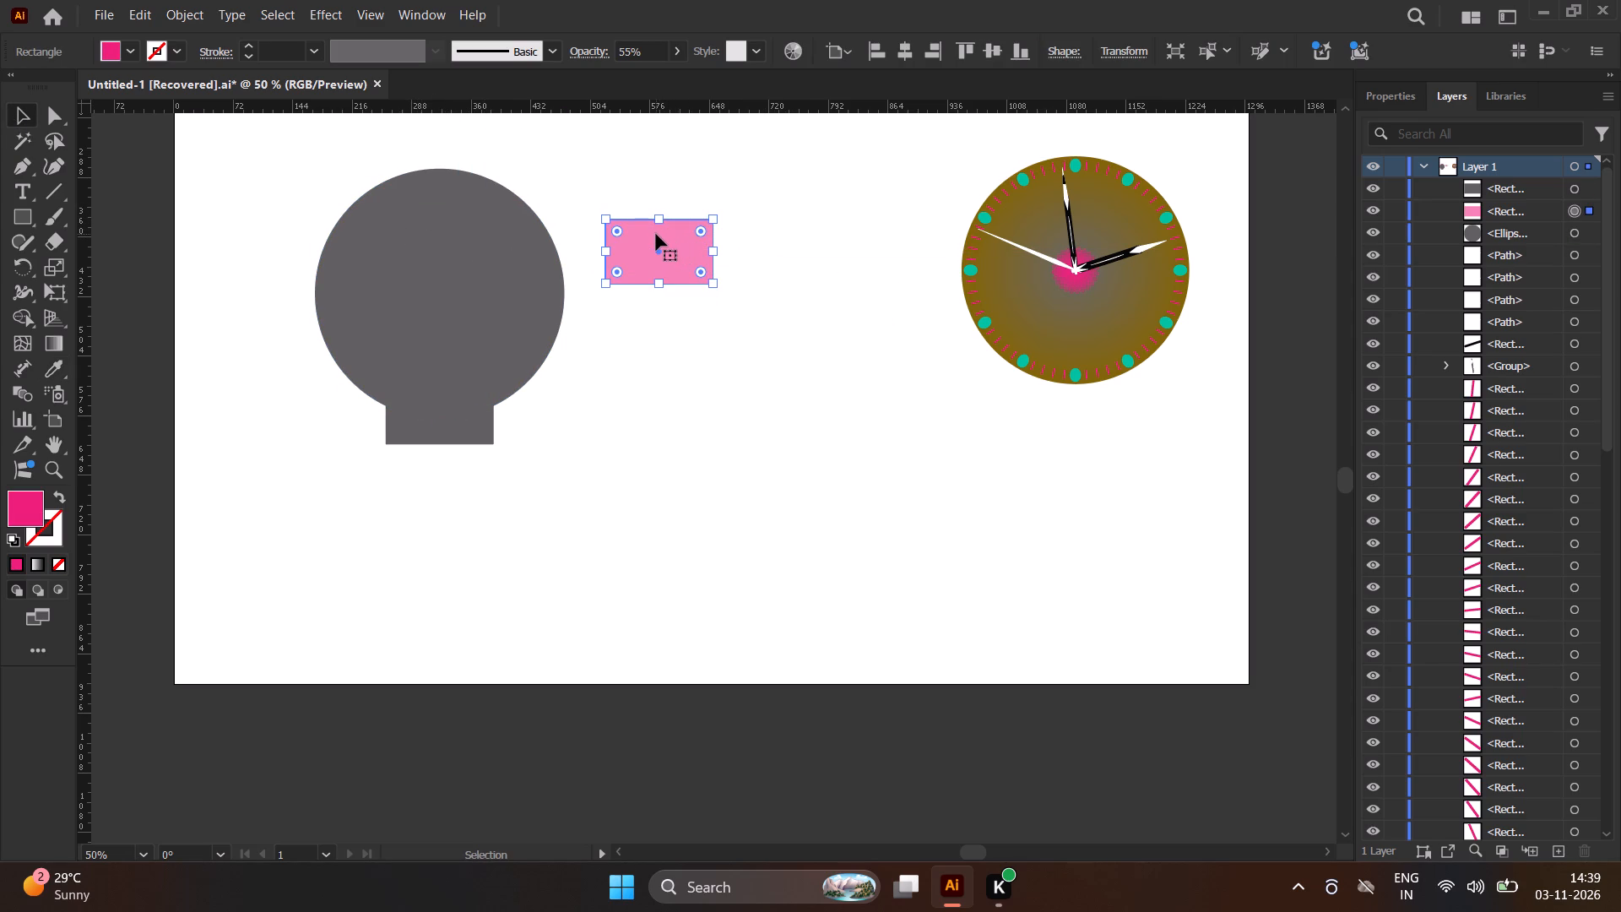
key(Delete)
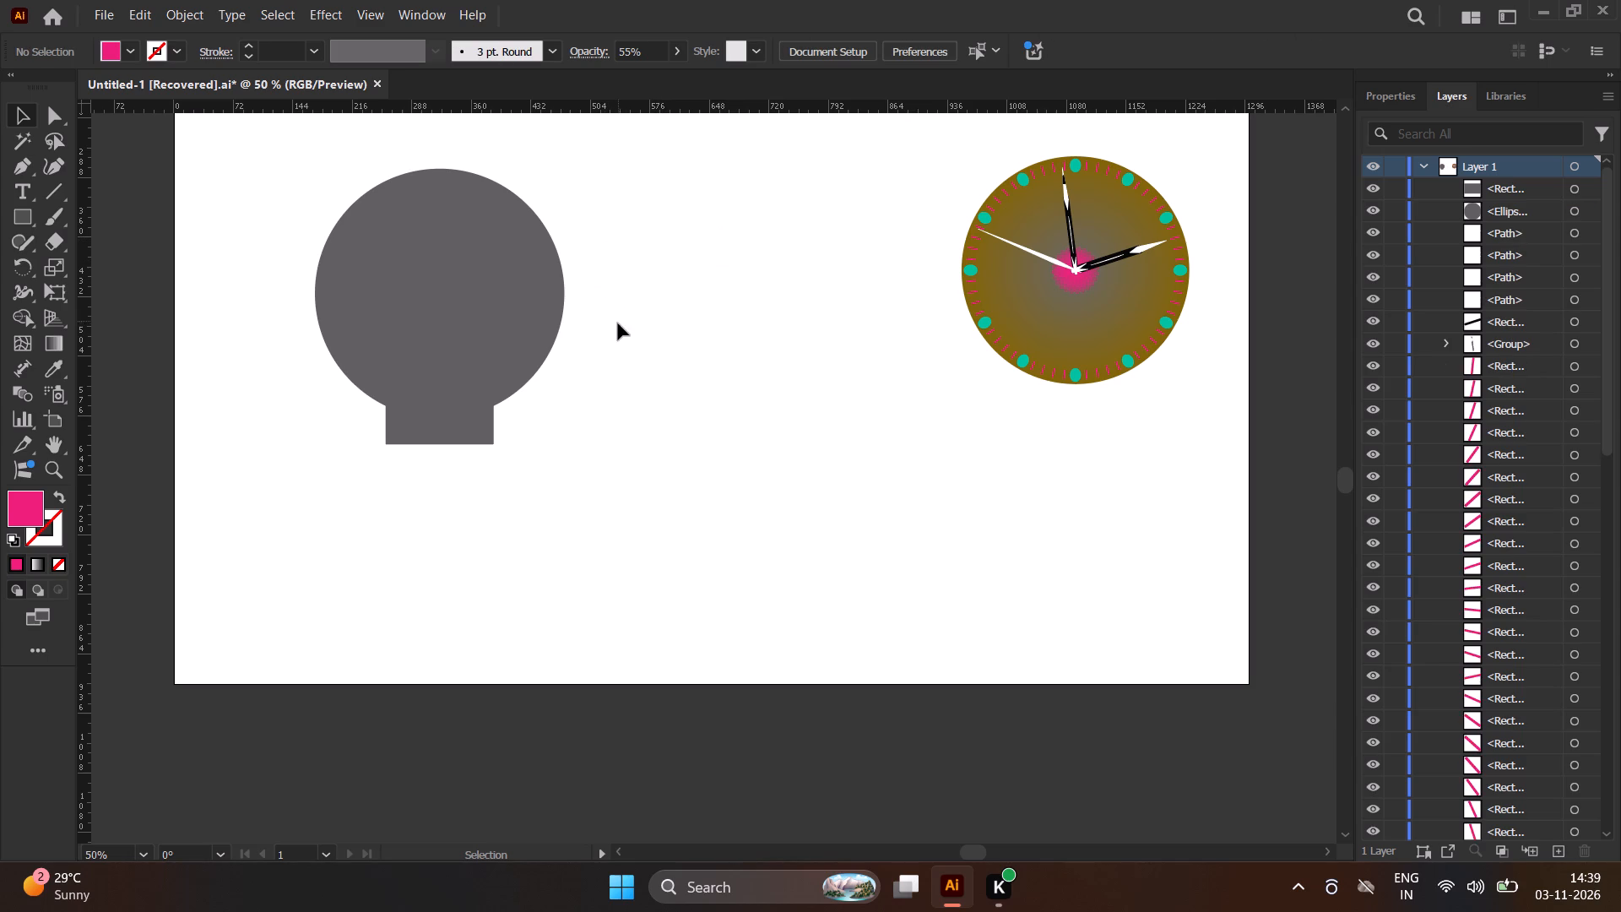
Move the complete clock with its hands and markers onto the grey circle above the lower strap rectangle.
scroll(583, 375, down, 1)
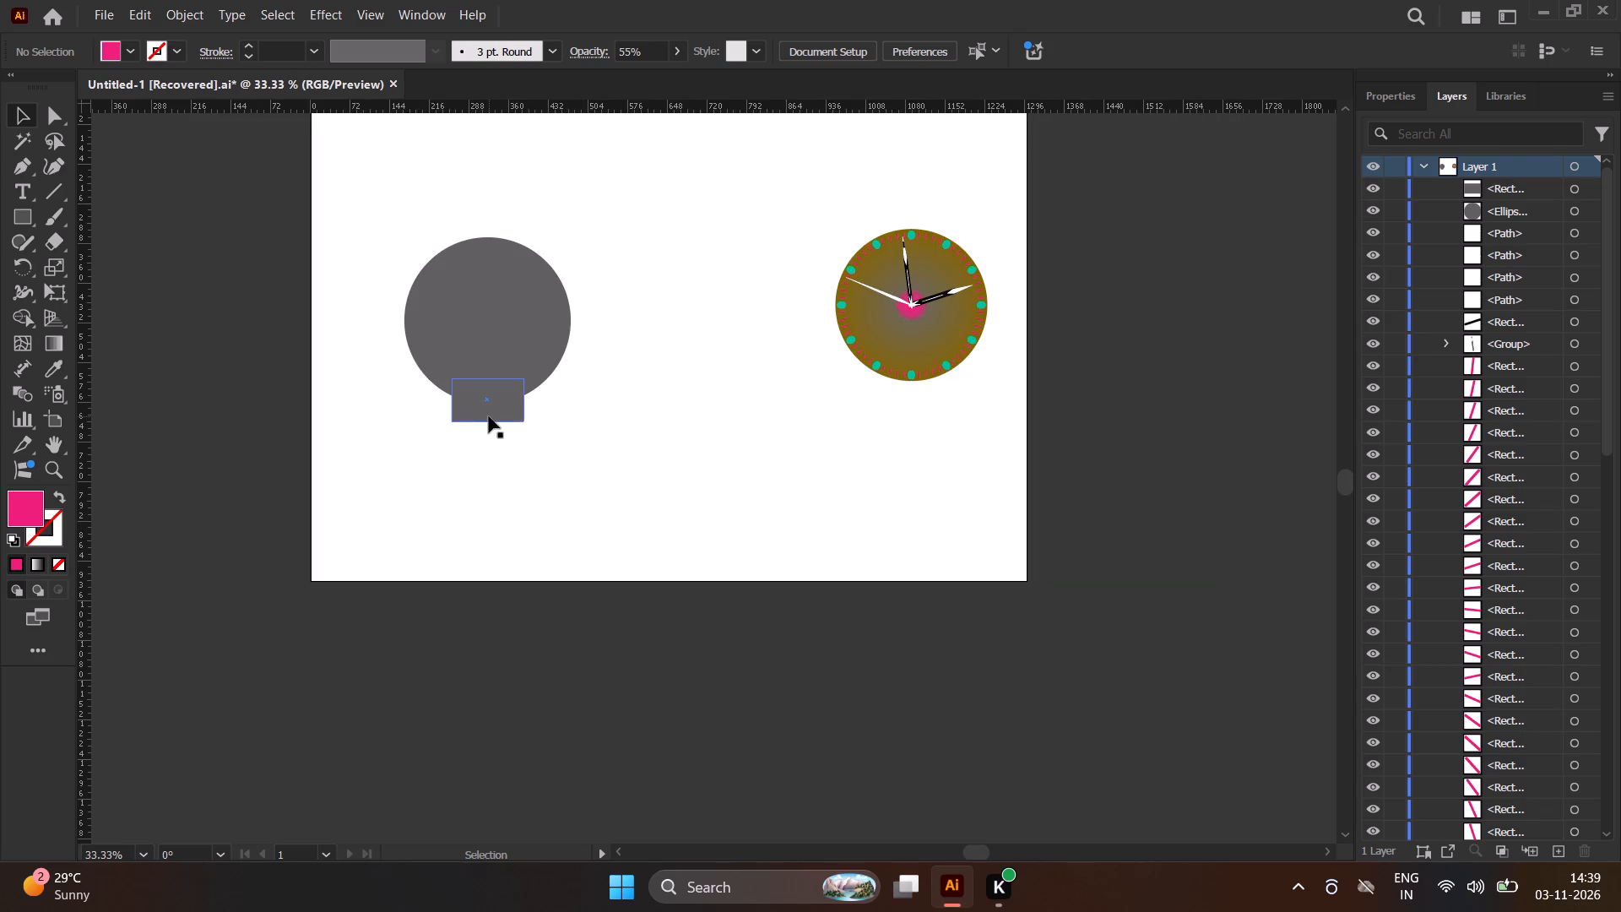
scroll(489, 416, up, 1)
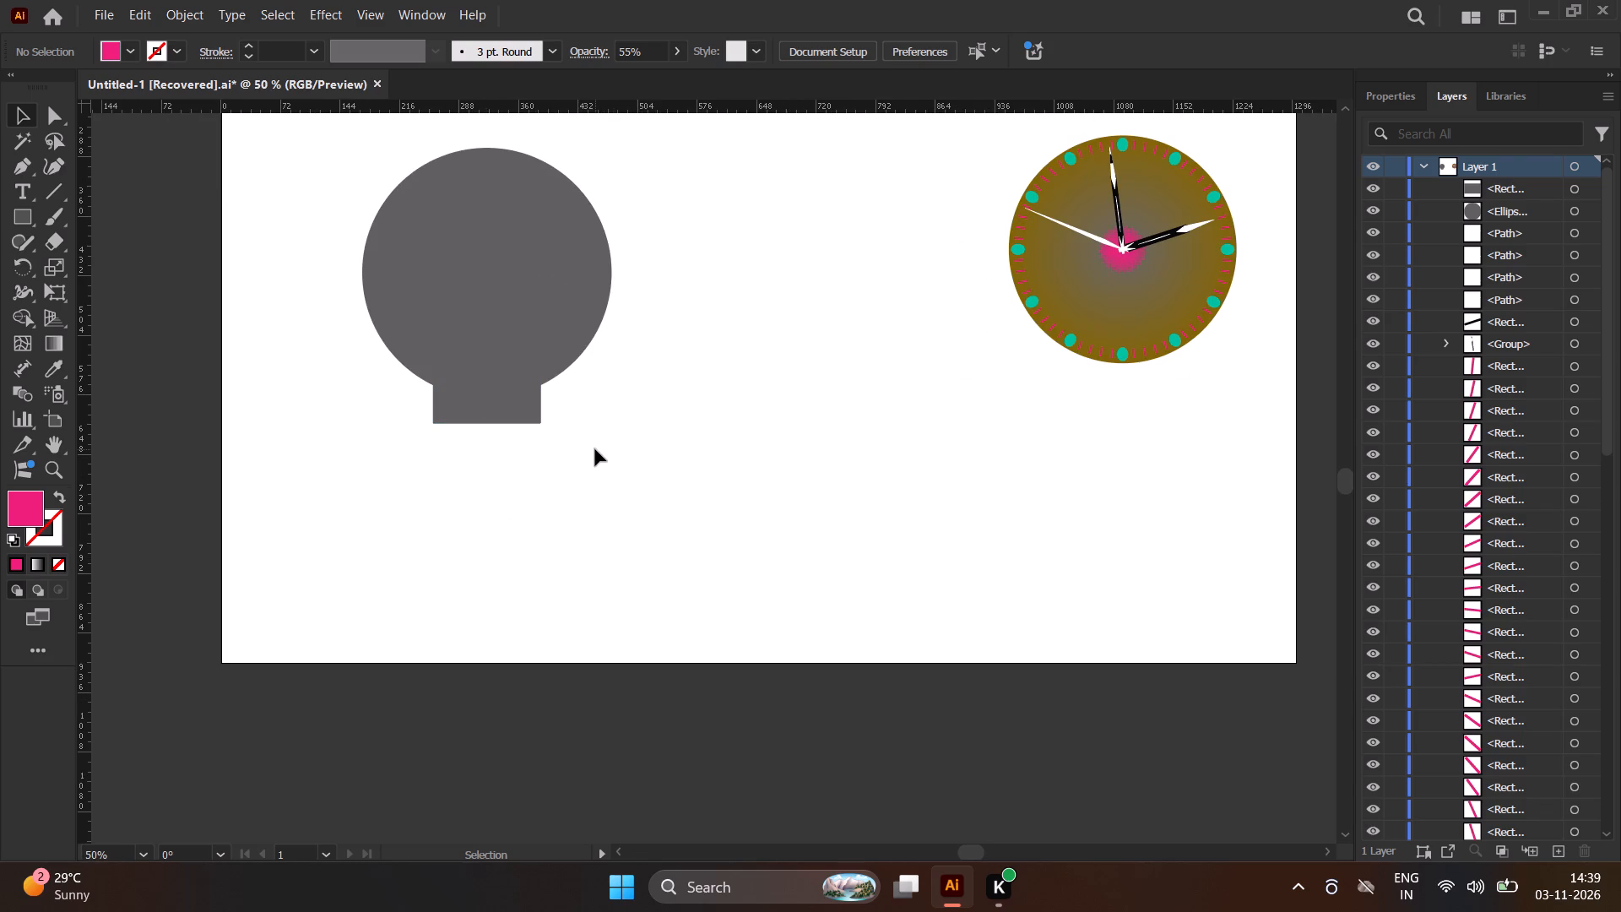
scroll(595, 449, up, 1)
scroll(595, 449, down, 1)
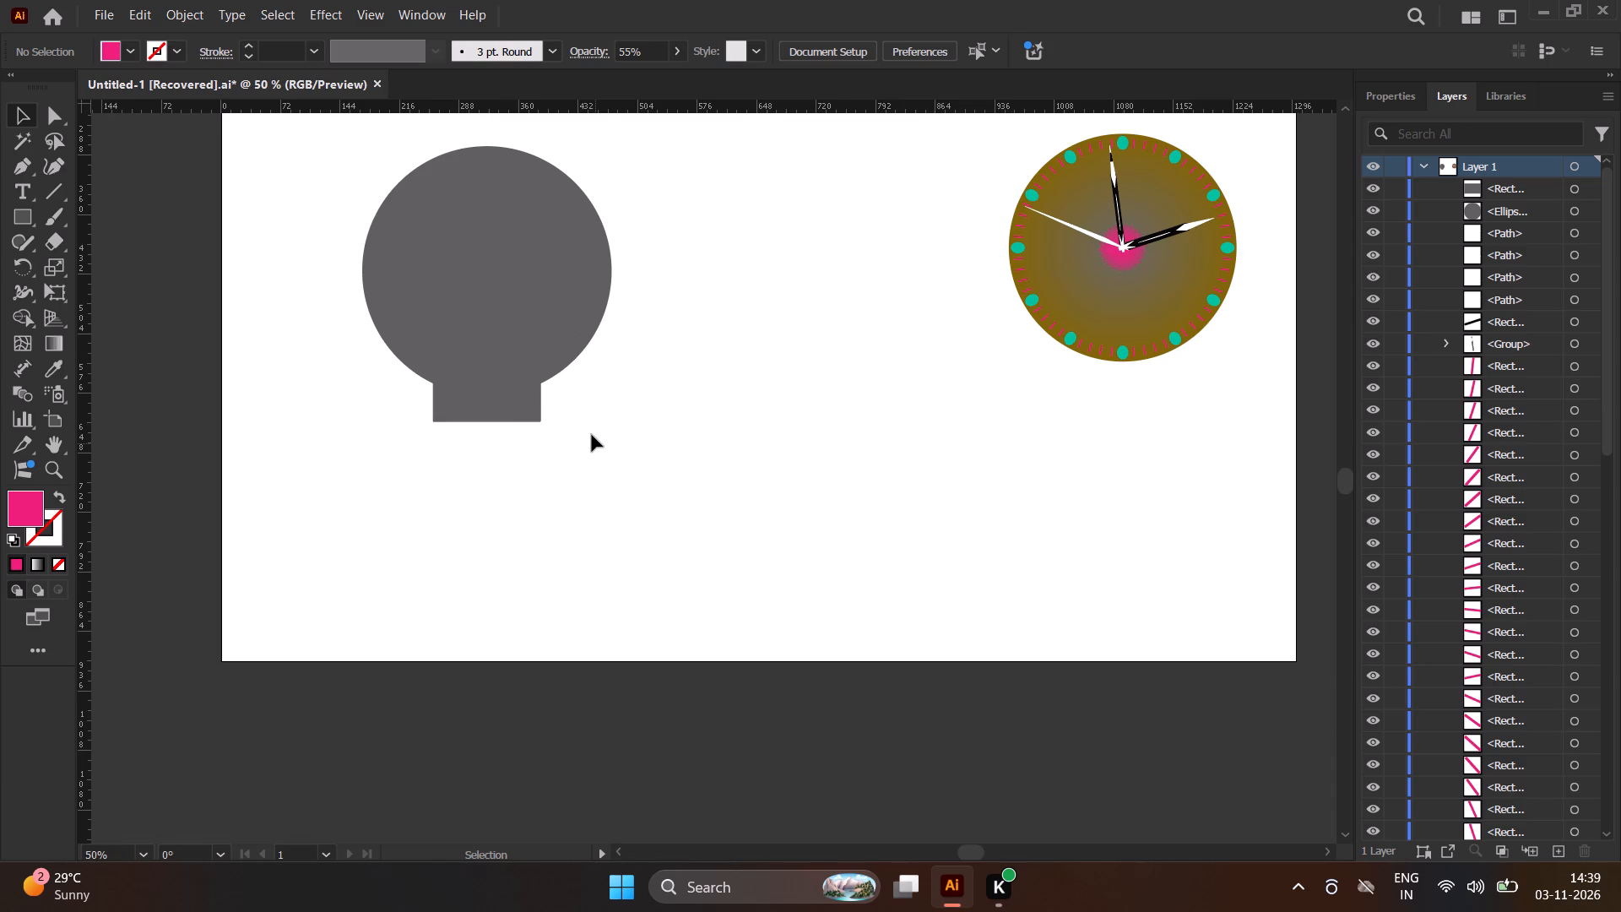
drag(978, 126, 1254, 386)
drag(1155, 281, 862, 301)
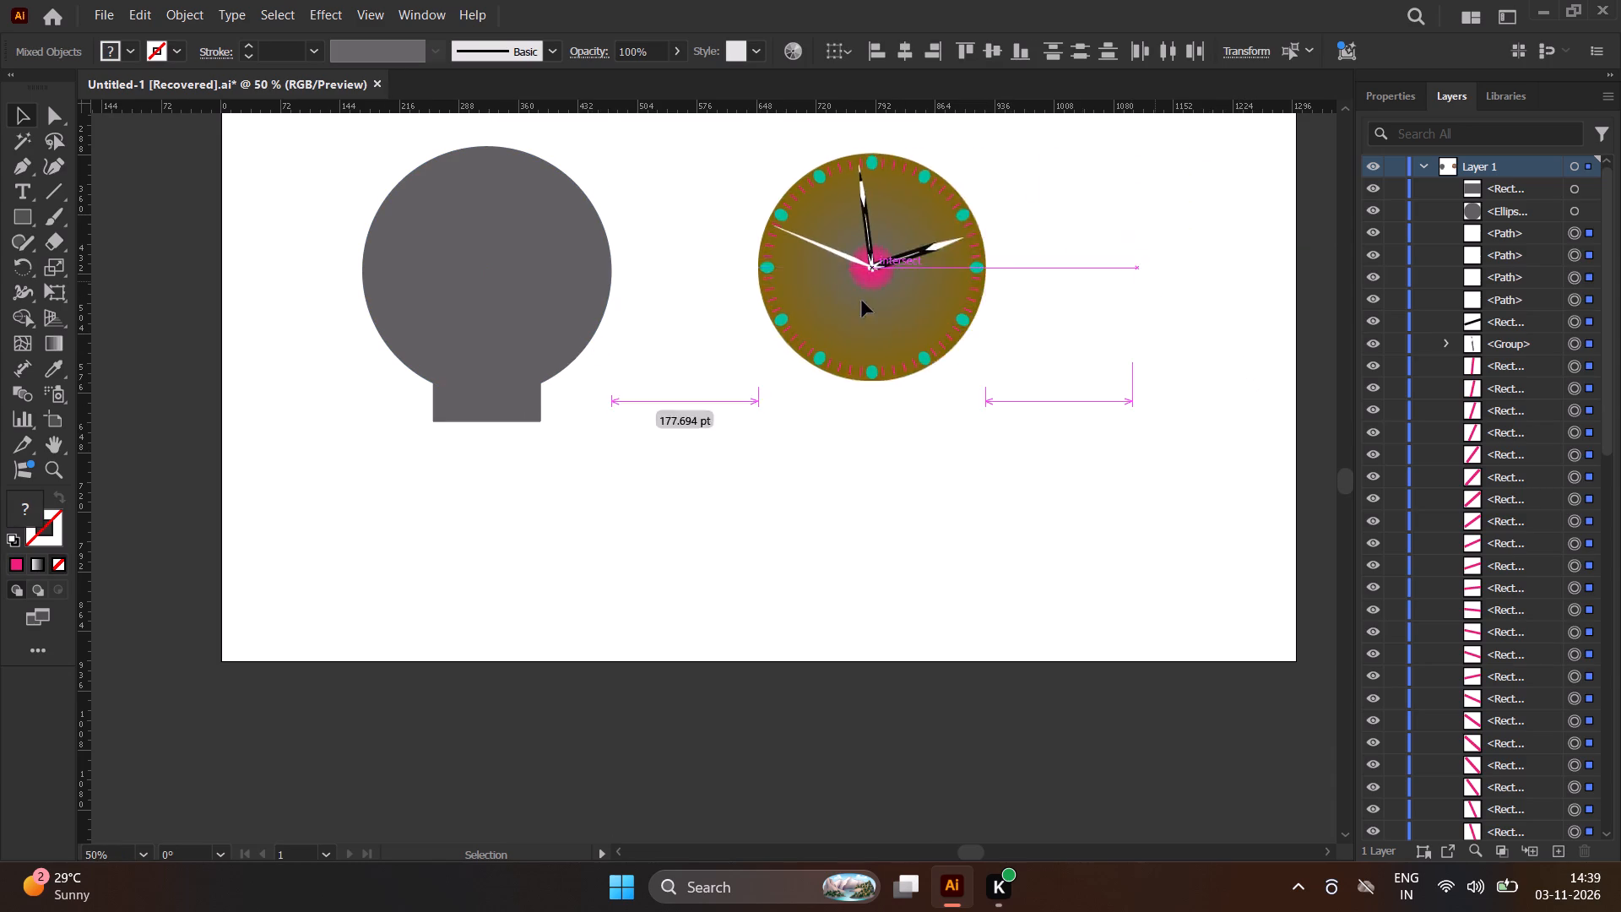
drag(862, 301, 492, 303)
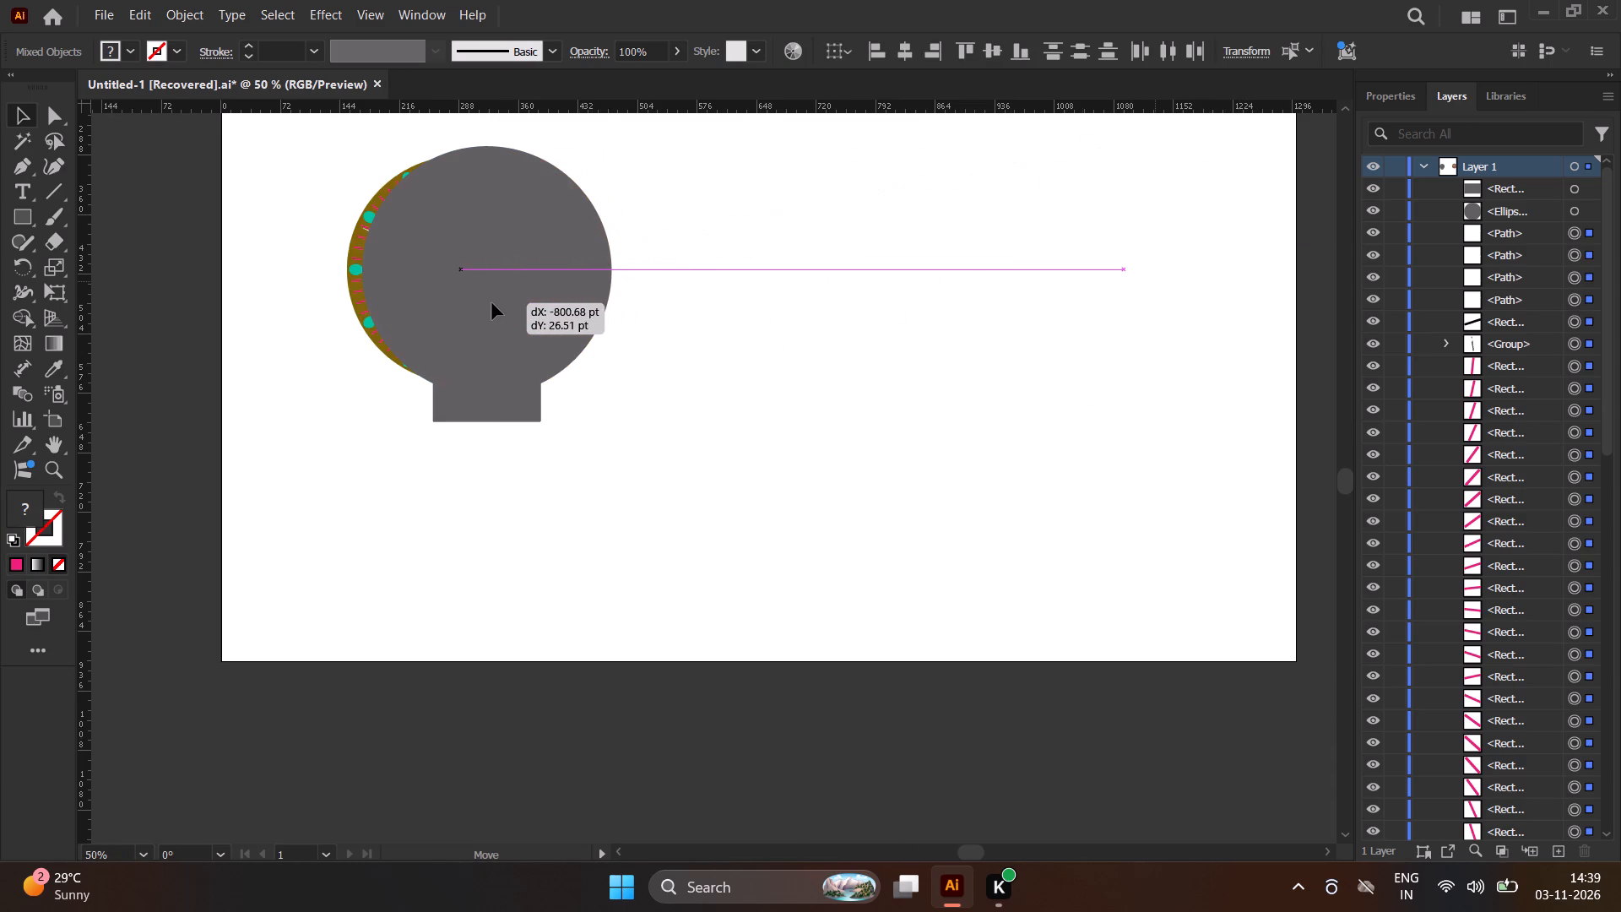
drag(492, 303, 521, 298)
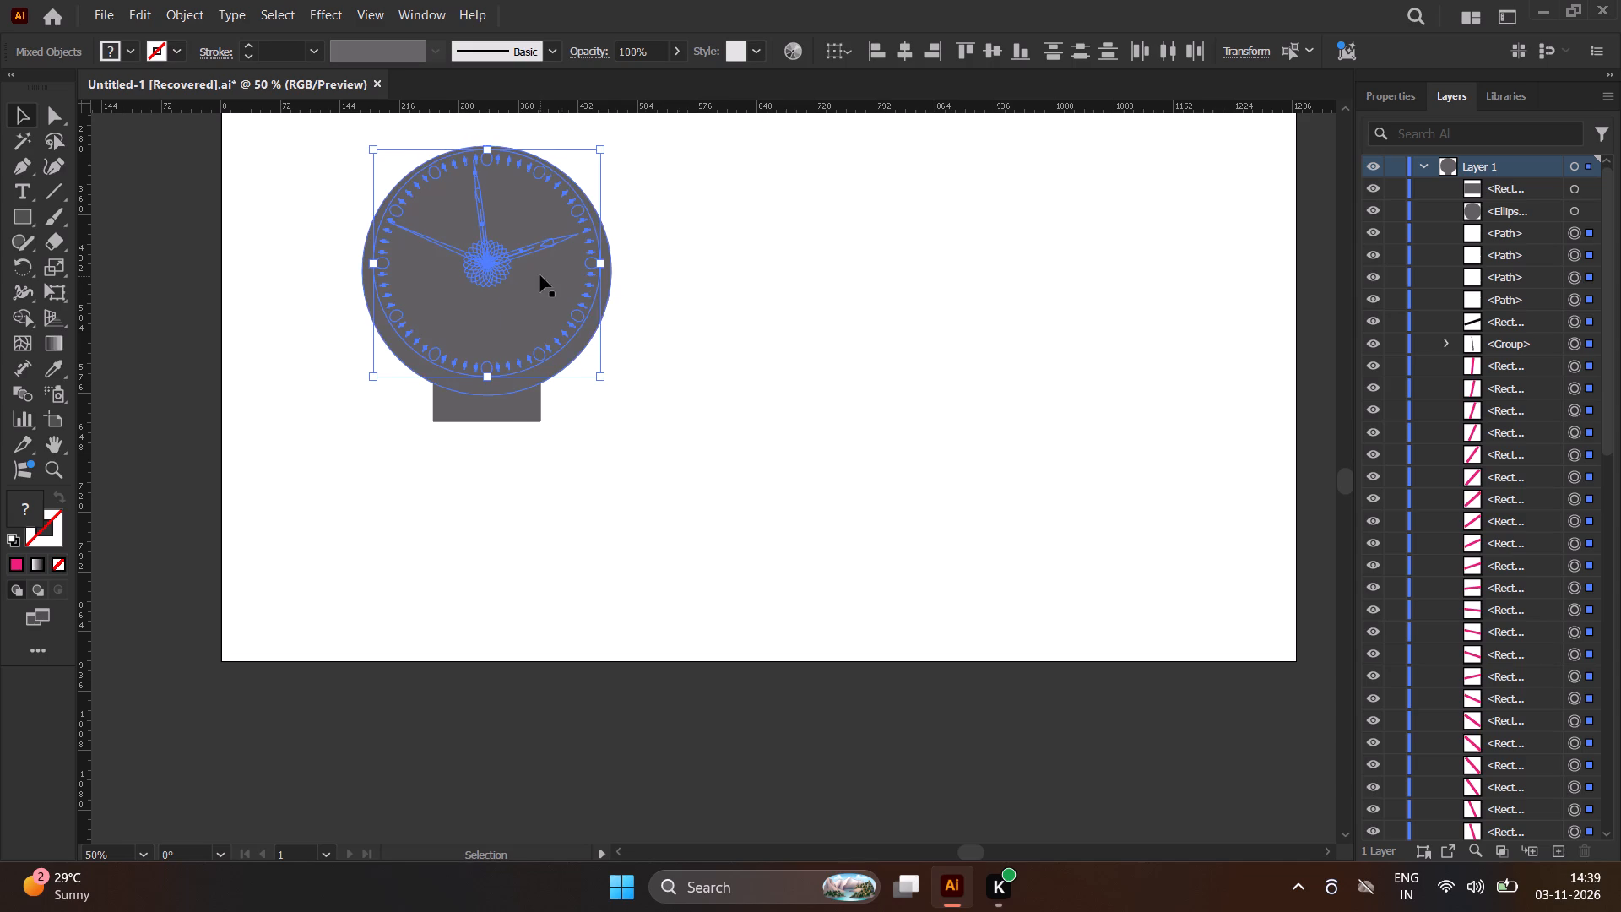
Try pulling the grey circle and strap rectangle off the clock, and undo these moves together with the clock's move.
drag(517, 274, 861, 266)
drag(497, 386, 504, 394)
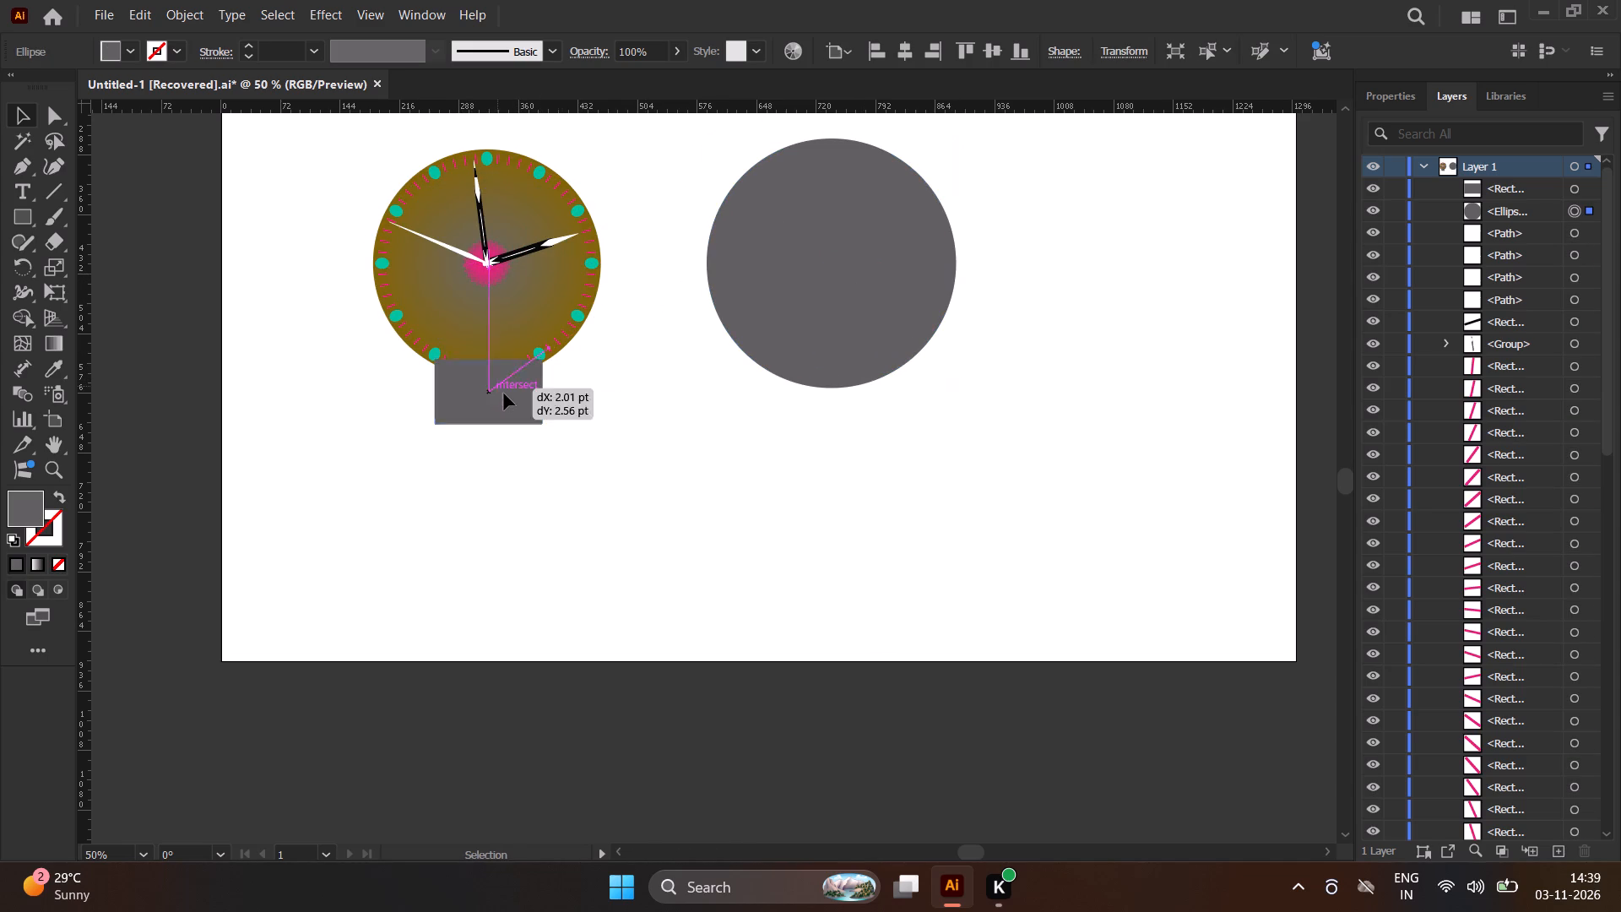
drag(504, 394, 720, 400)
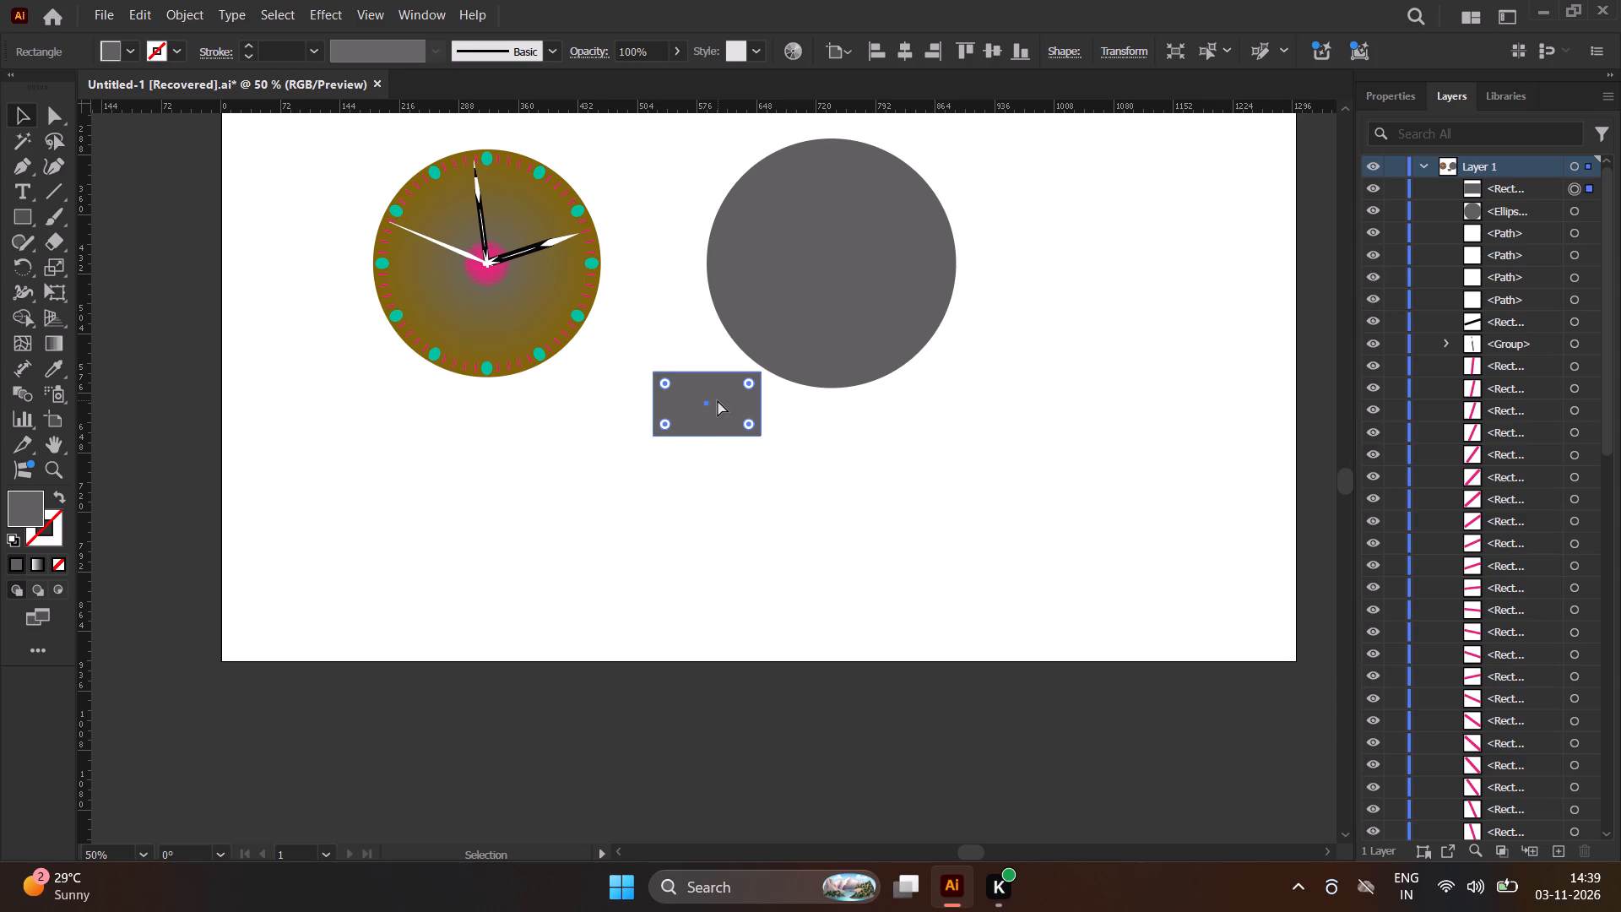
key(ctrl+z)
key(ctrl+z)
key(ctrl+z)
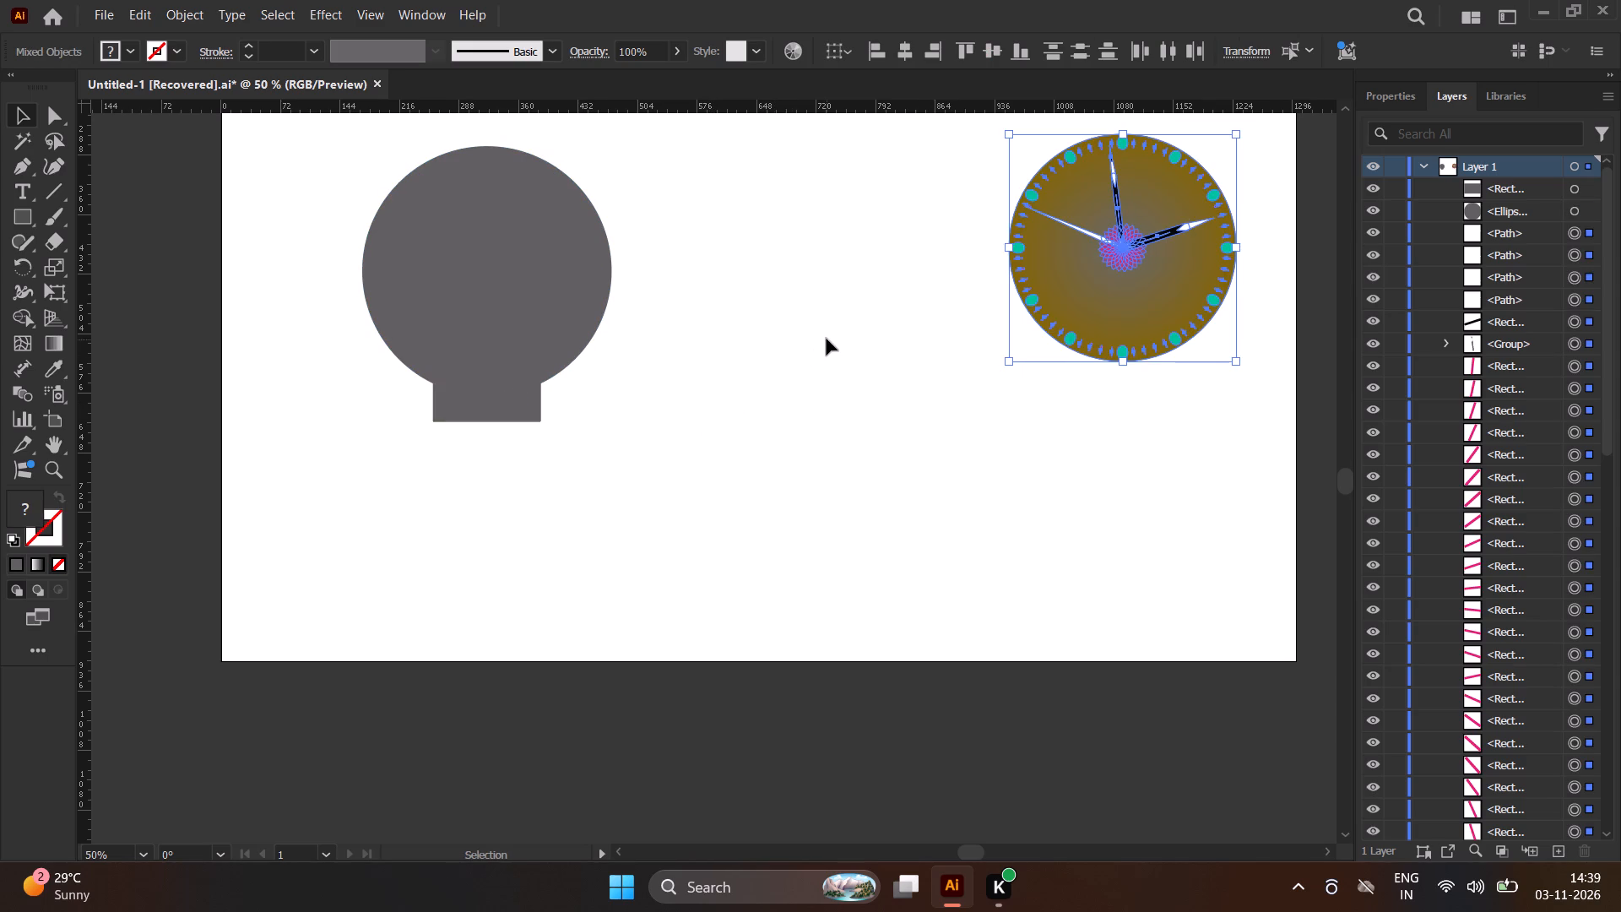
Send the grey circle and the lower strap rectangle to the back of the stacking order.
click(824, 346)
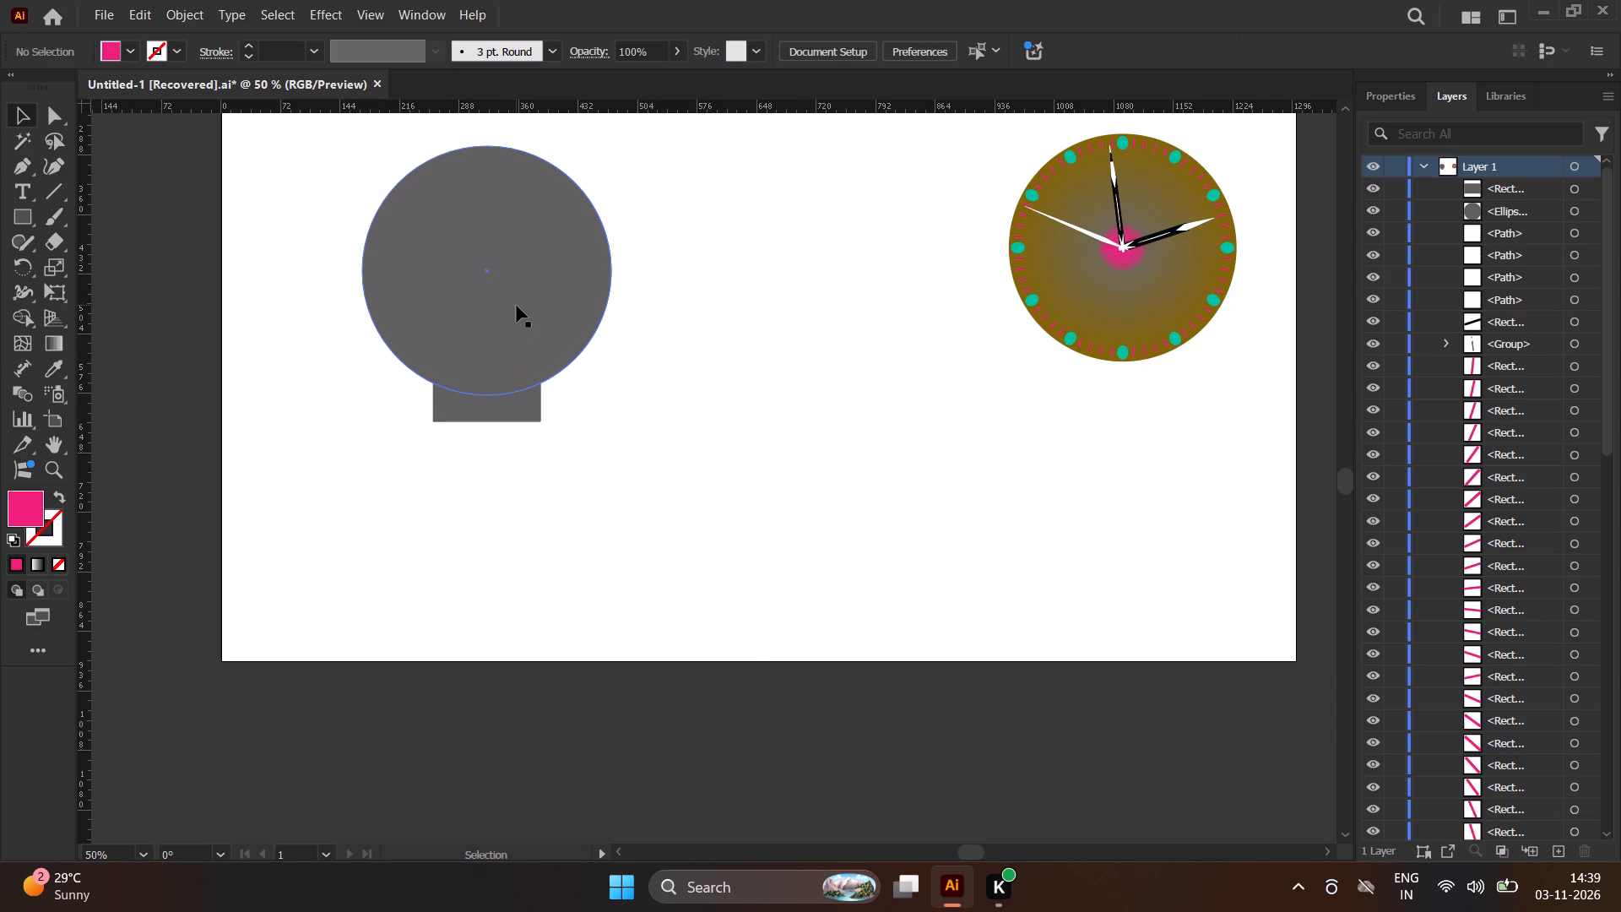
right_click(517, 307)
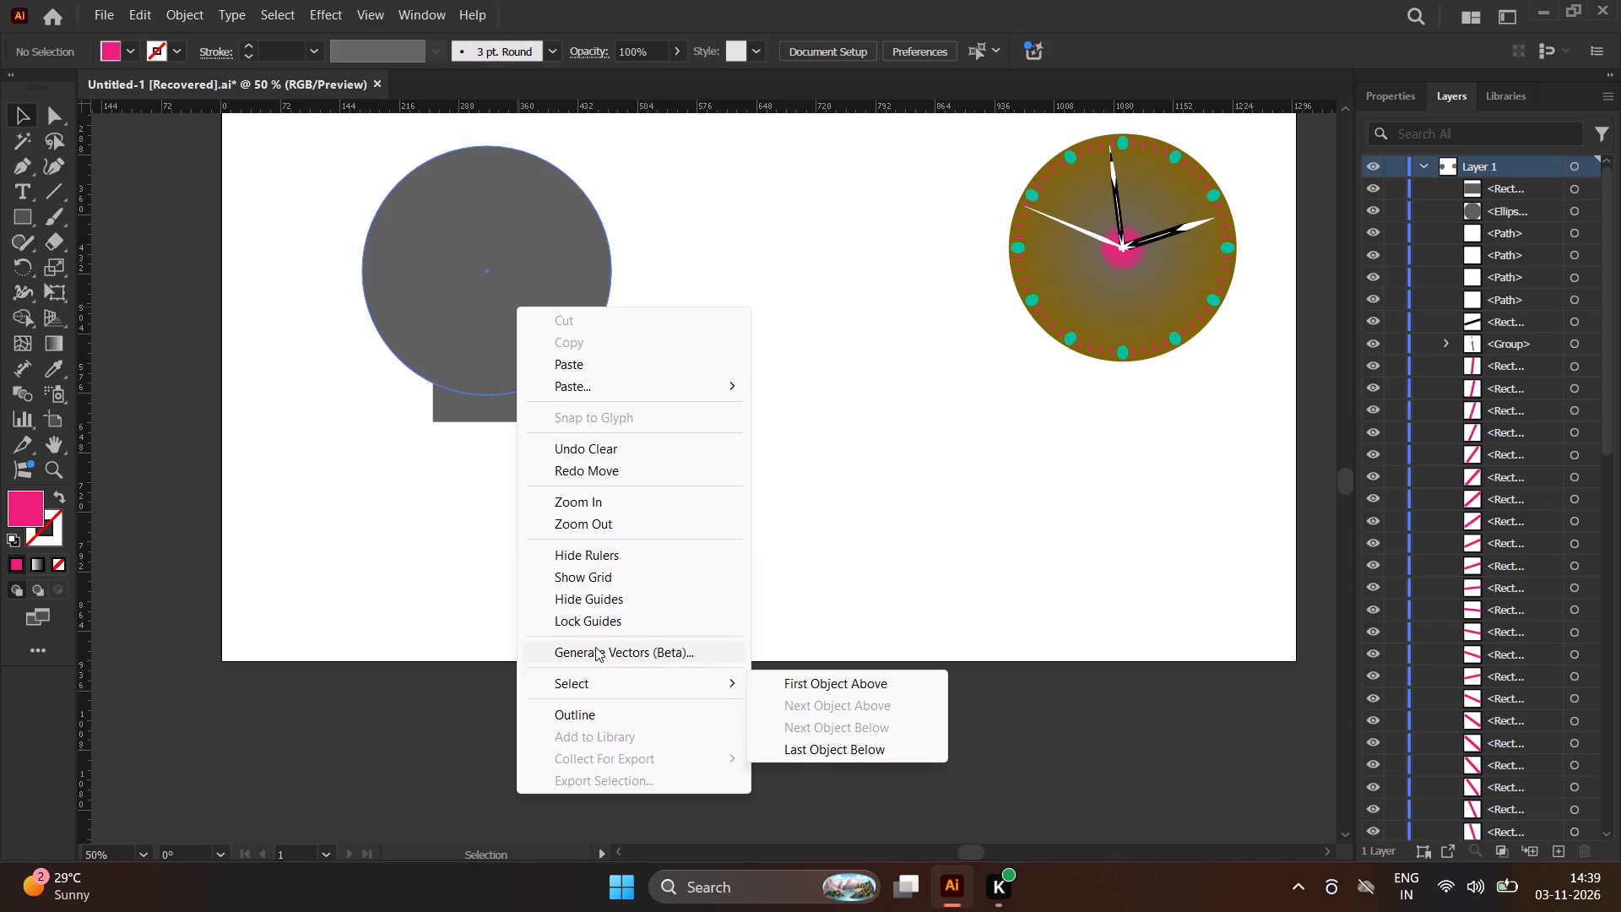
click(344, 167)
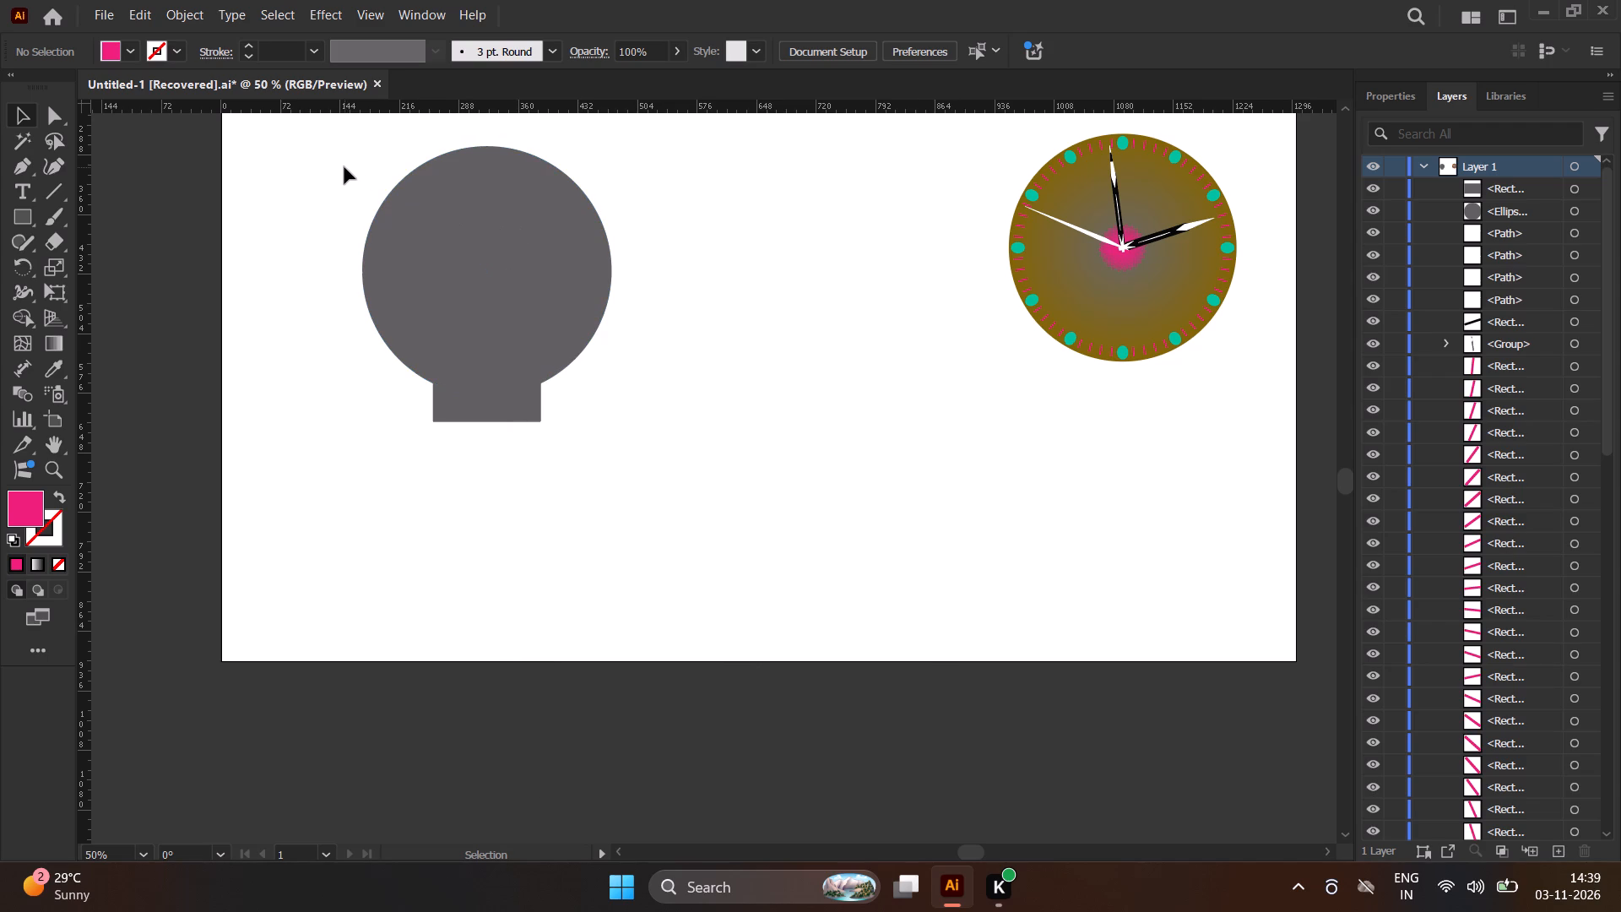
drag(343, 159, 646, 431)
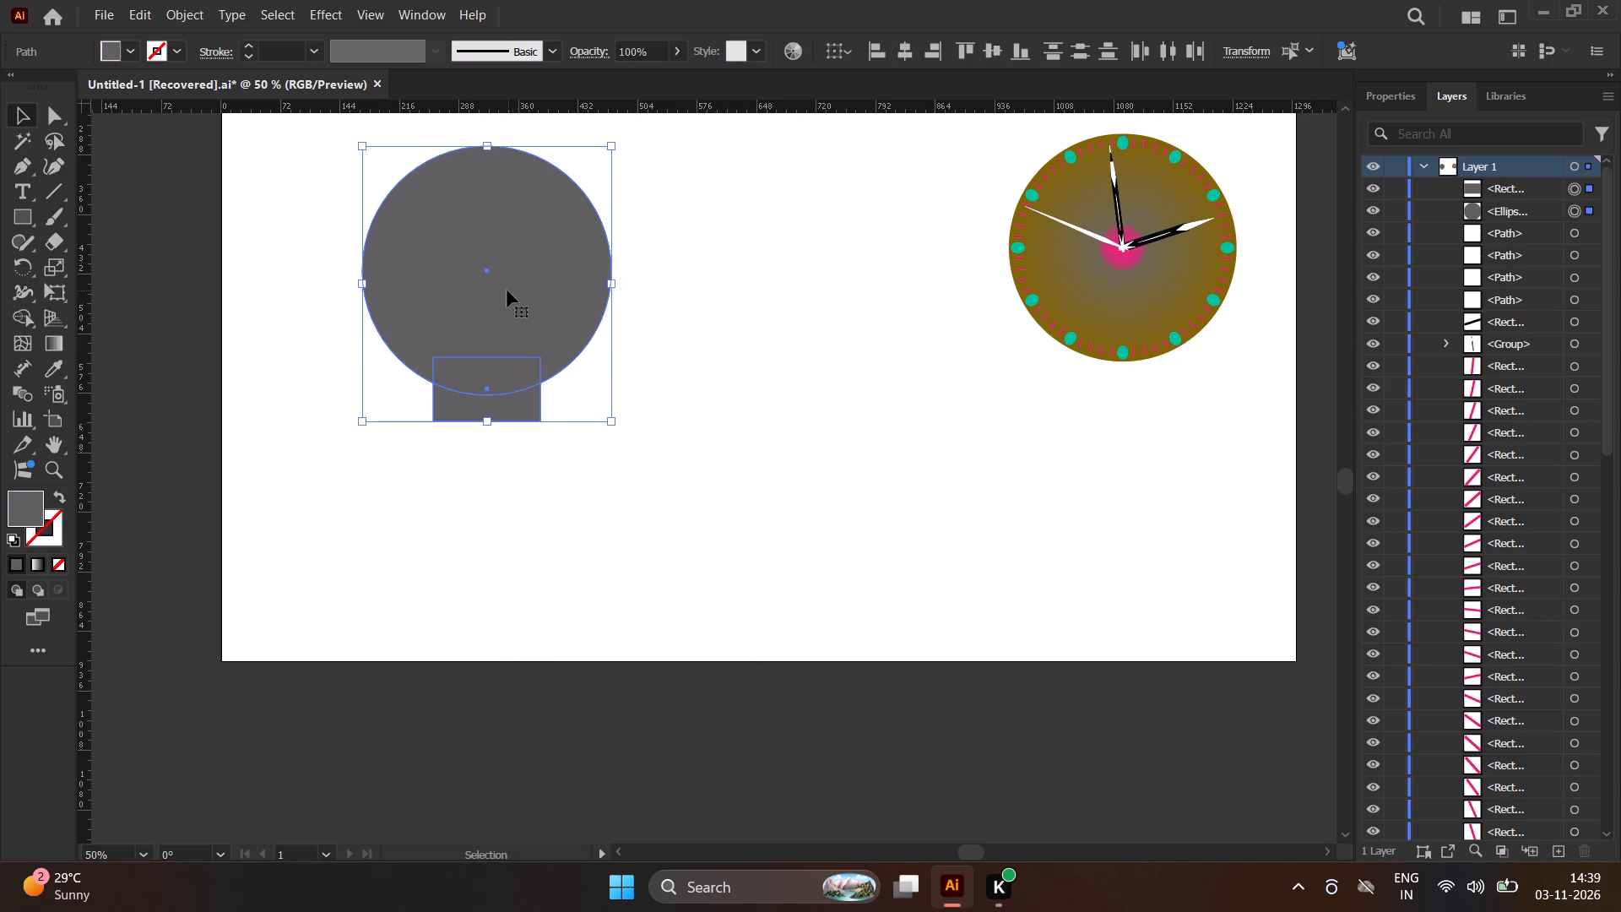
right_click(507, 290)
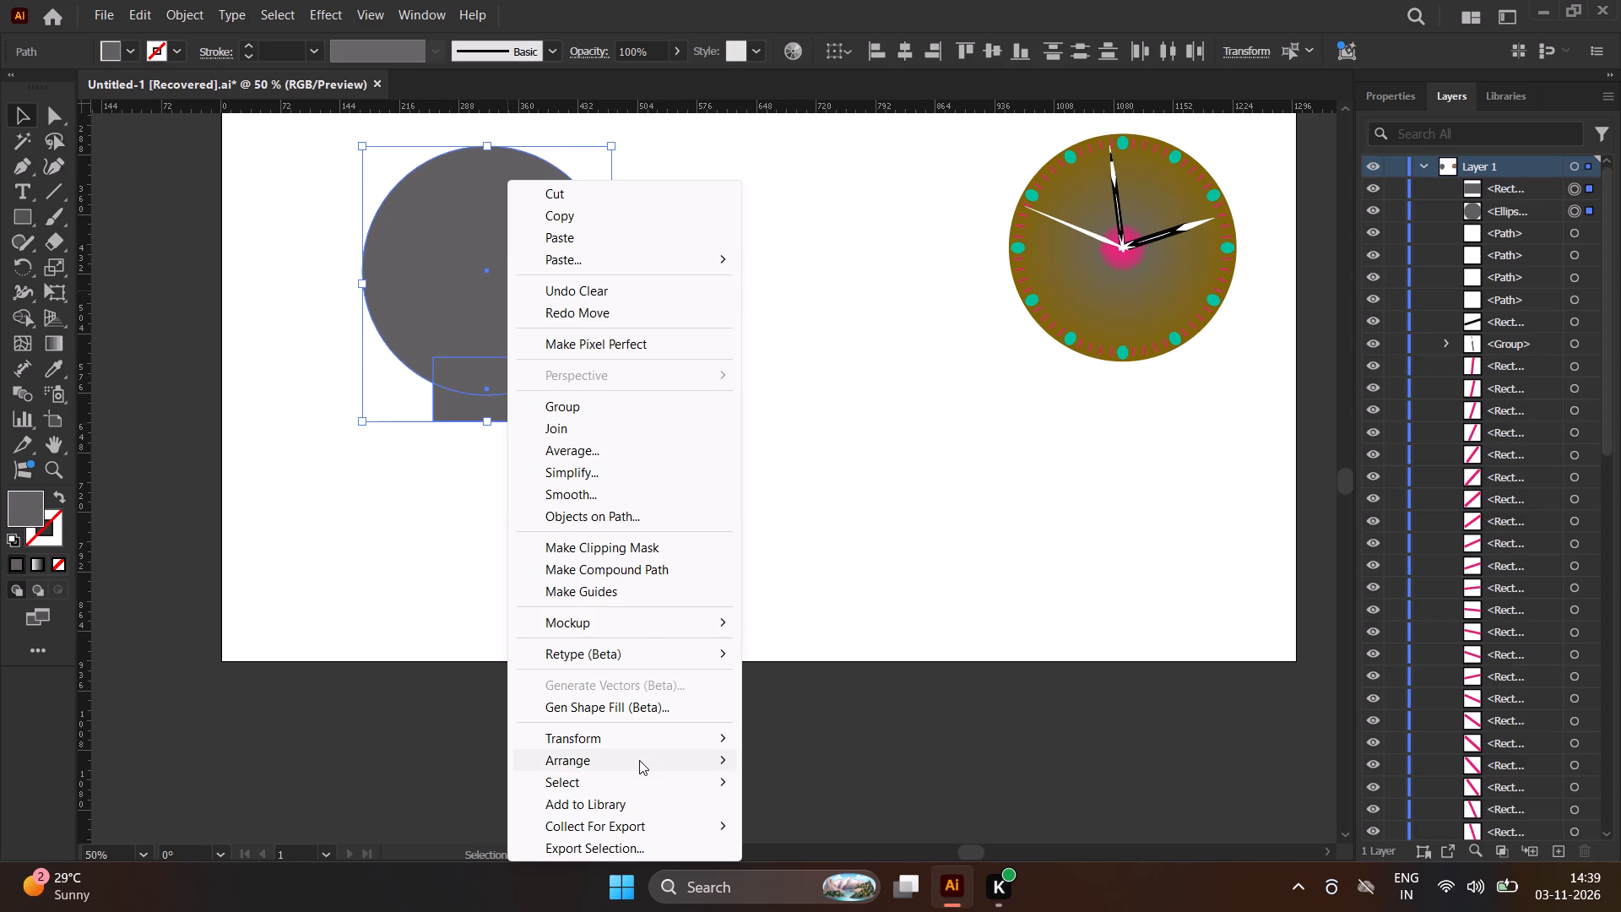
click(807, 831)
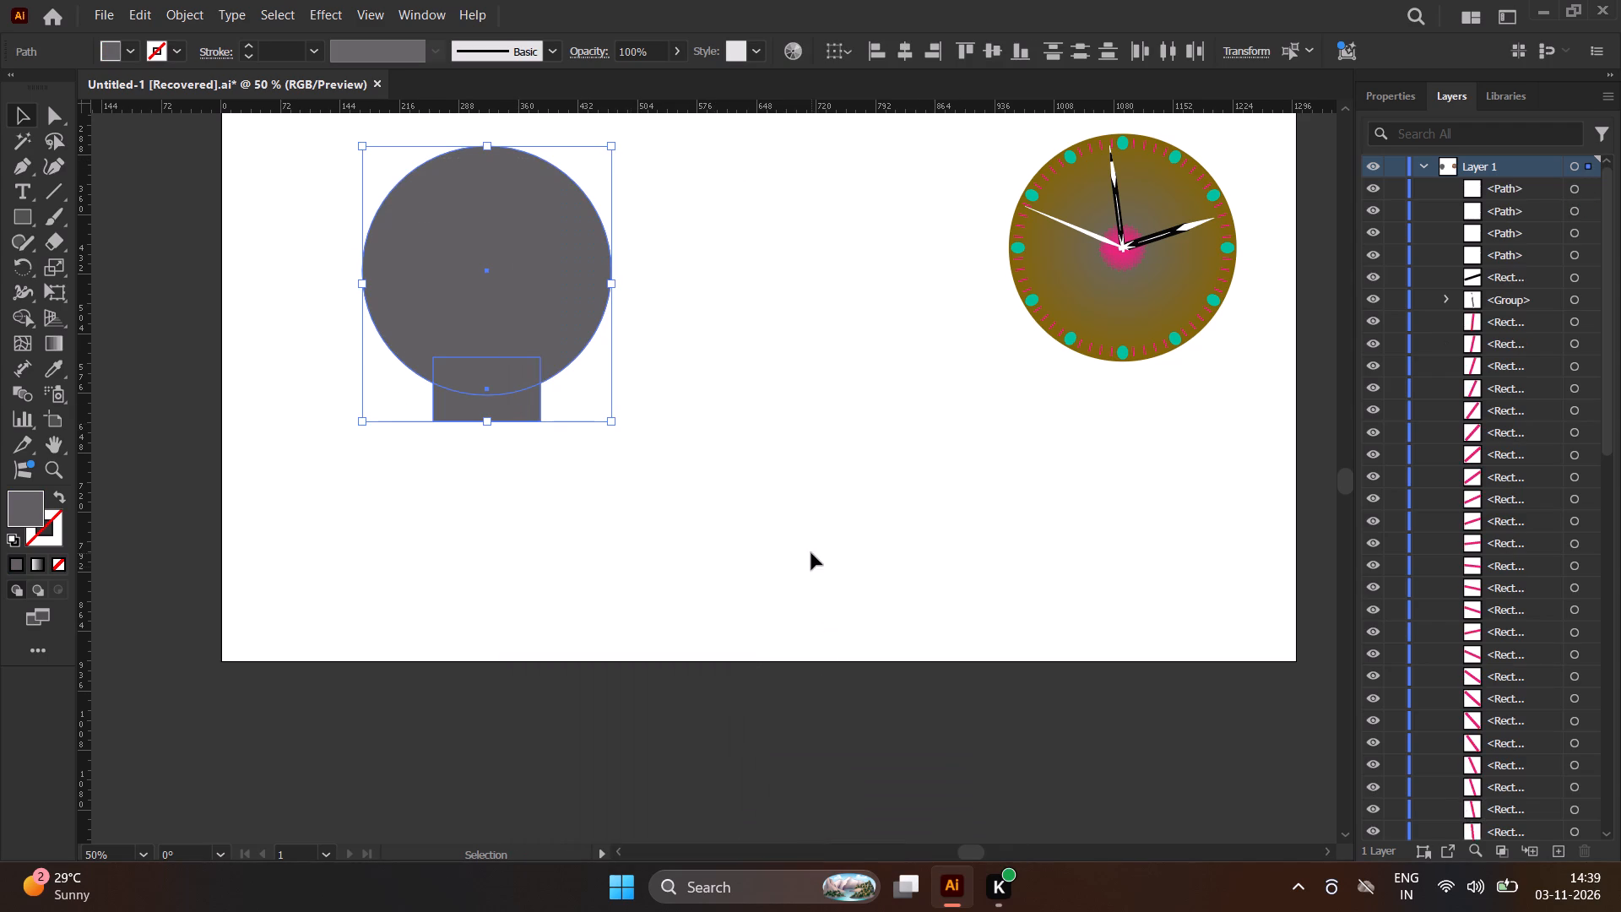
click(811, 553)
Move the complete clock with its hands and markers onto the grey circle, centred so an even grey rim surrounds it.
drag(989, 131, 1245, 391)
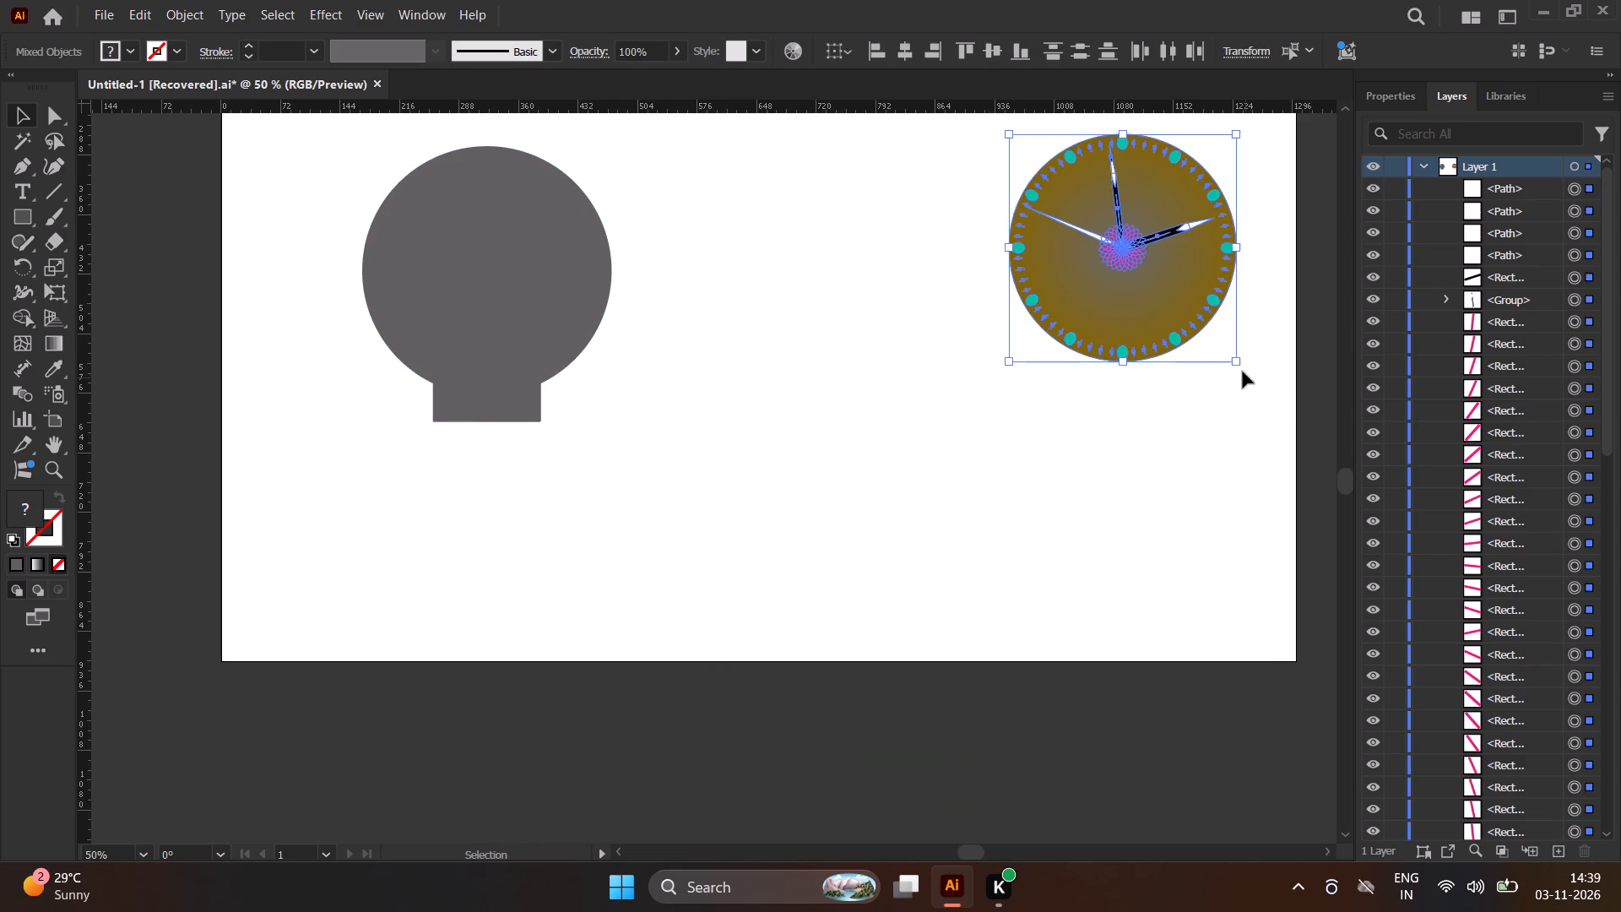
drag(1182, 289, 549, 313)
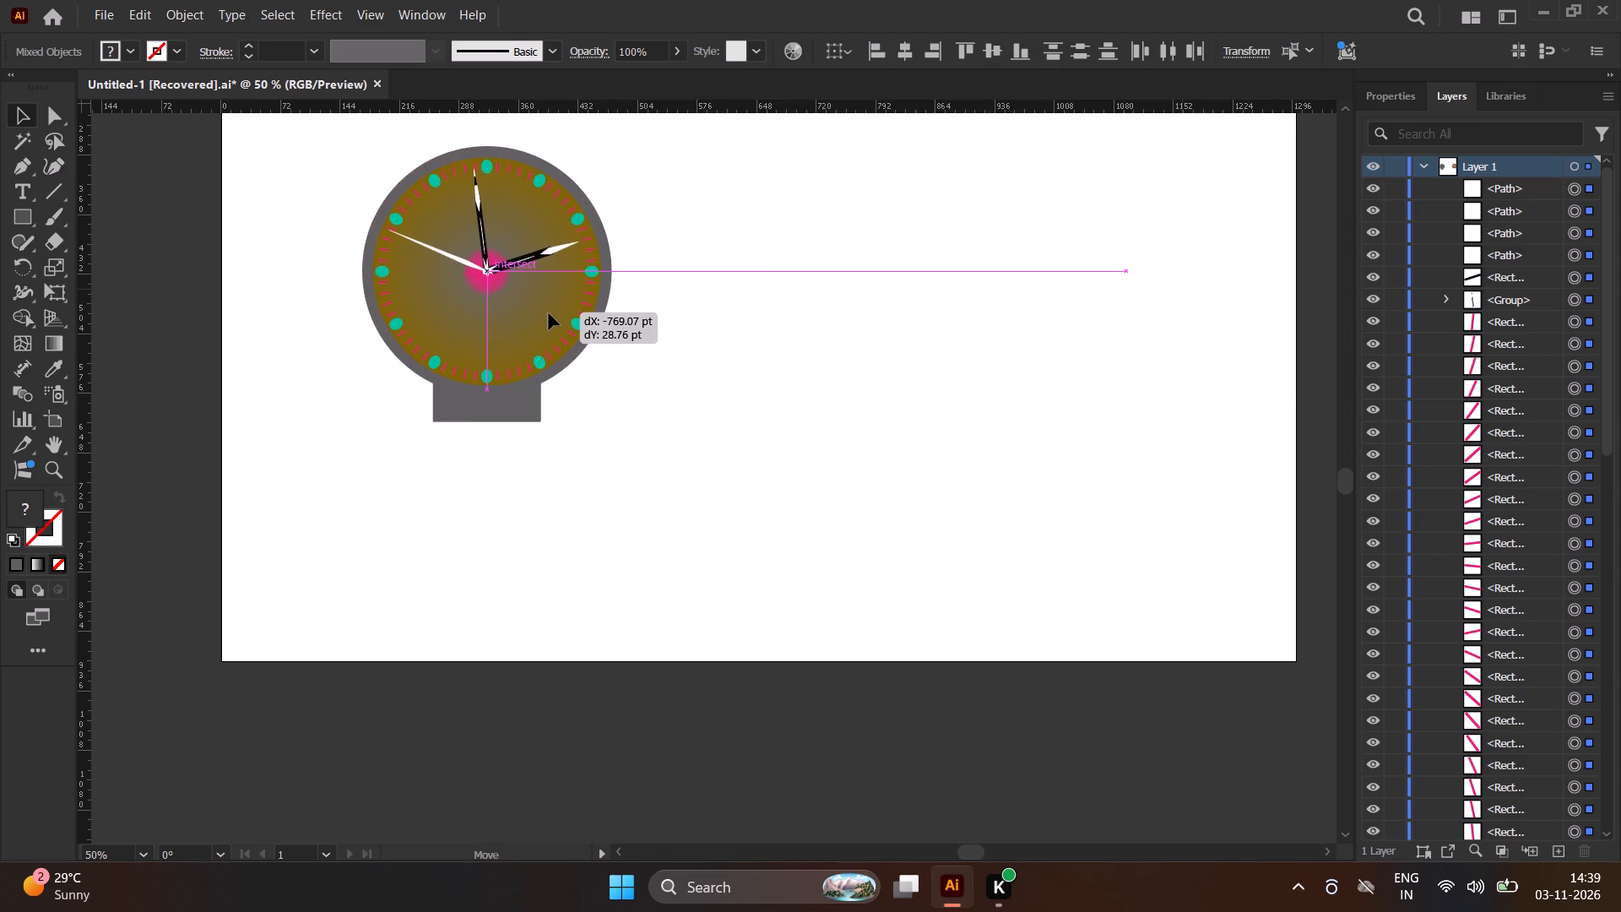
drag(549, 313, 549, 310)
click(1001, 305)
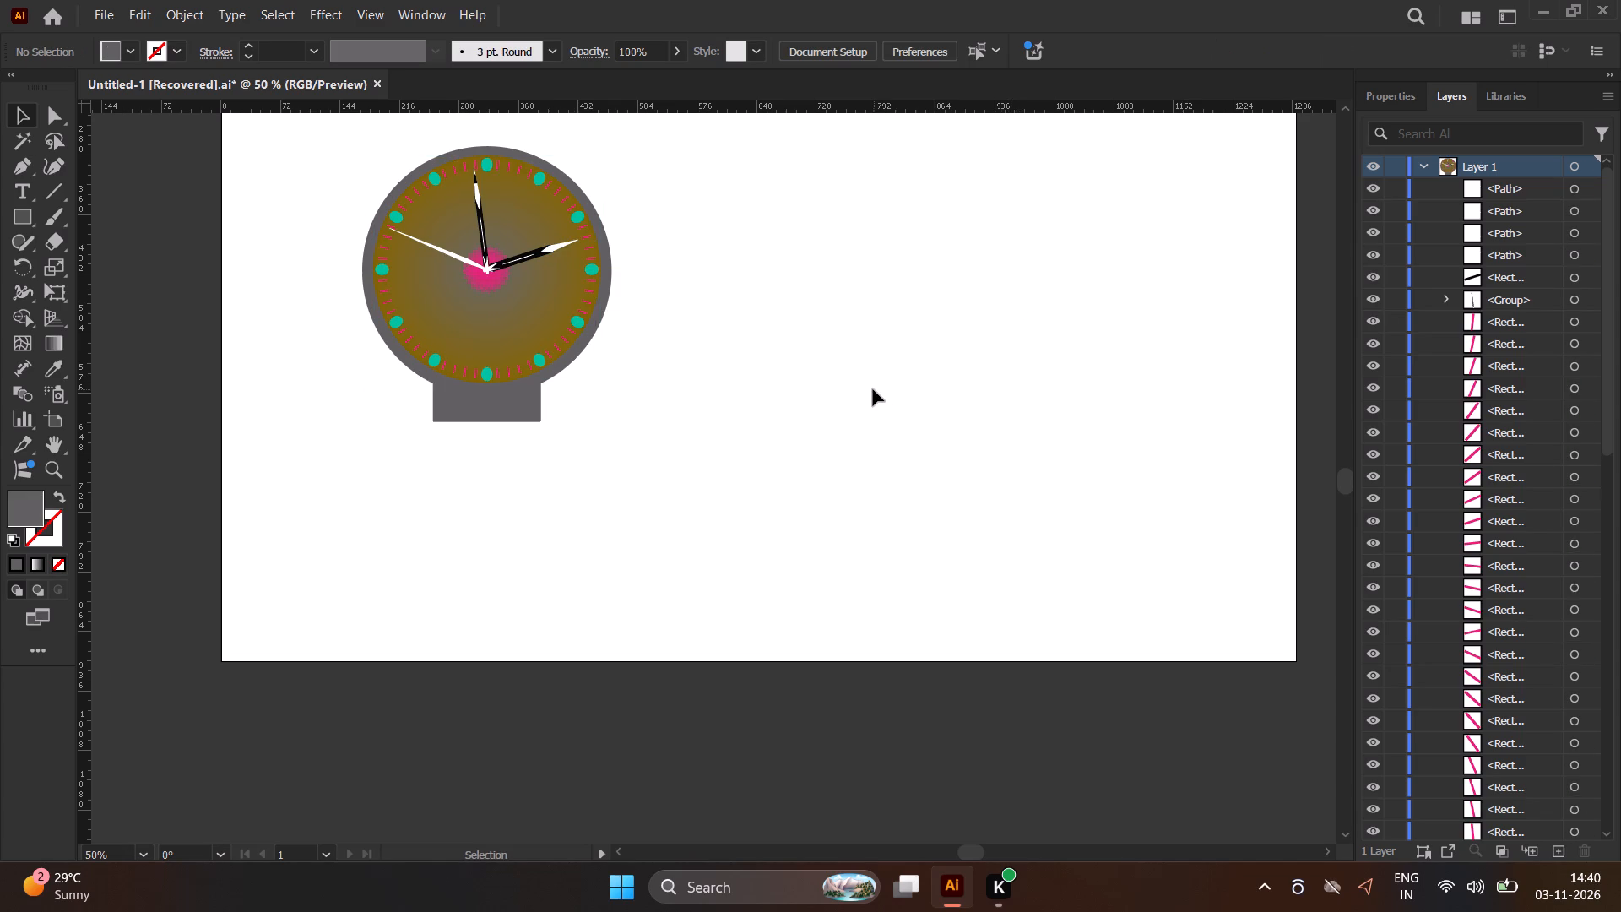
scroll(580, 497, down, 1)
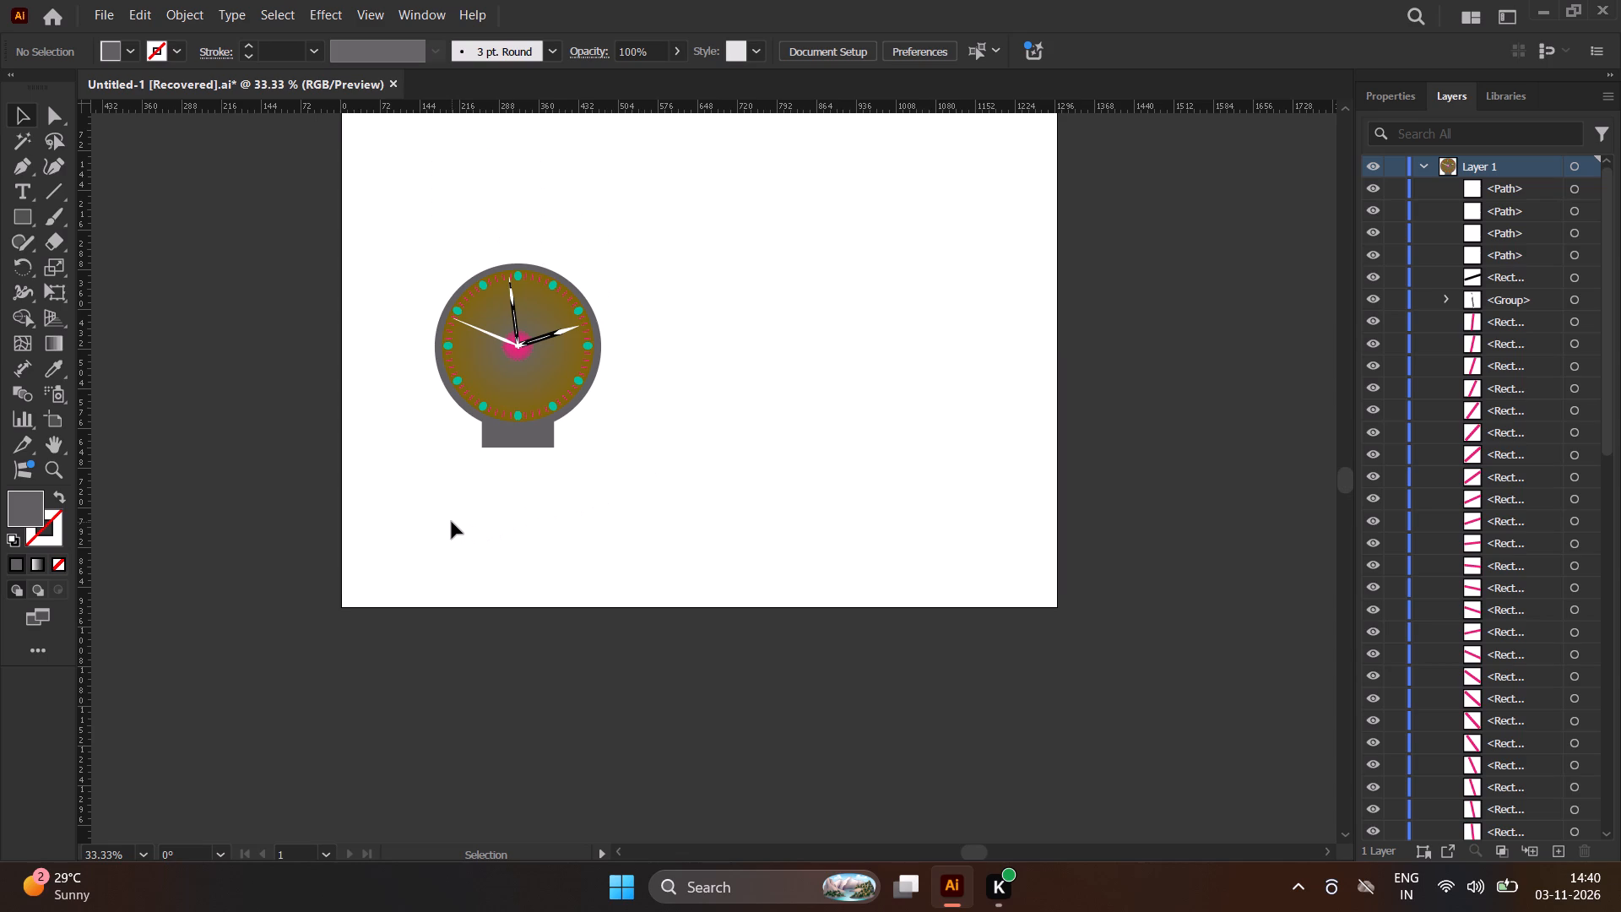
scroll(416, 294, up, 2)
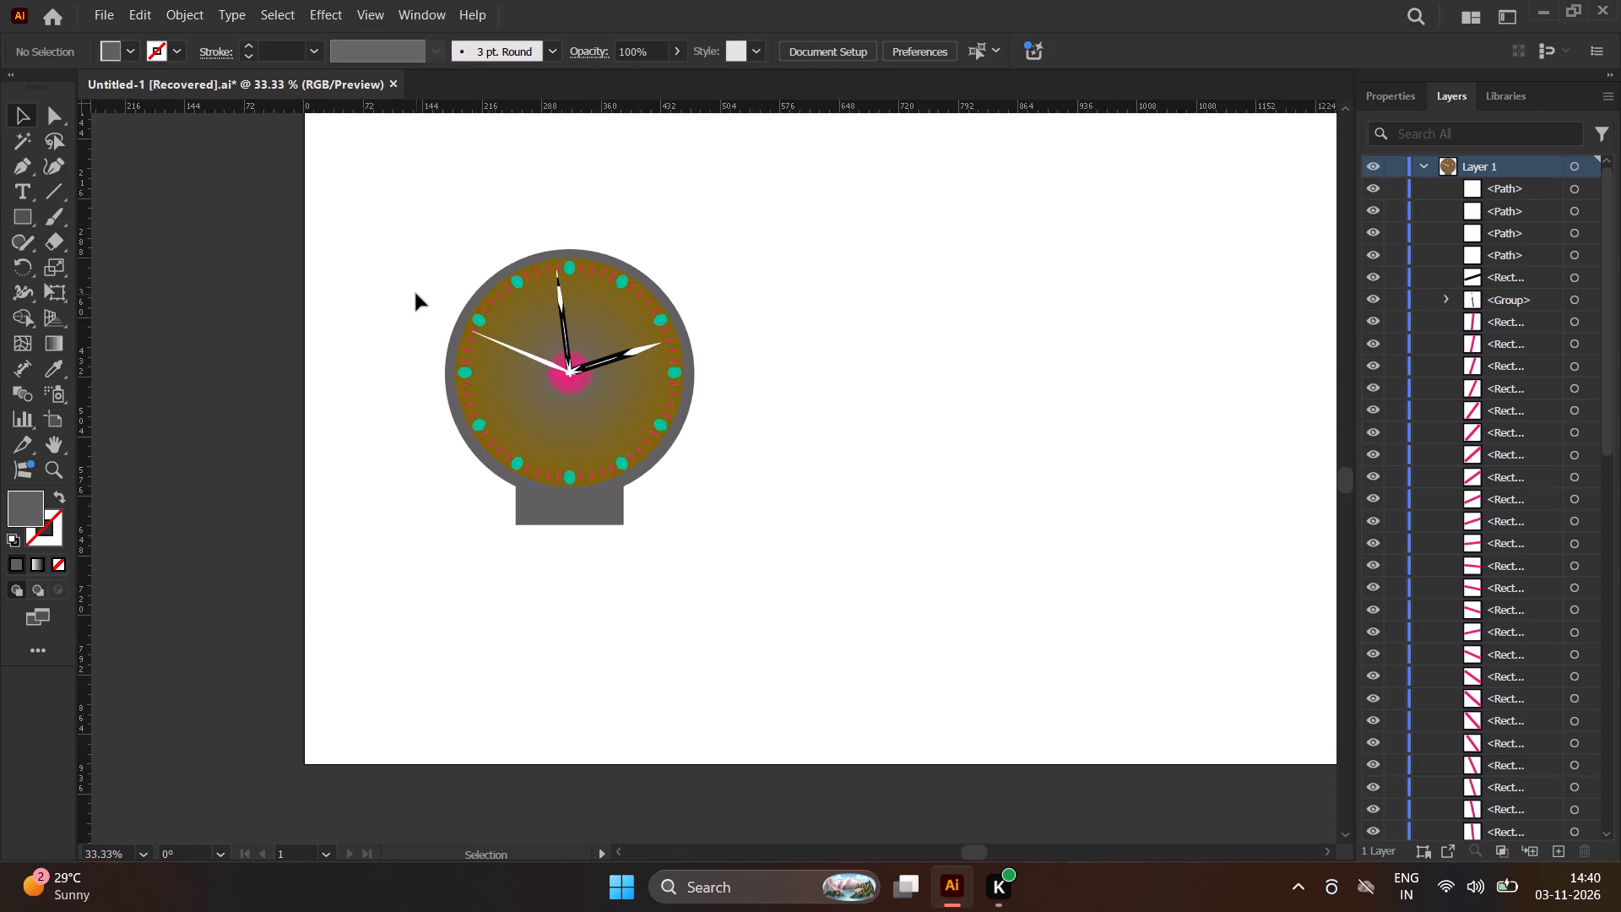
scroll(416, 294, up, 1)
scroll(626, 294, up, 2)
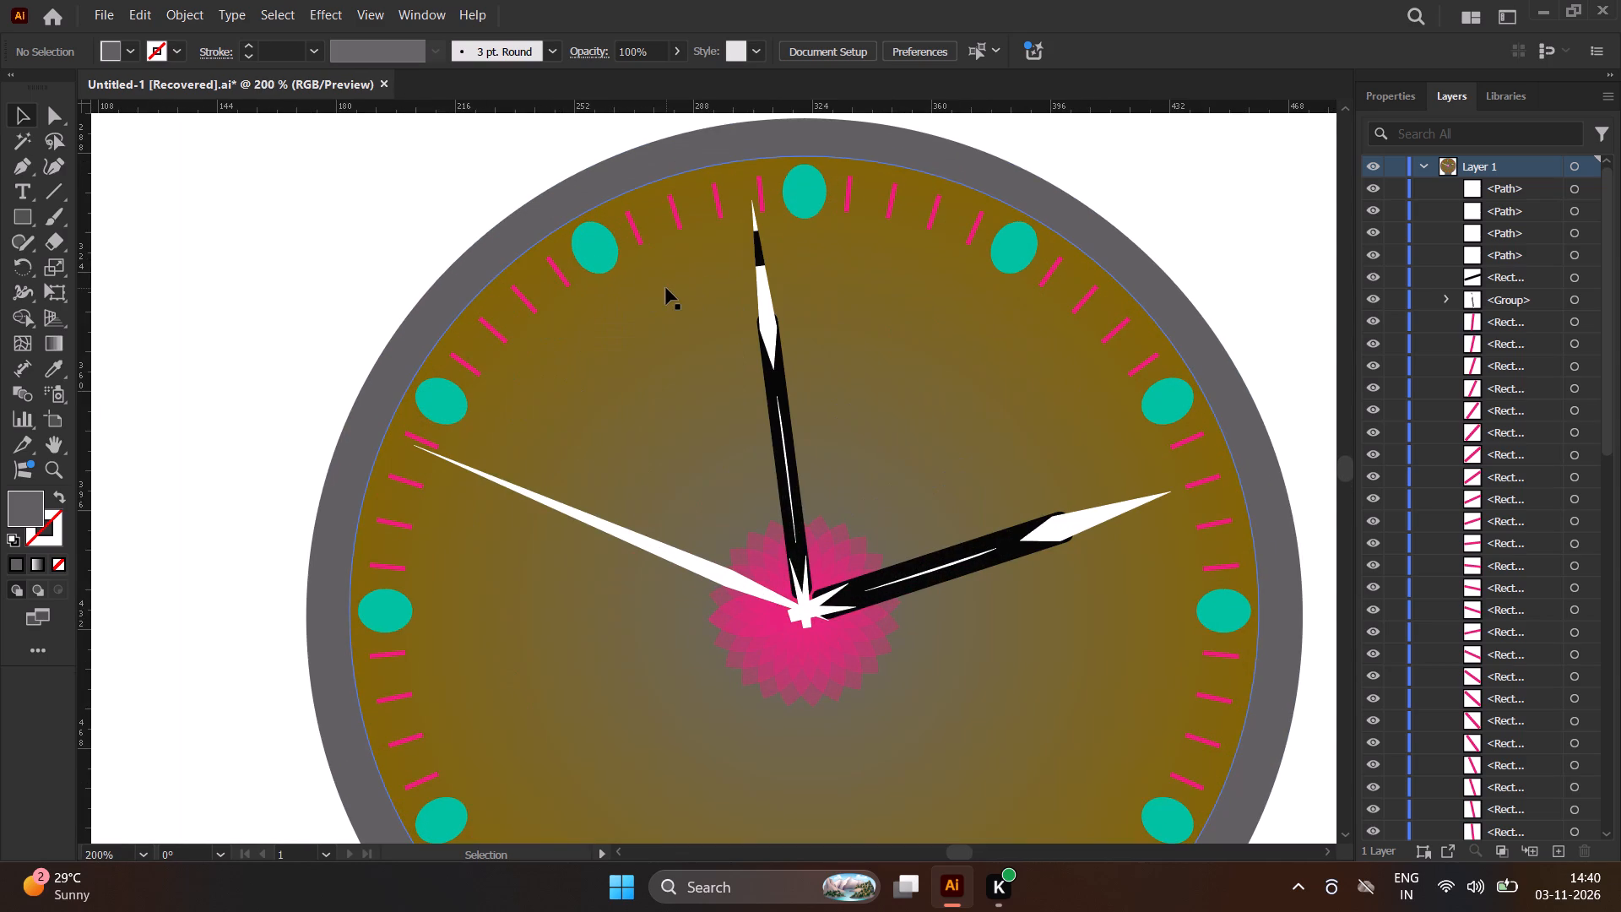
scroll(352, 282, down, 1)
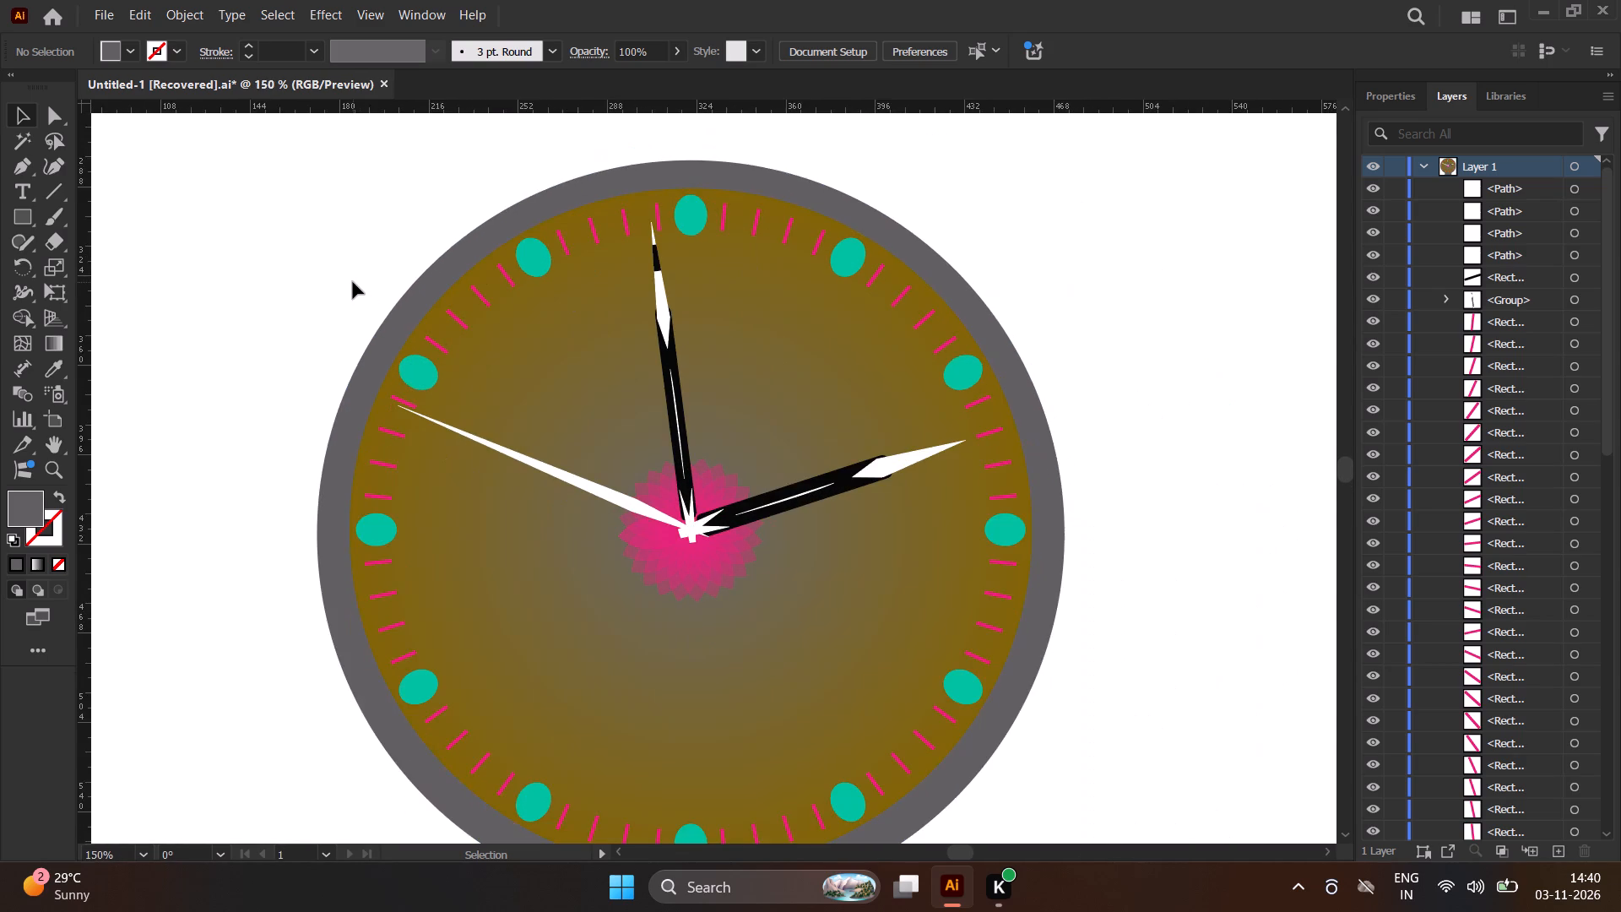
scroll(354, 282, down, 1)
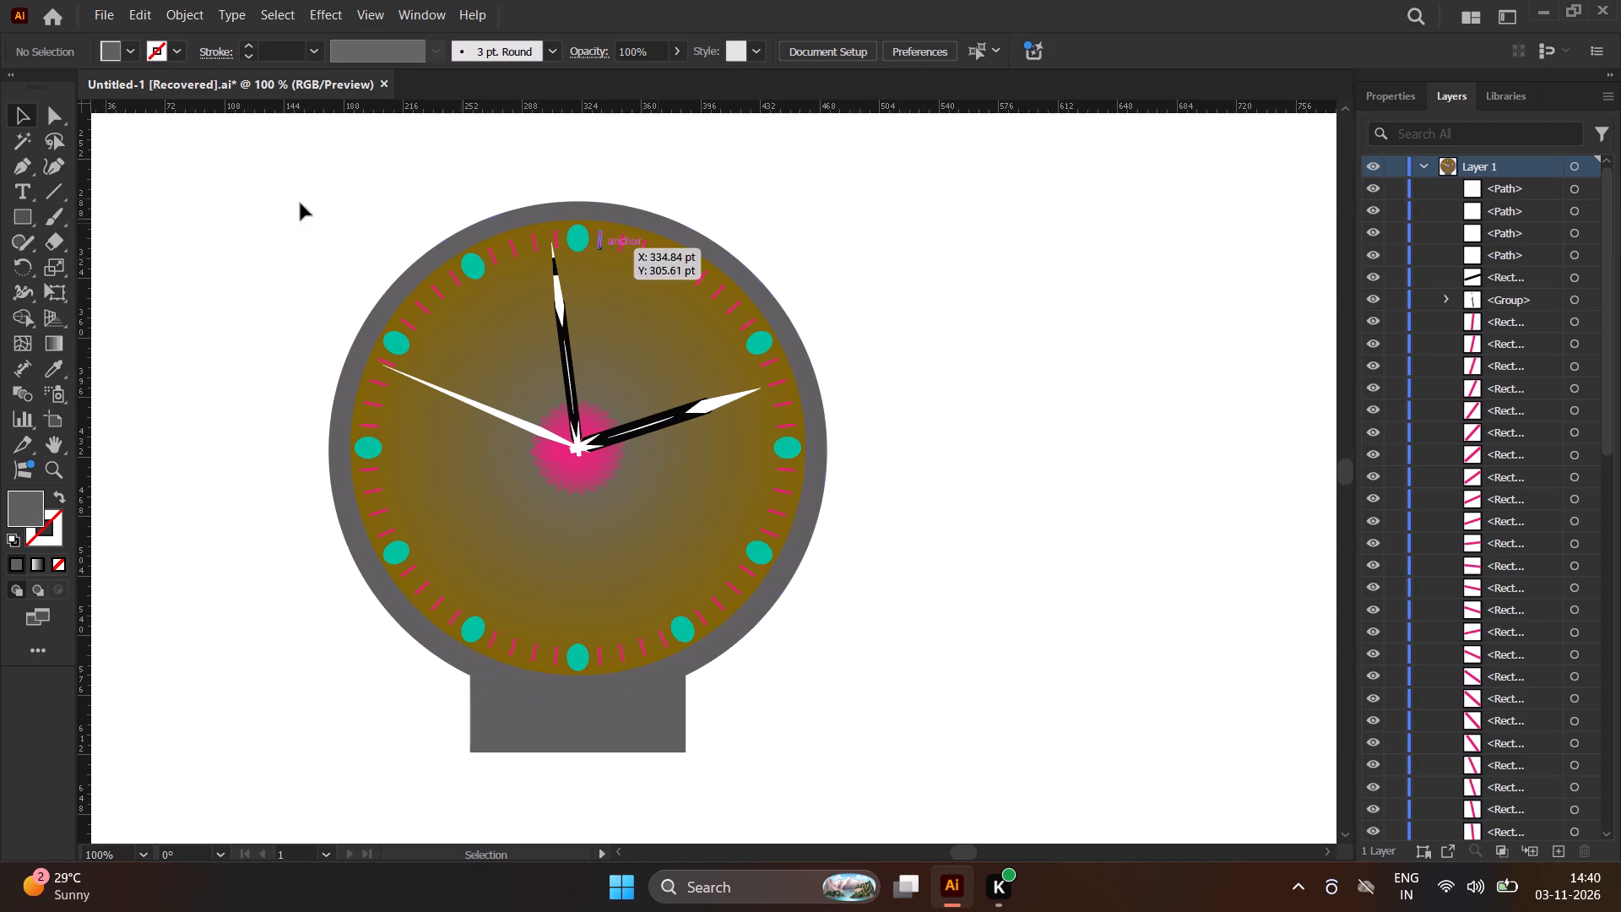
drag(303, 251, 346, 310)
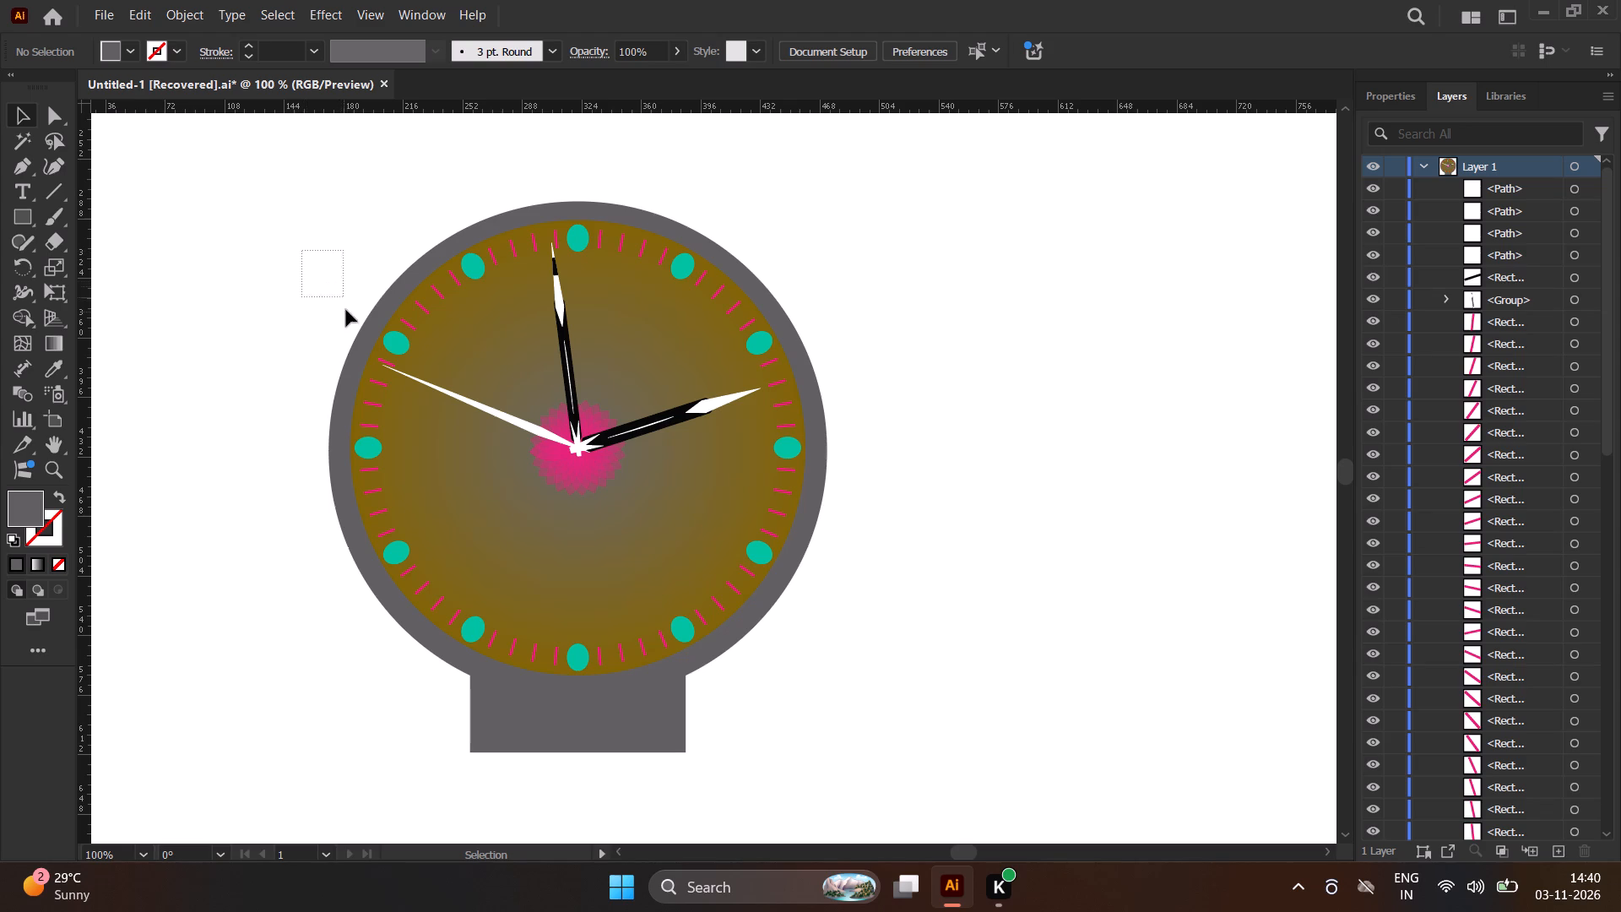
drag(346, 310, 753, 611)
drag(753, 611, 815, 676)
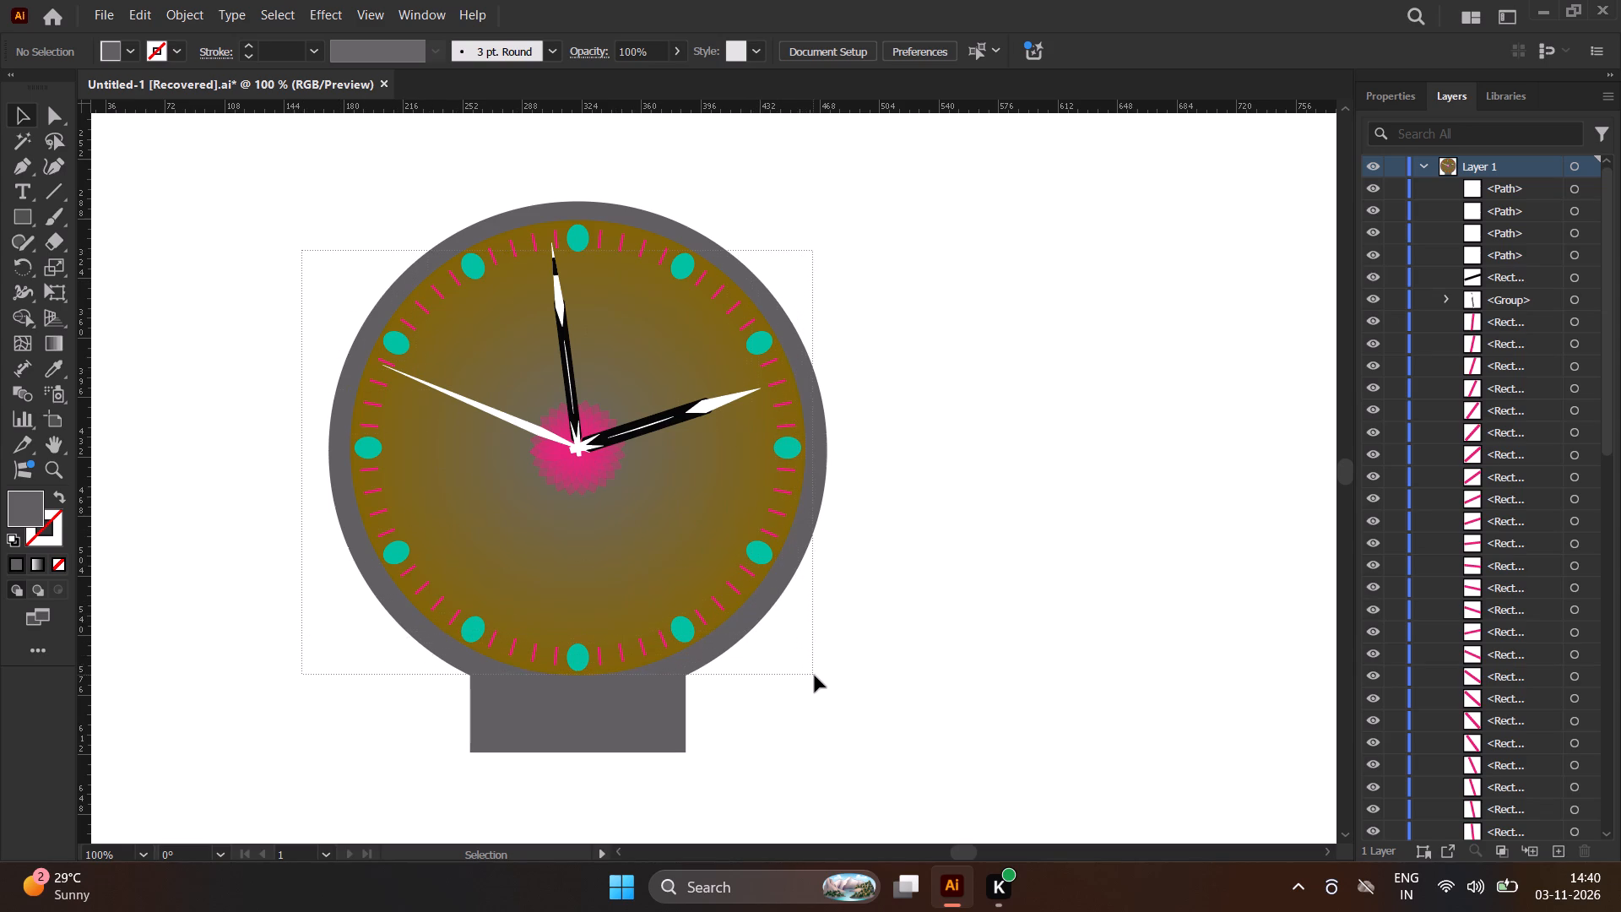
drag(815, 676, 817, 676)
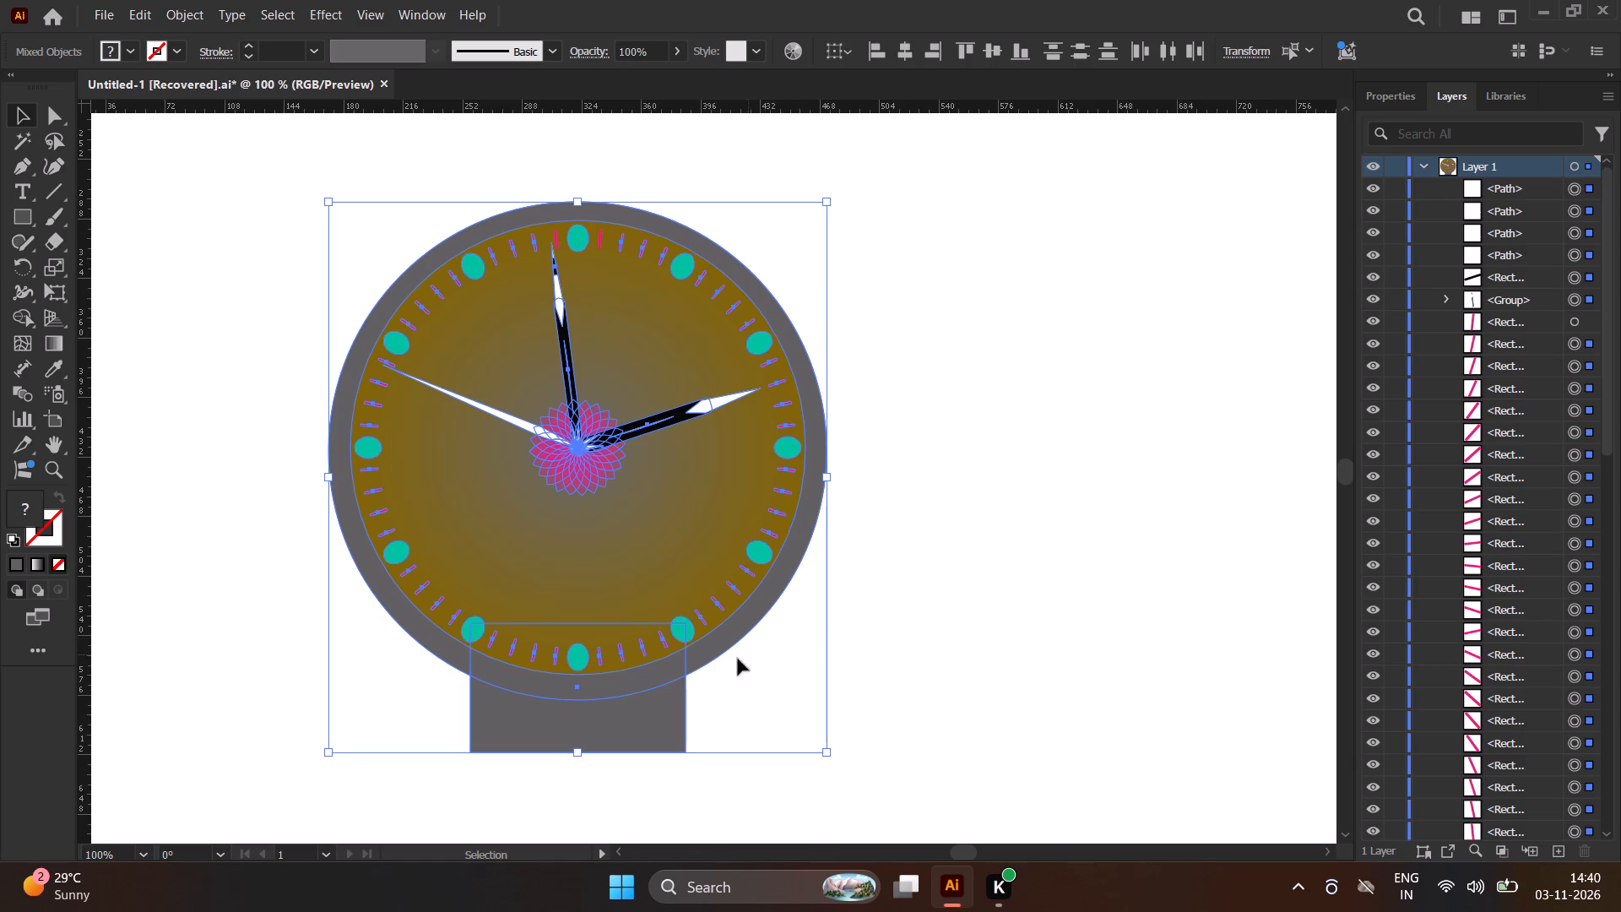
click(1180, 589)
Move the grey strap rectangle down so it only slightly overlaps the lower edge of the grey circle.
drag(613, 722, 612, 779)
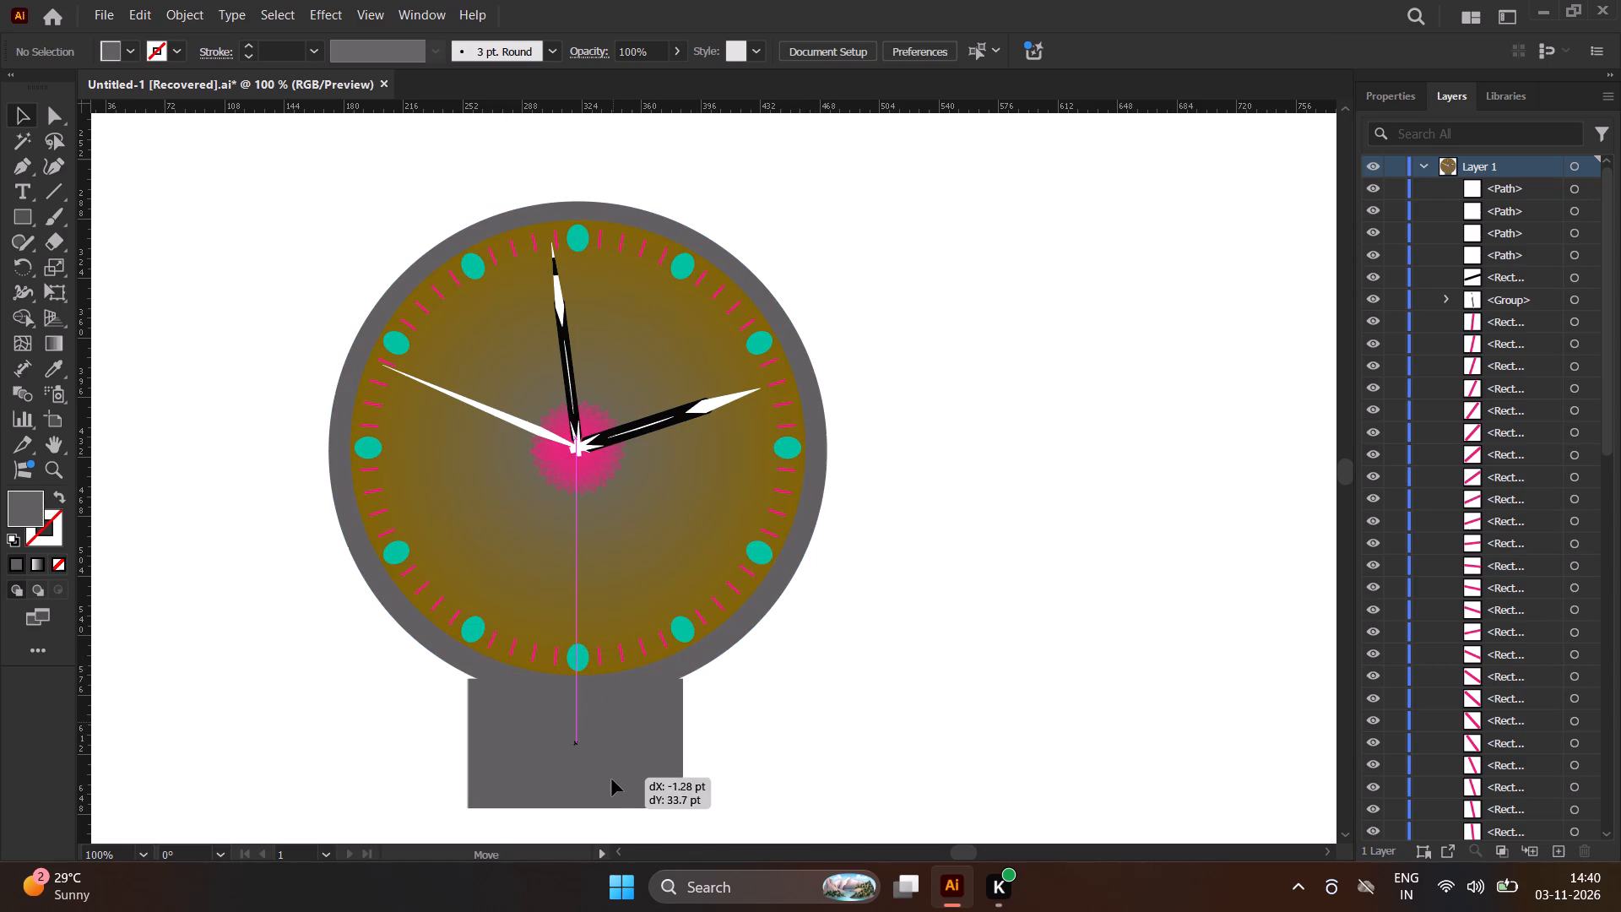
drag(612, 779, 607, 789)
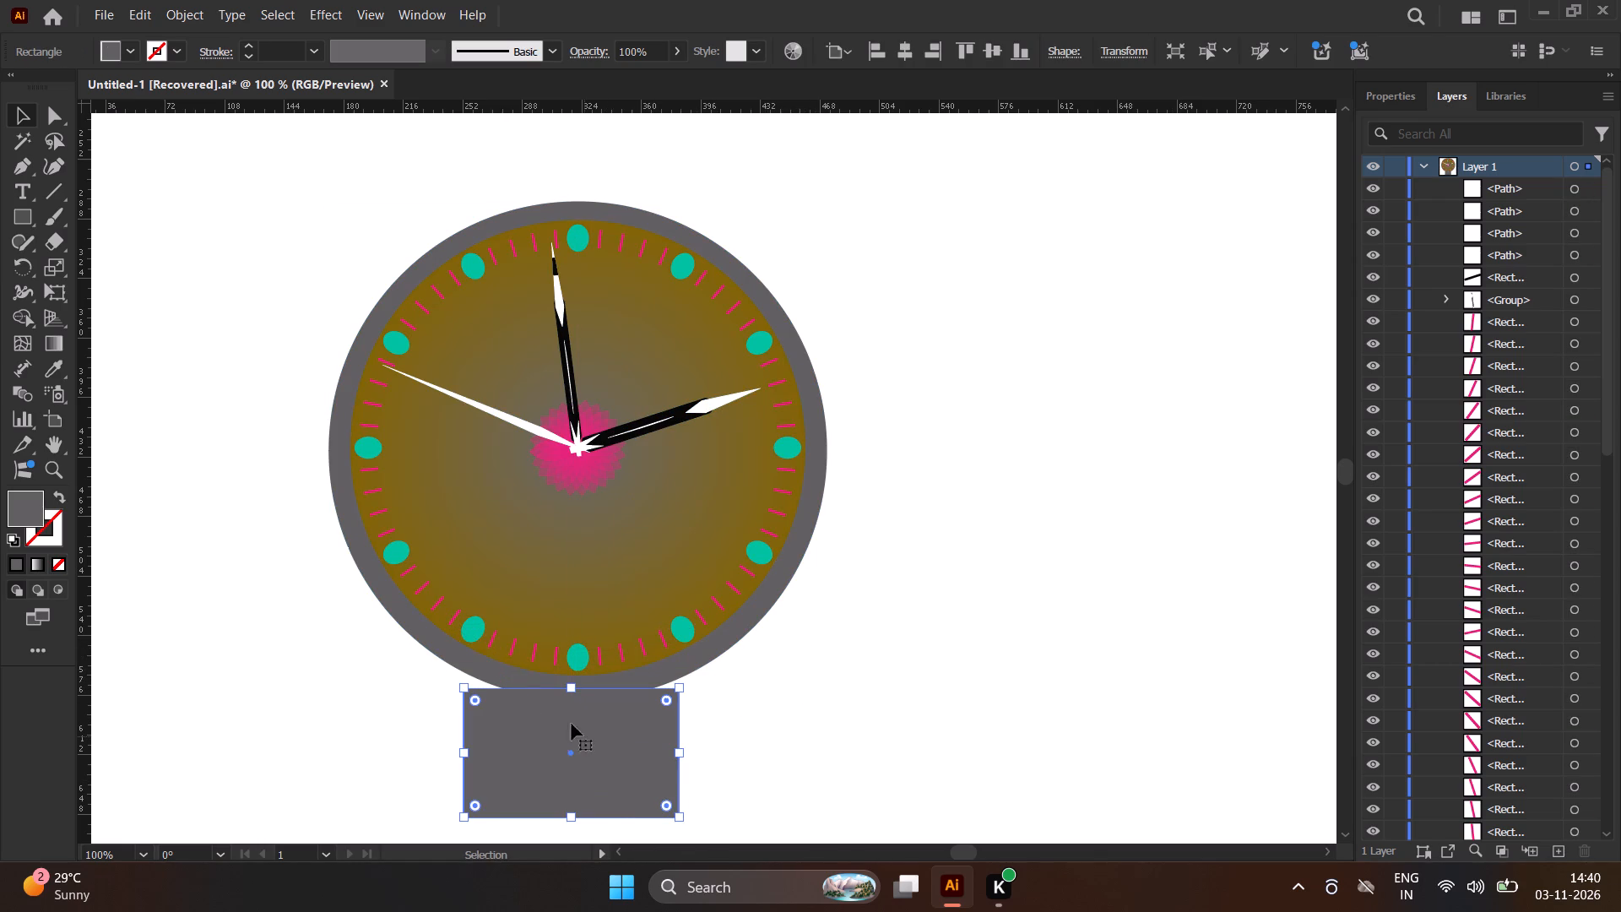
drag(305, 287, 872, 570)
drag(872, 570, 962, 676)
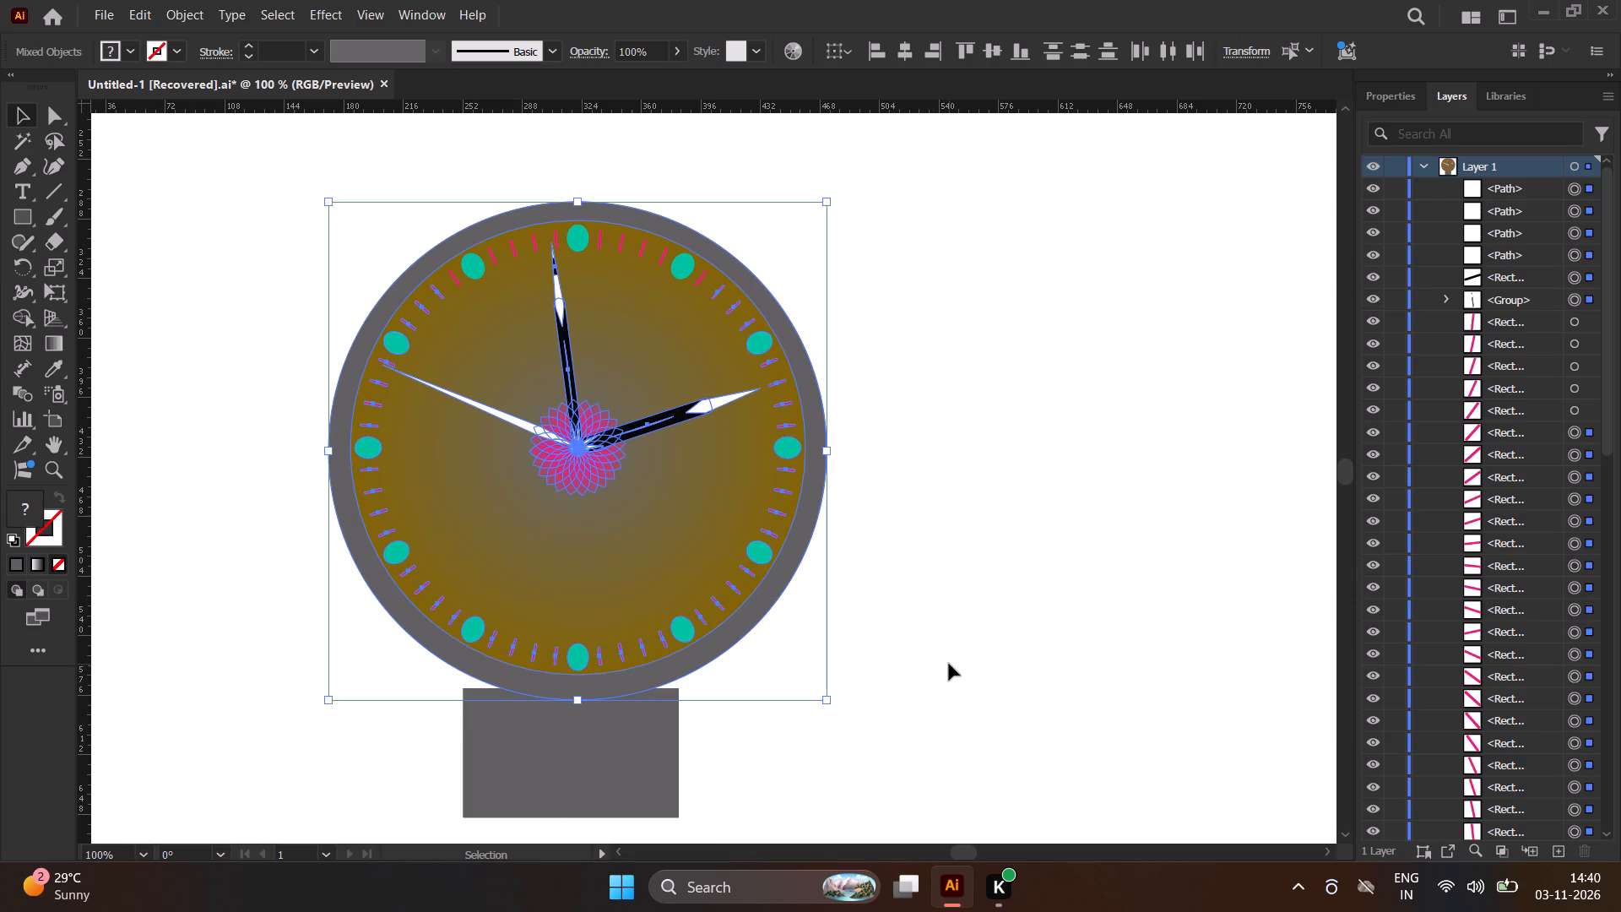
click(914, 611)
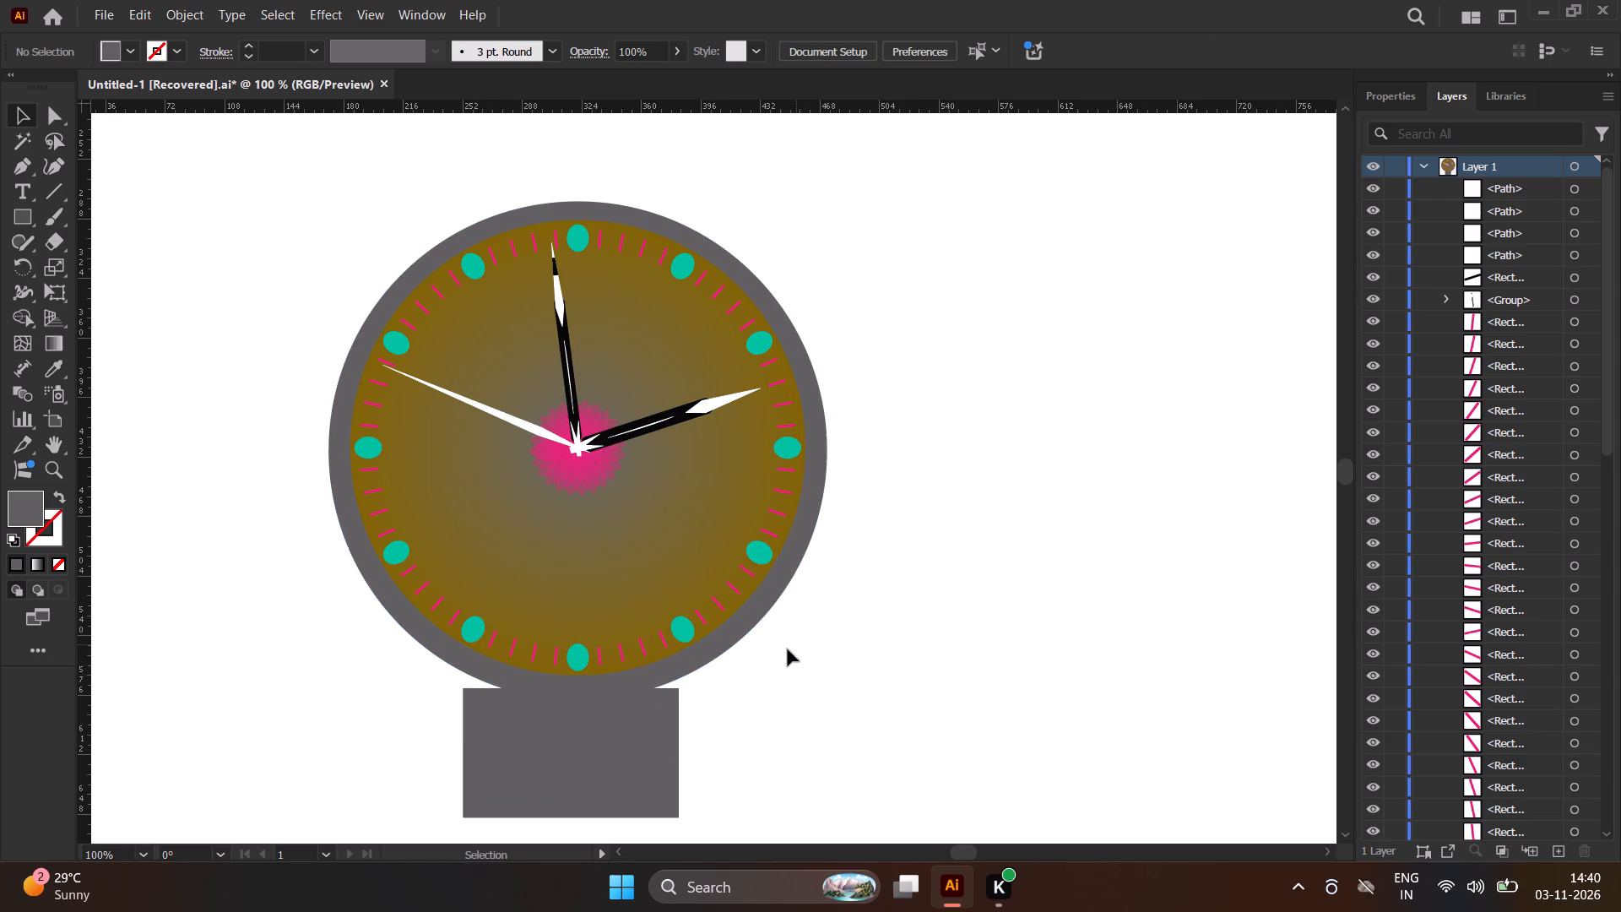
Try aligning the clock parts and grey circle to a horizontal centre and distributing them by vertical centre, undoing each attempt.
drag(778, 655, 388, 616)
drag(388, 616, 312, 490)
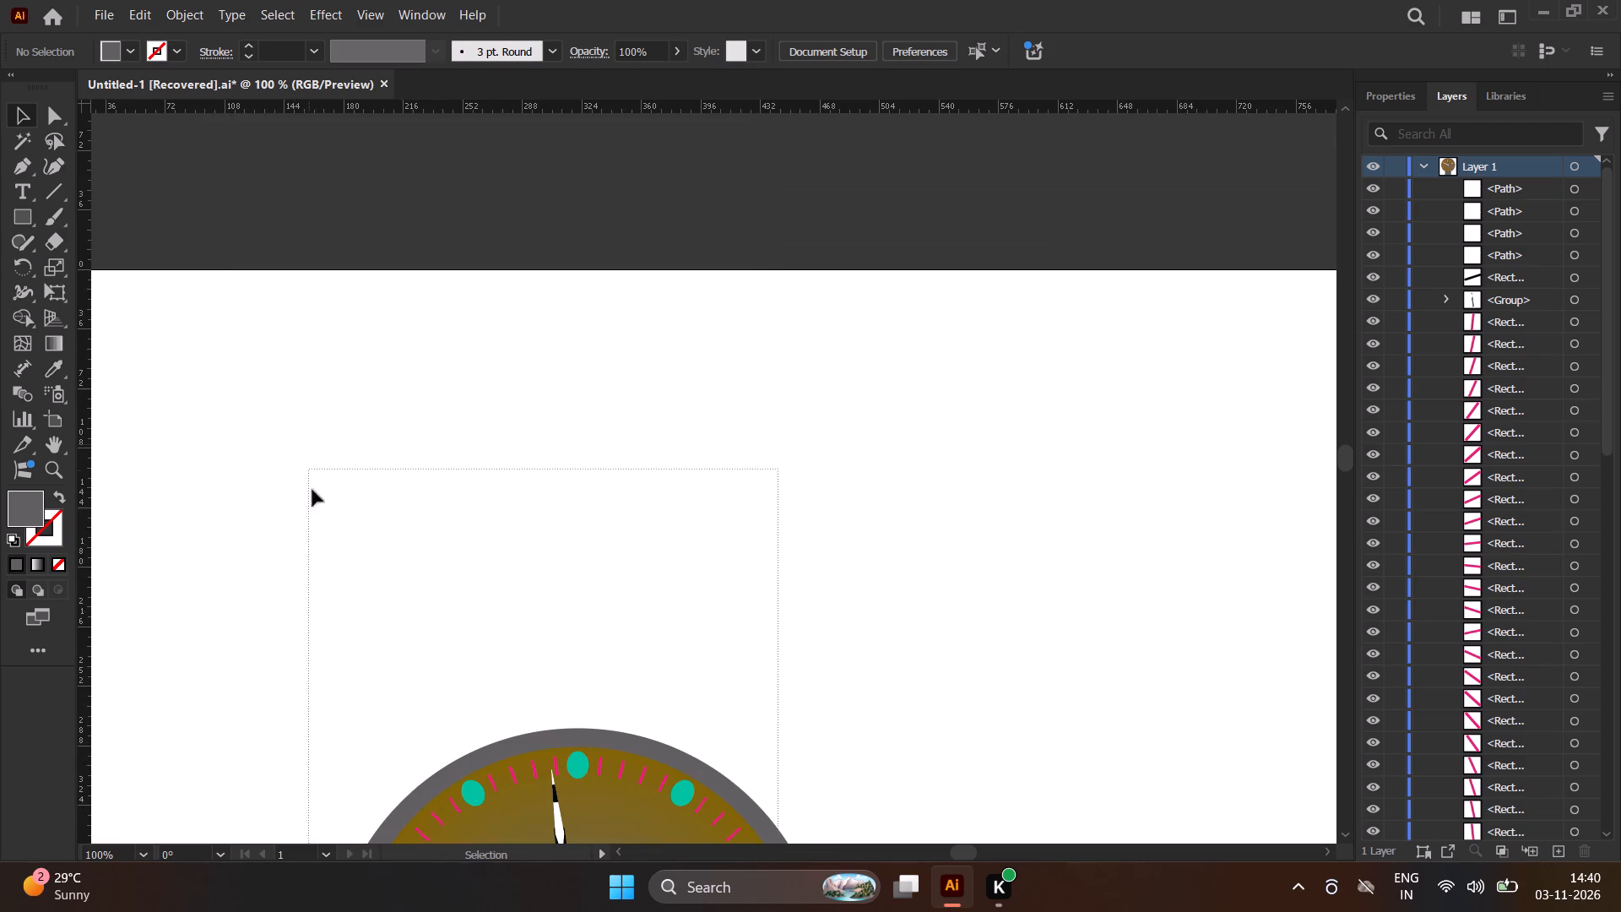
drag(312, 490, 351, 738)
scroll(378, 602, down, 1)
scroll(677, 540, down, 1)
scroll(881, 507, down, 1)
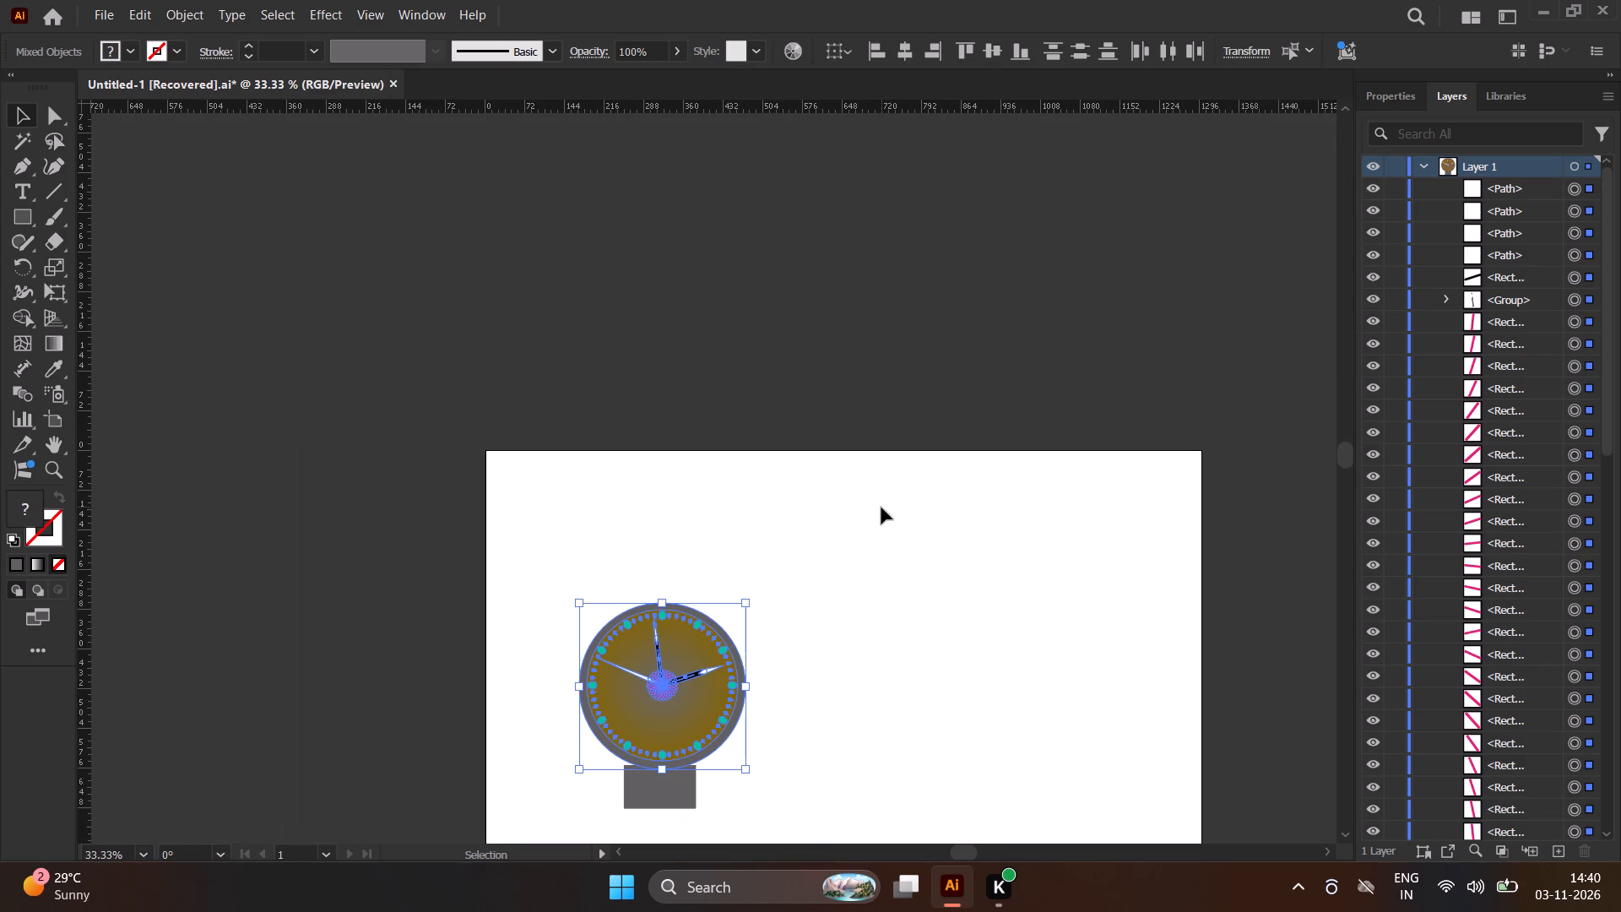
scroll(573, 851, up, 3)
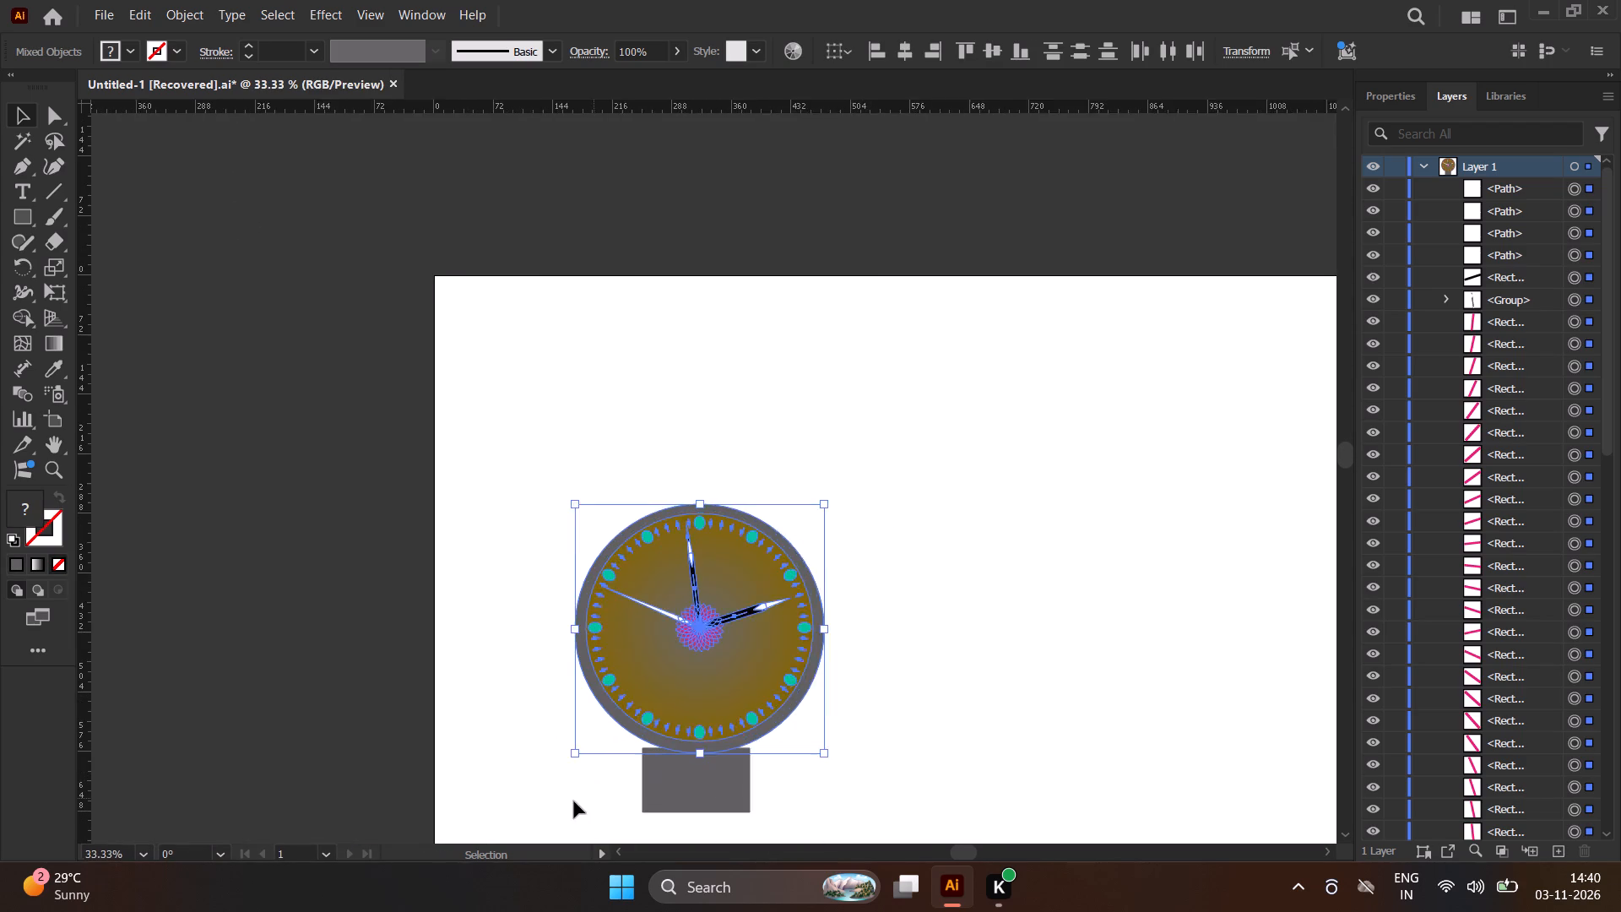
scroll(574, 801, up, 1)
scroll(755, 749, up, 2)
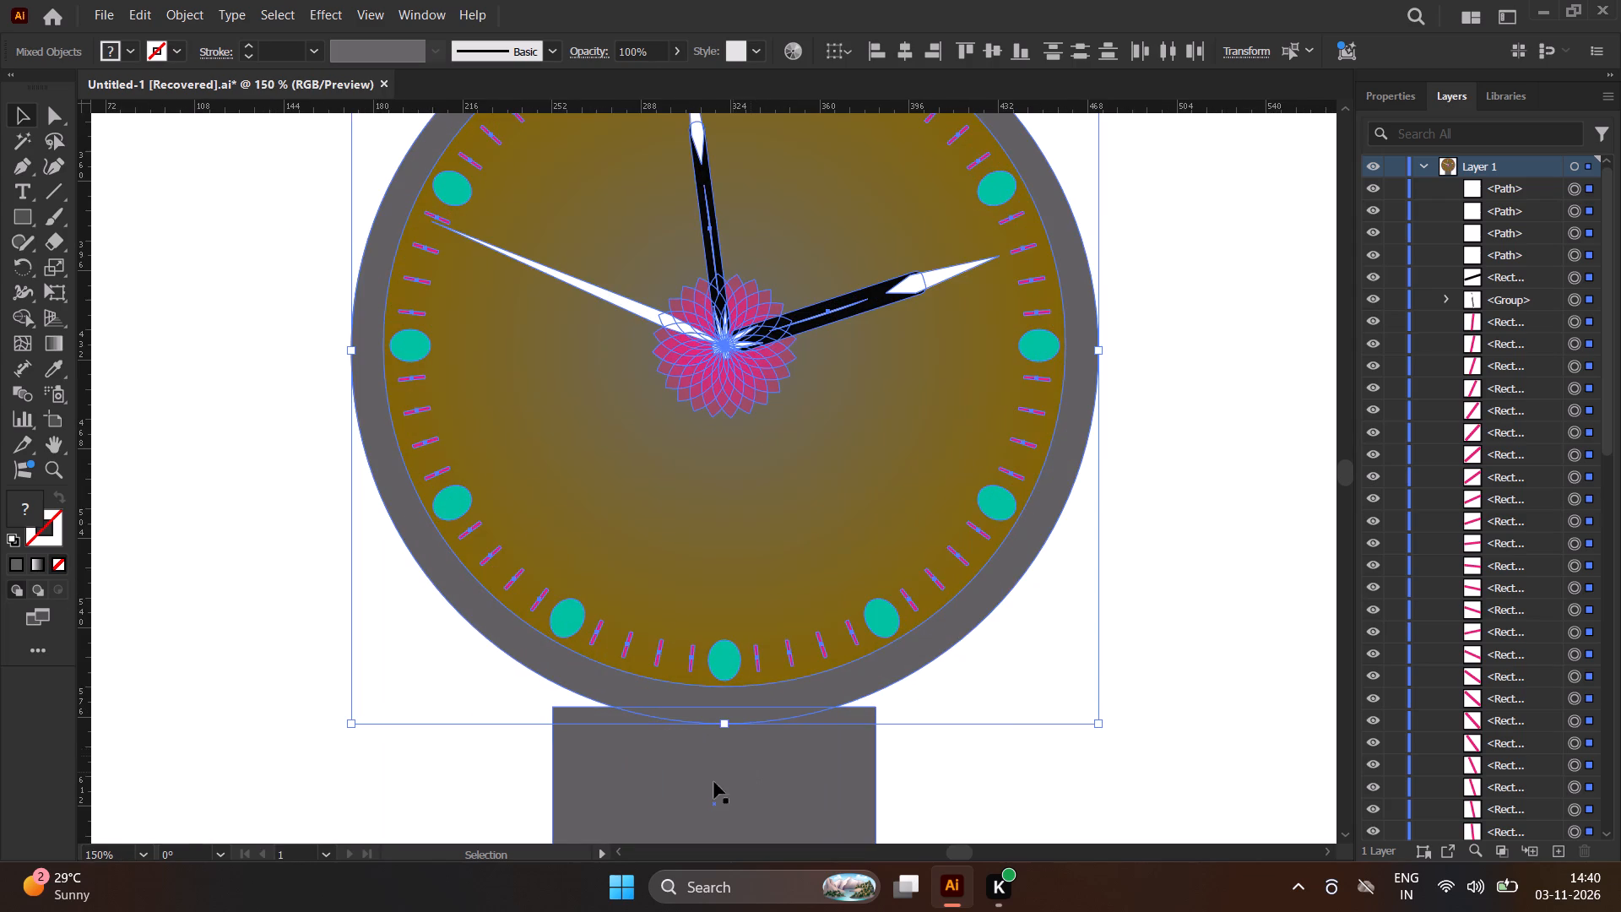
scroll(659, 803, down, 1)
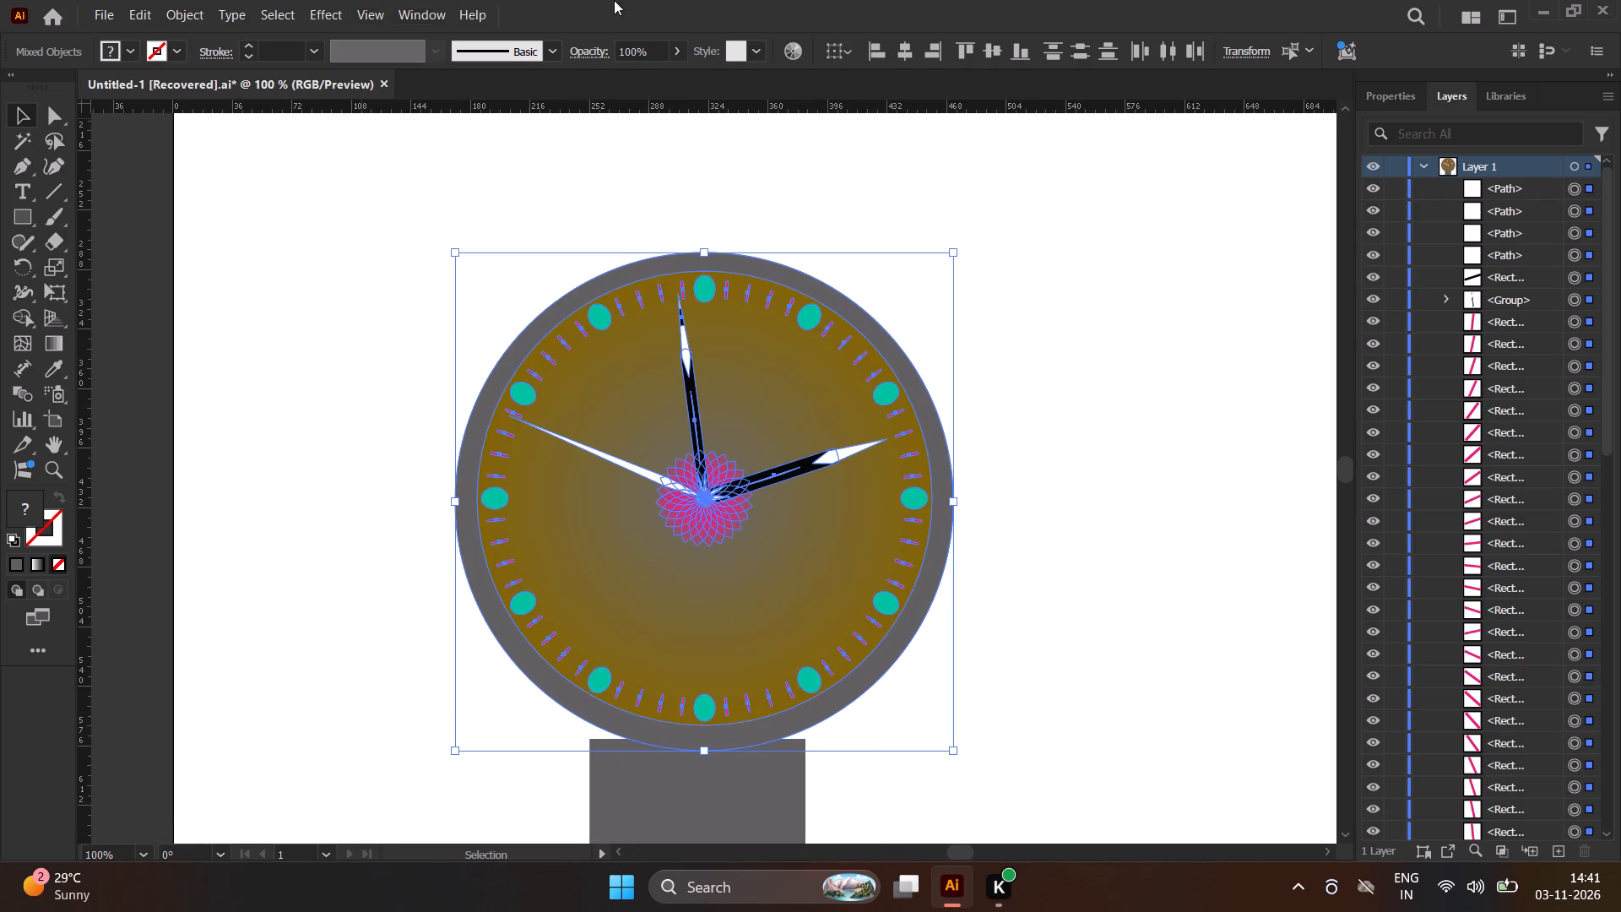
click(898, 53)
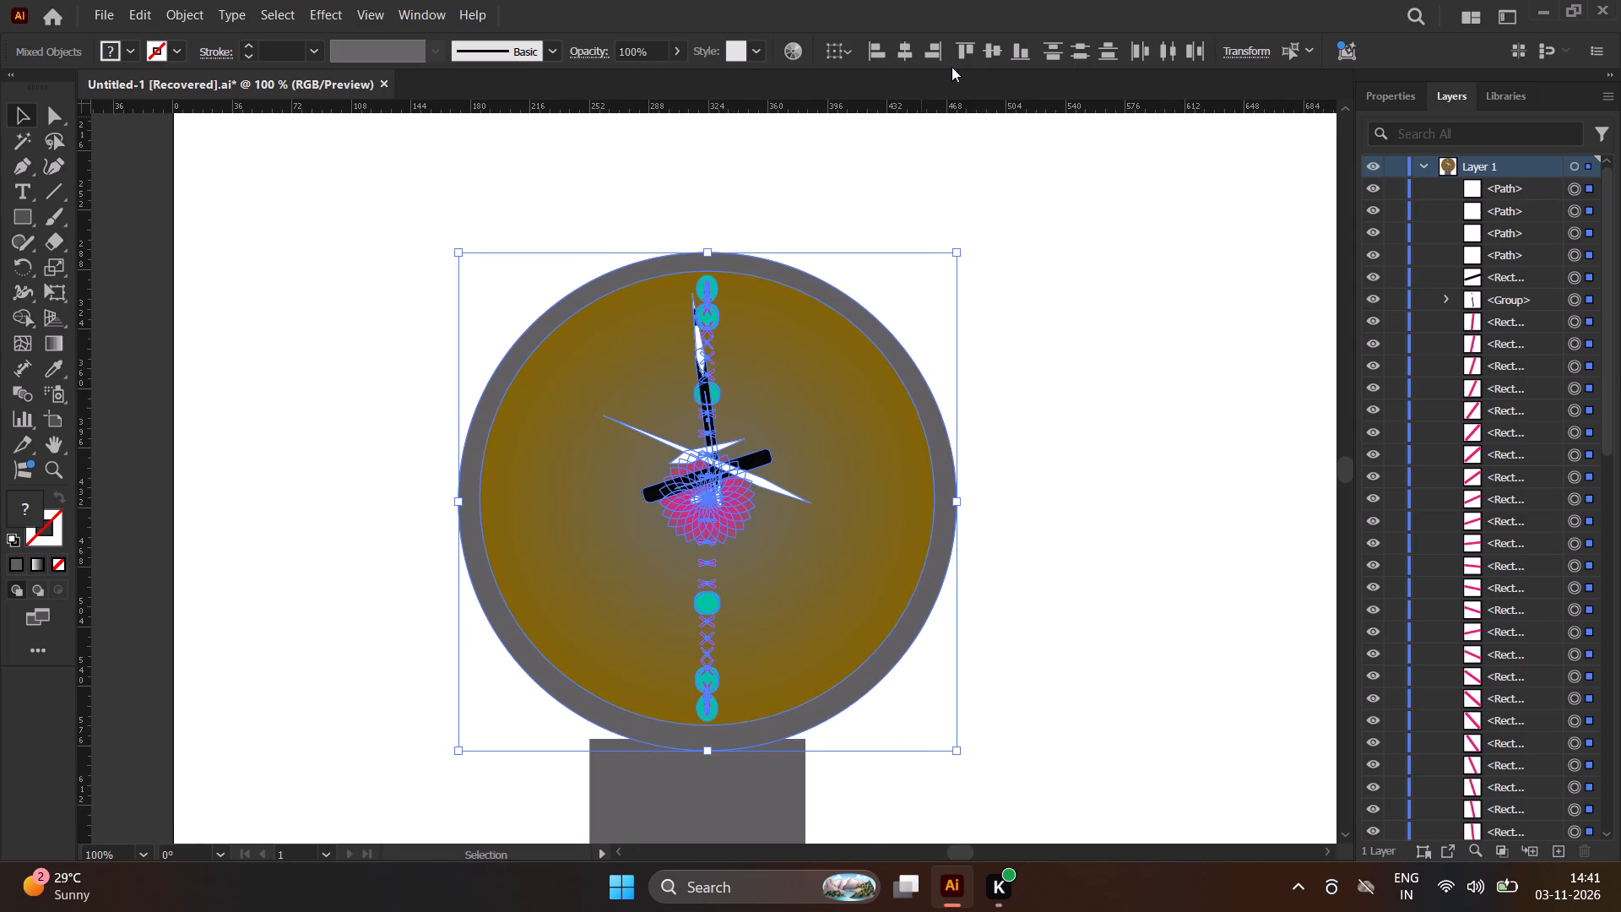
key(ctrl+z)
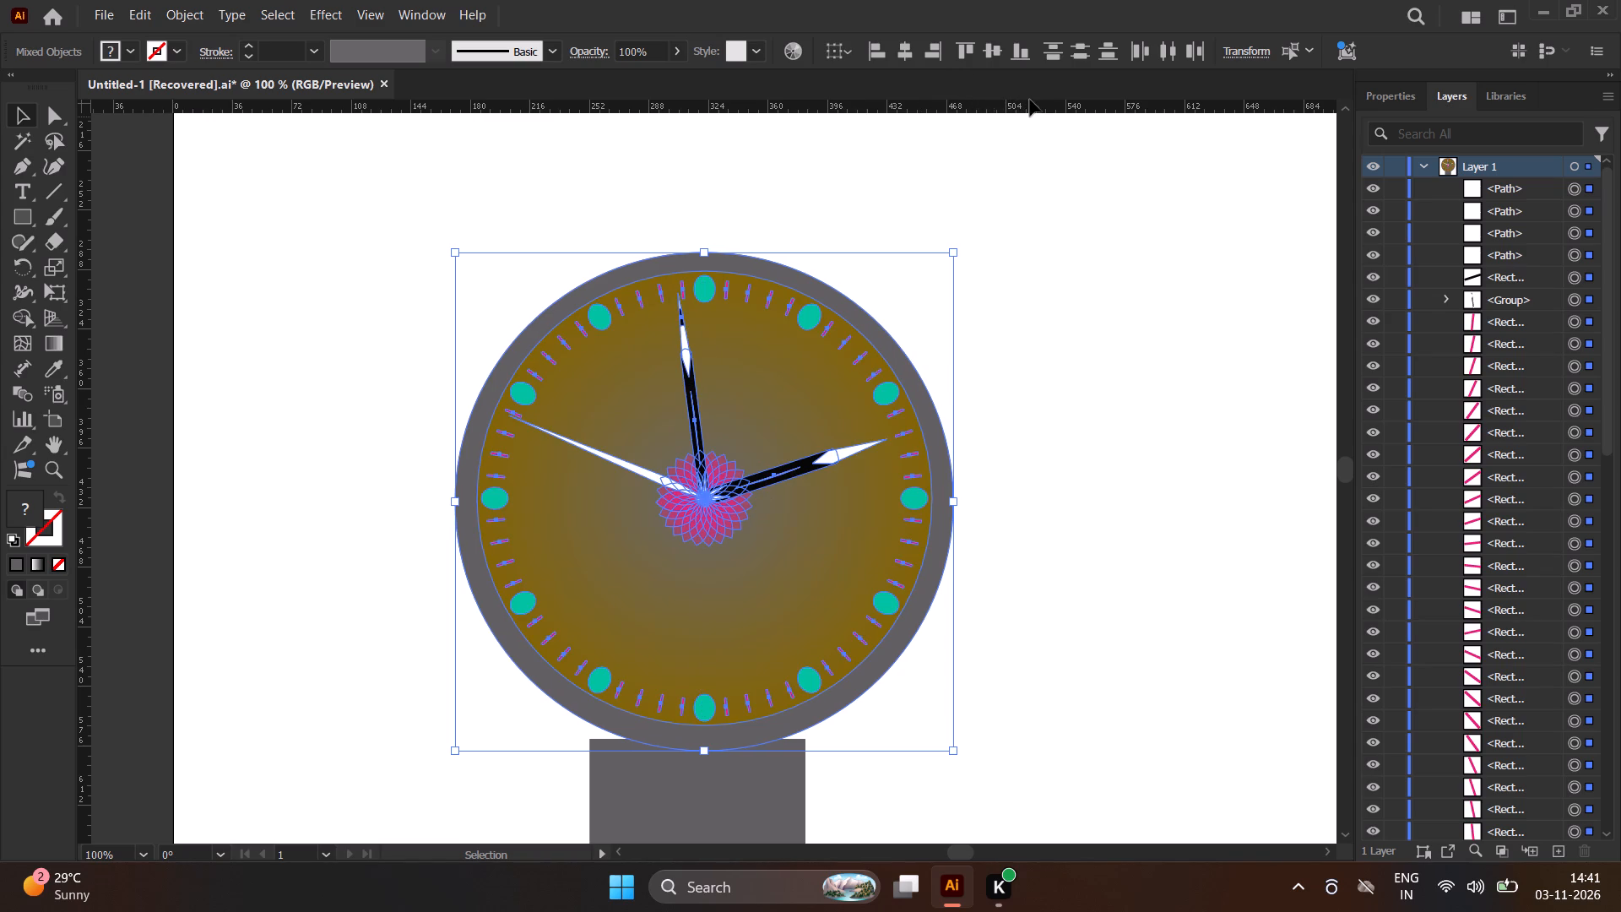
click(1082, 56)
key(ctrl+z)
Undo the strap rectangle's downward move and the clock's move onto the grey circle, and deselect everything.
key(ctrl+z)
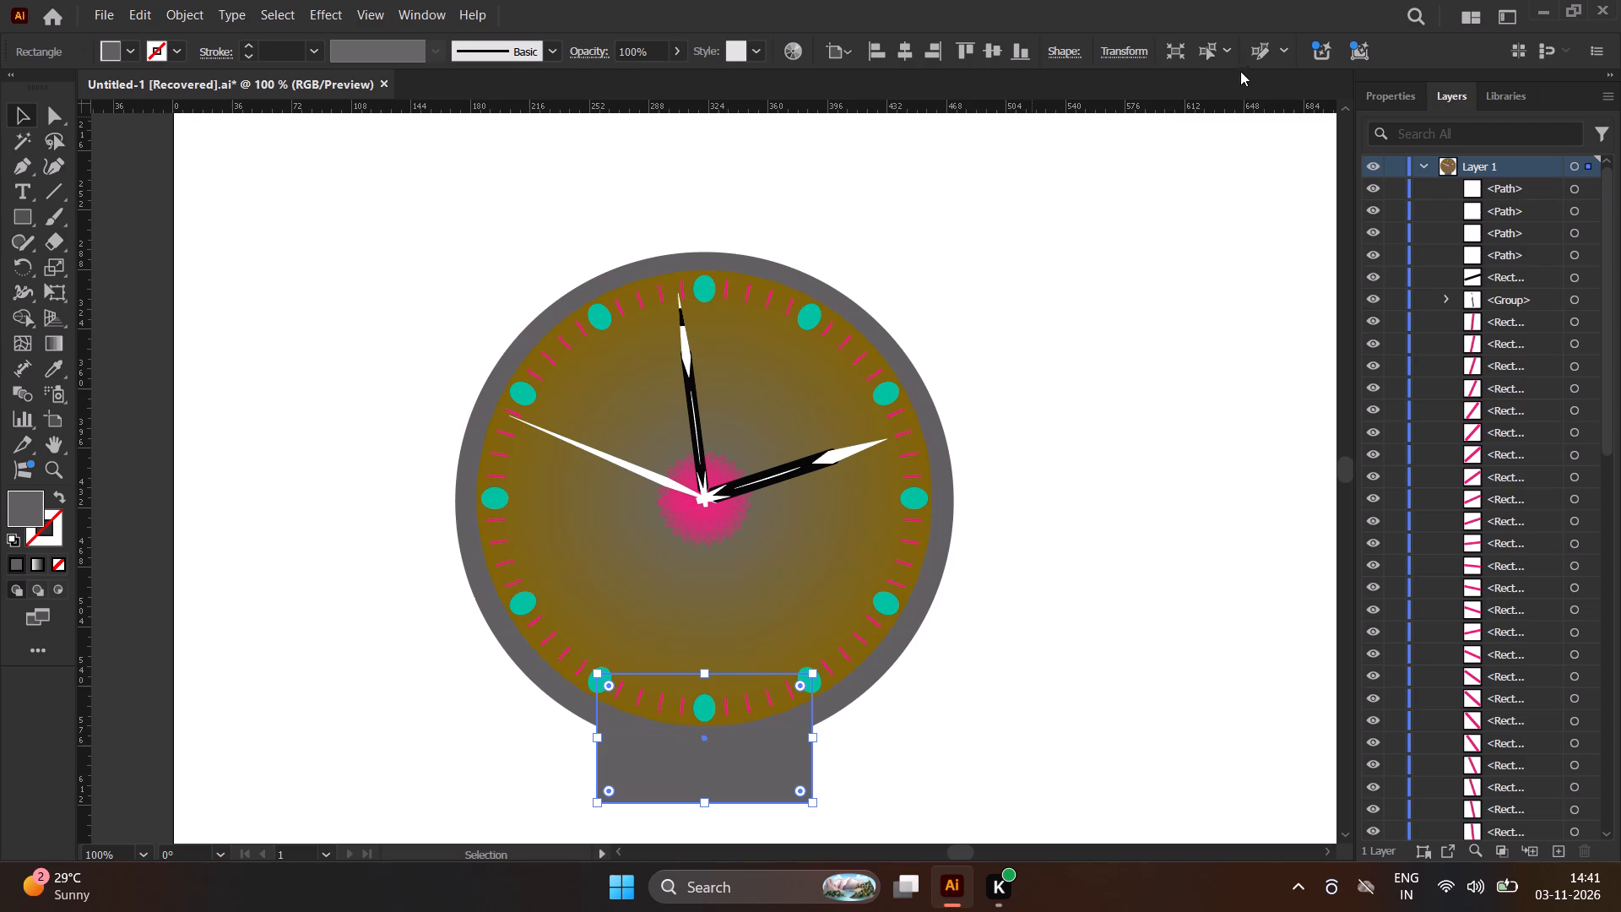
key(ctrl+z)
key(ctrl+z)
scroll(670, 360, down, 3)
key(ctrl+shift+z)
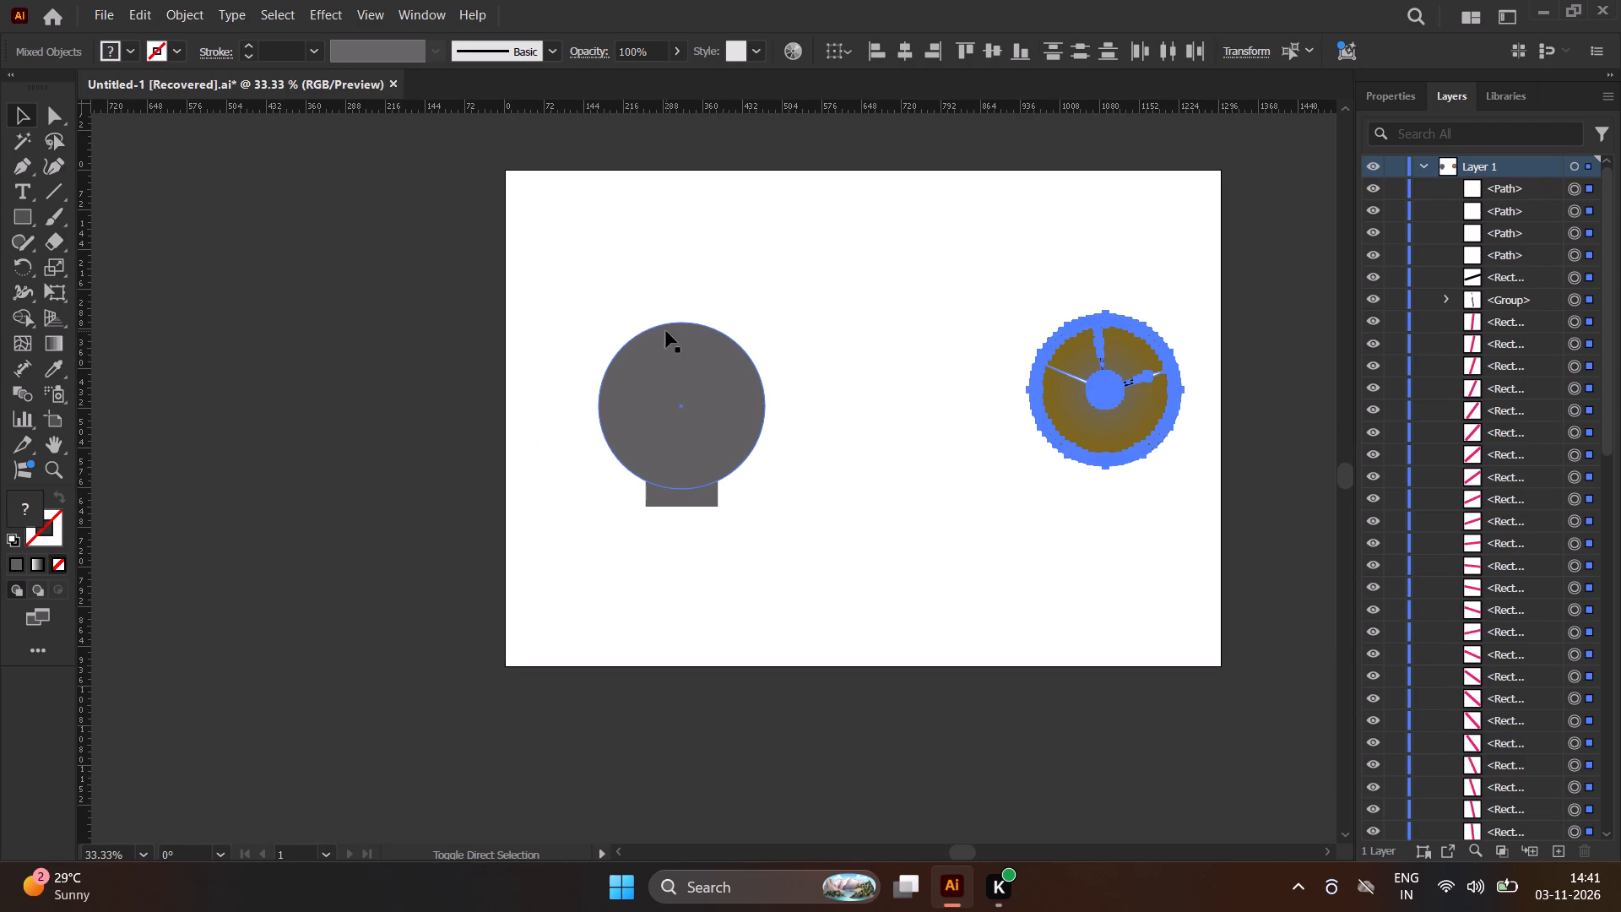
click(788, 339)
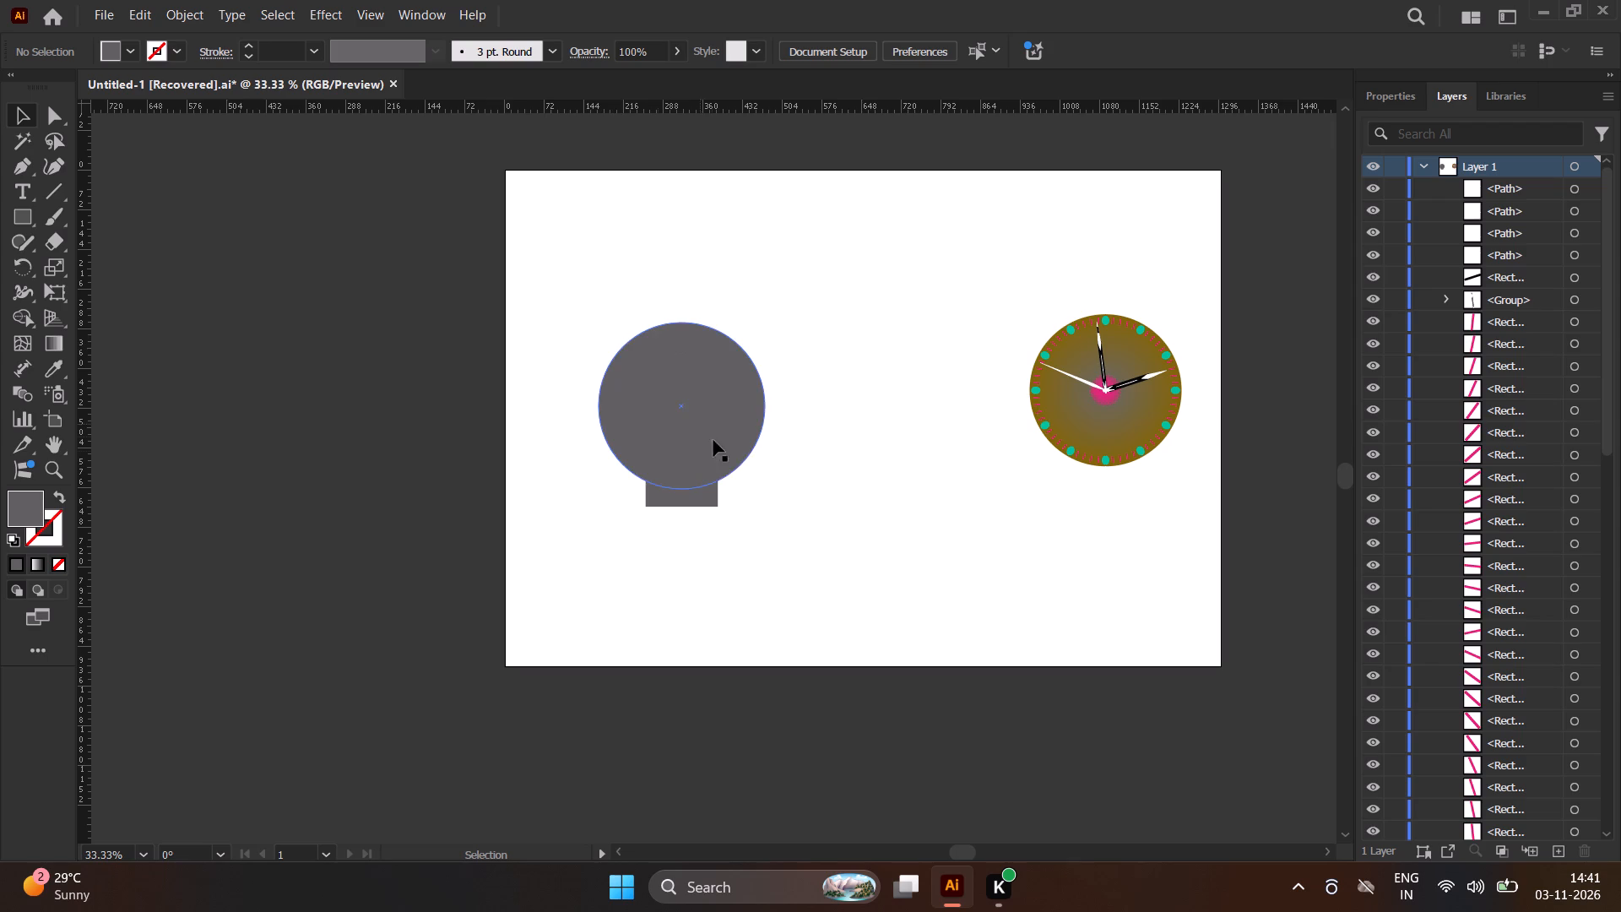
Draw a grey rectangle about 111 by 34 pt across the lower edge of the strap rectangle, slightly narrower than the strap.
click(673, 498)
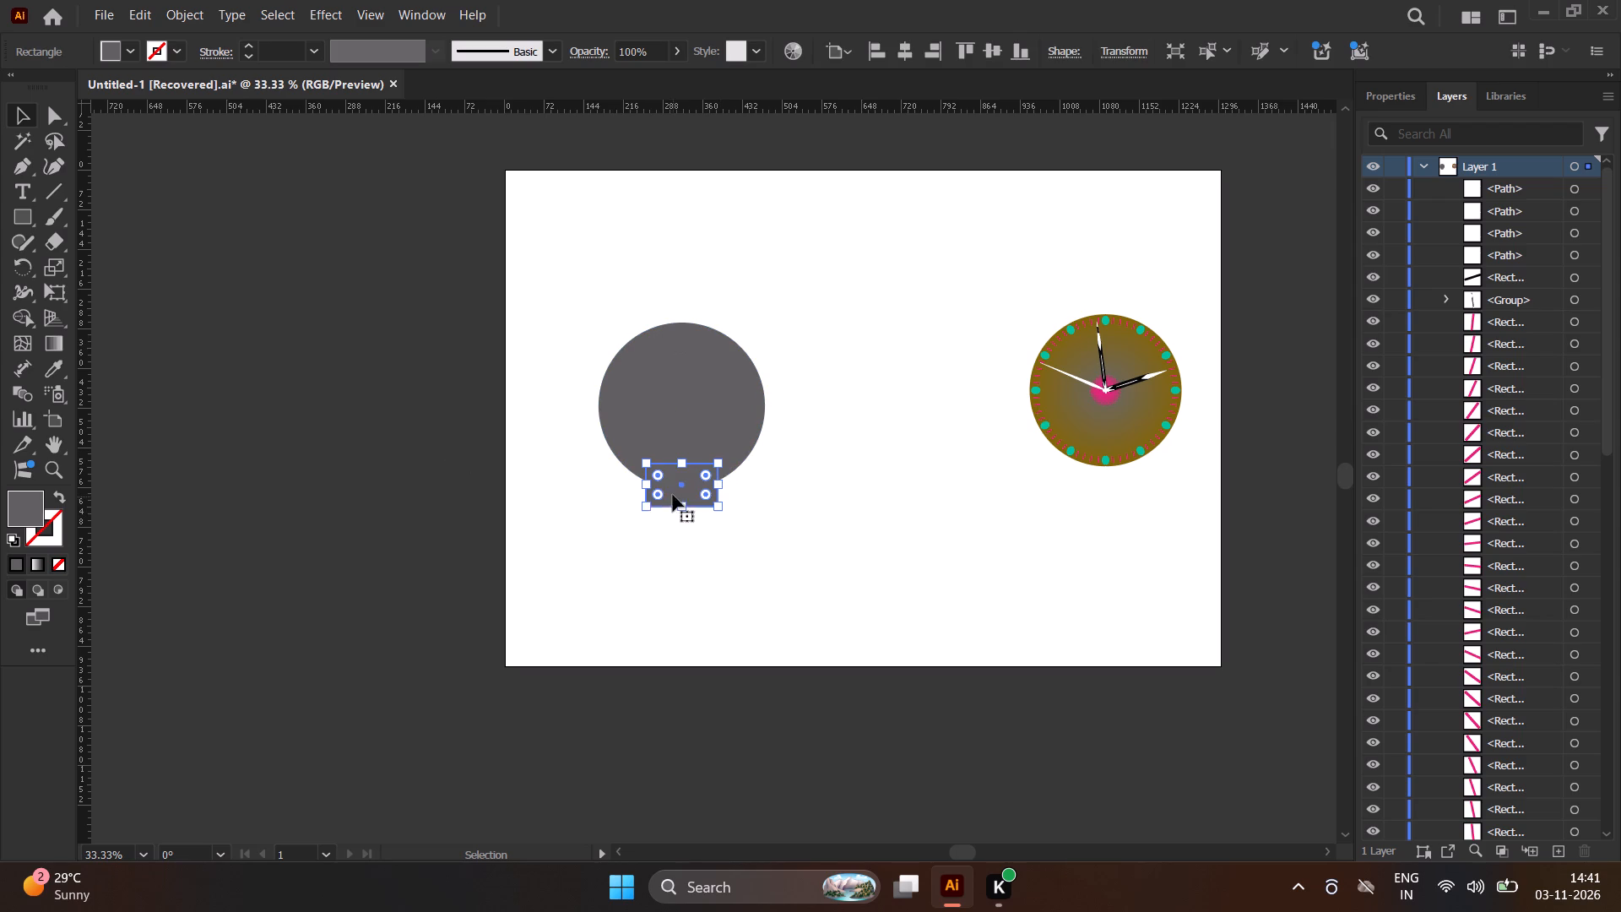
click(16, 209)
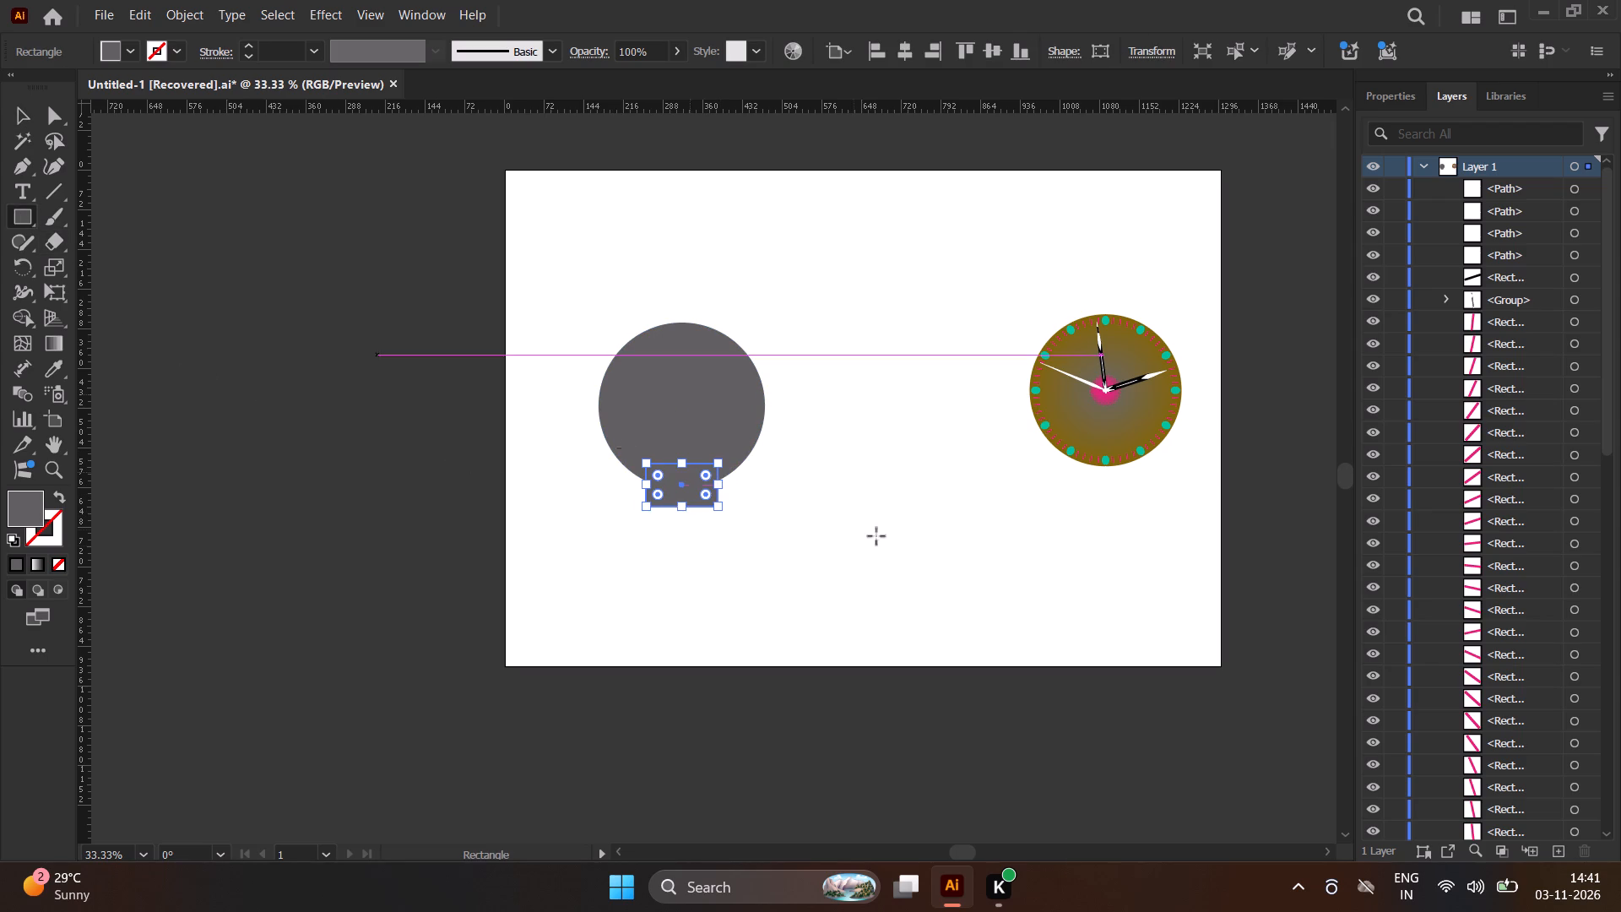
scroll(697, 537, up, 3)
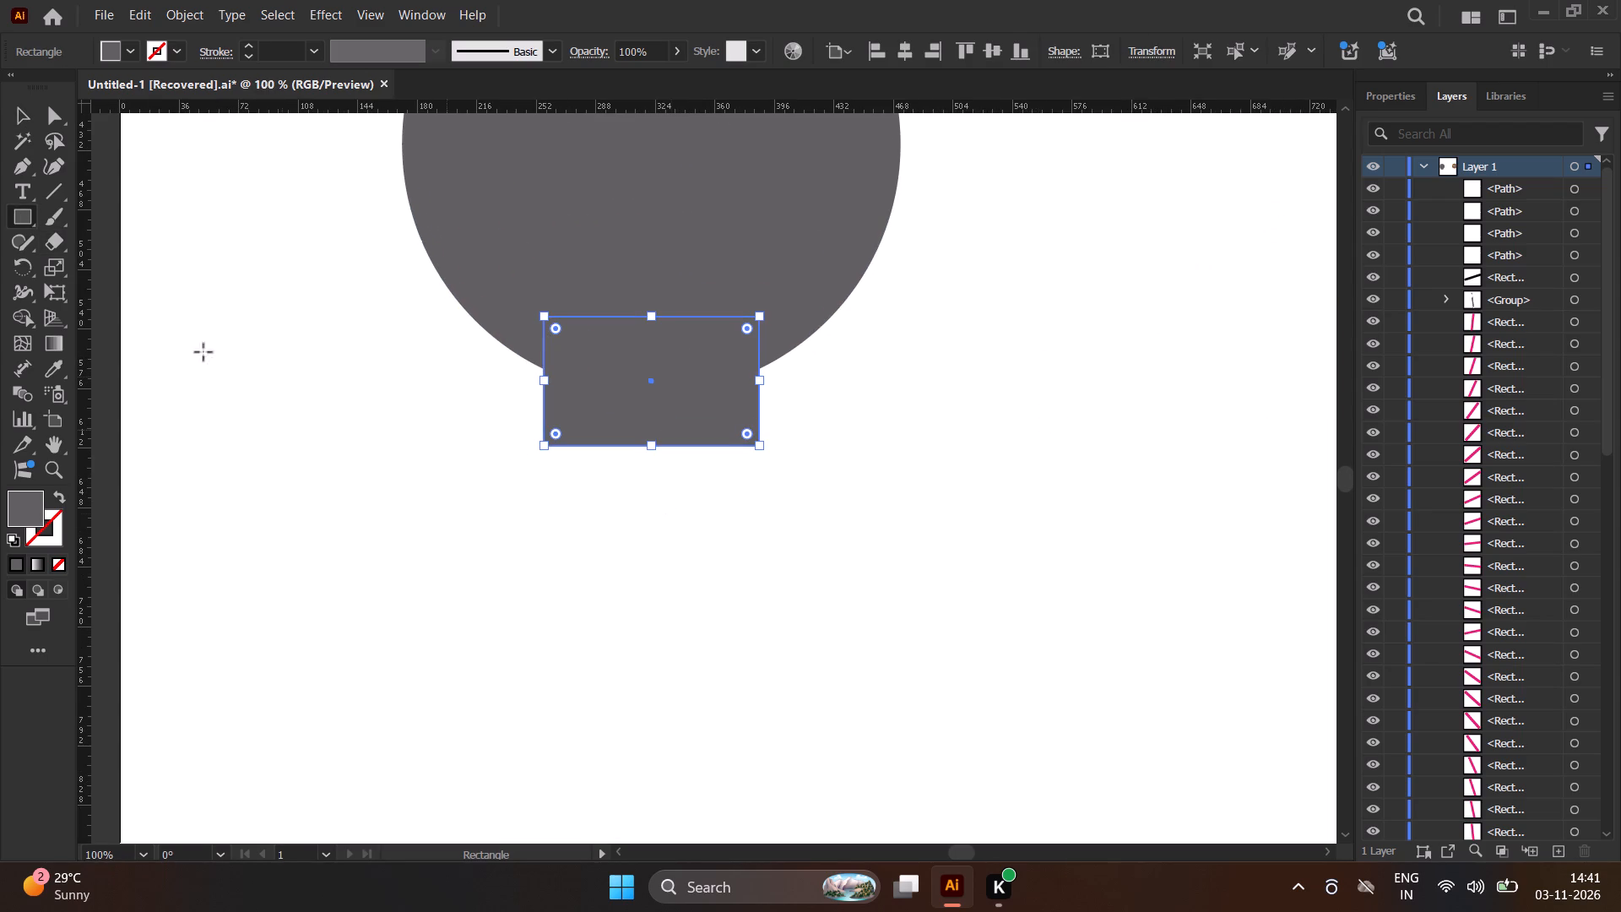
click(24, 119)
click(200, 369)
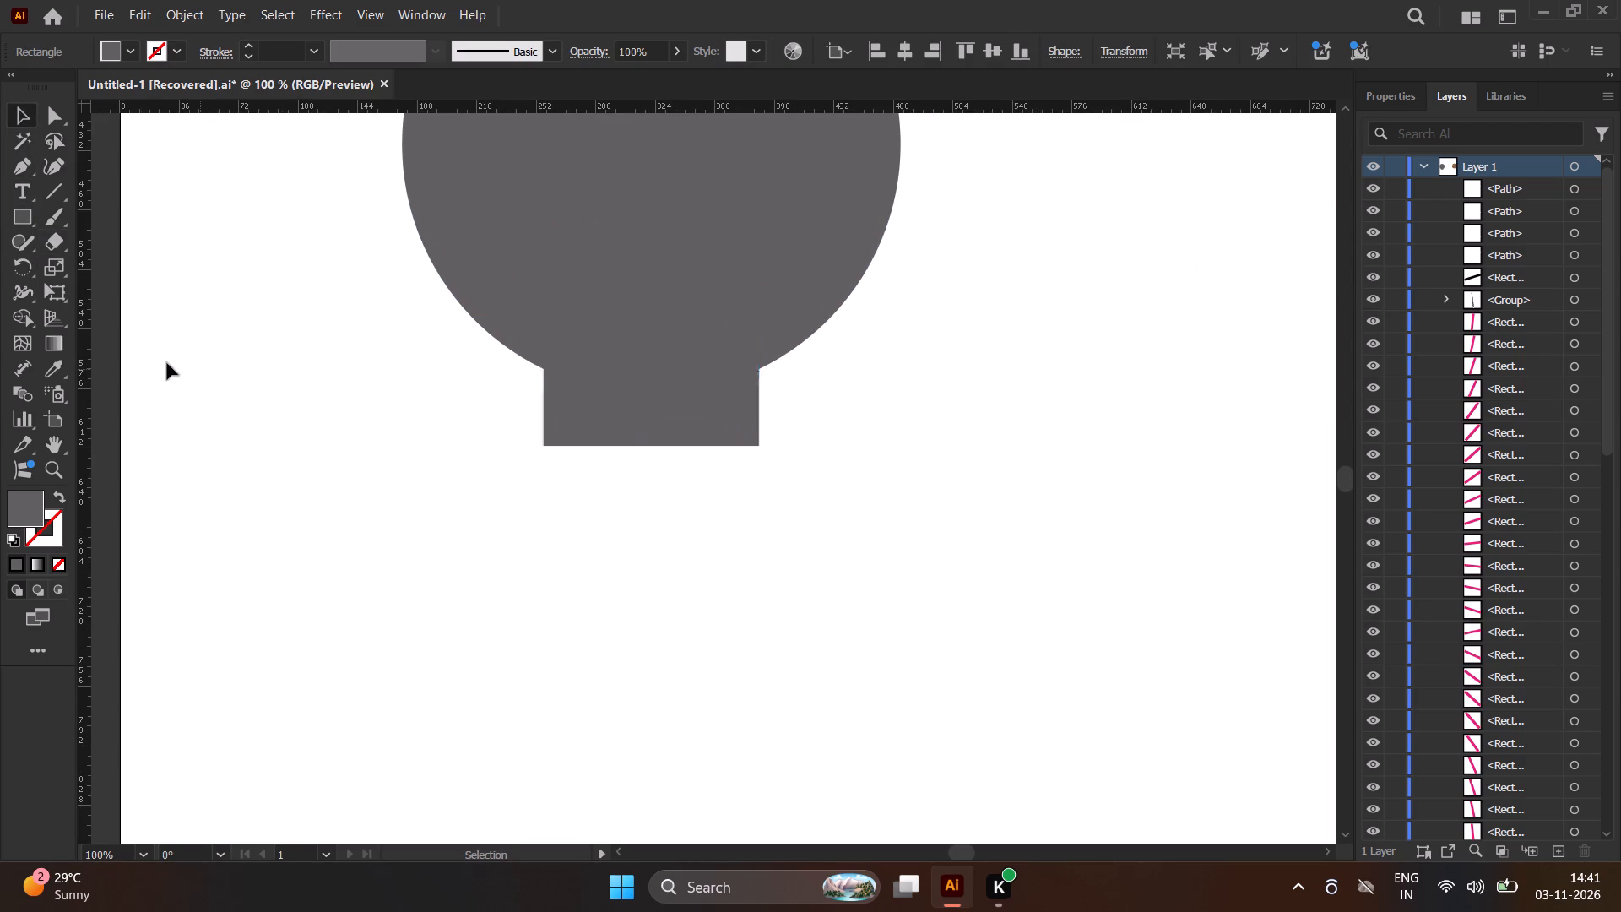
click(28, 221)
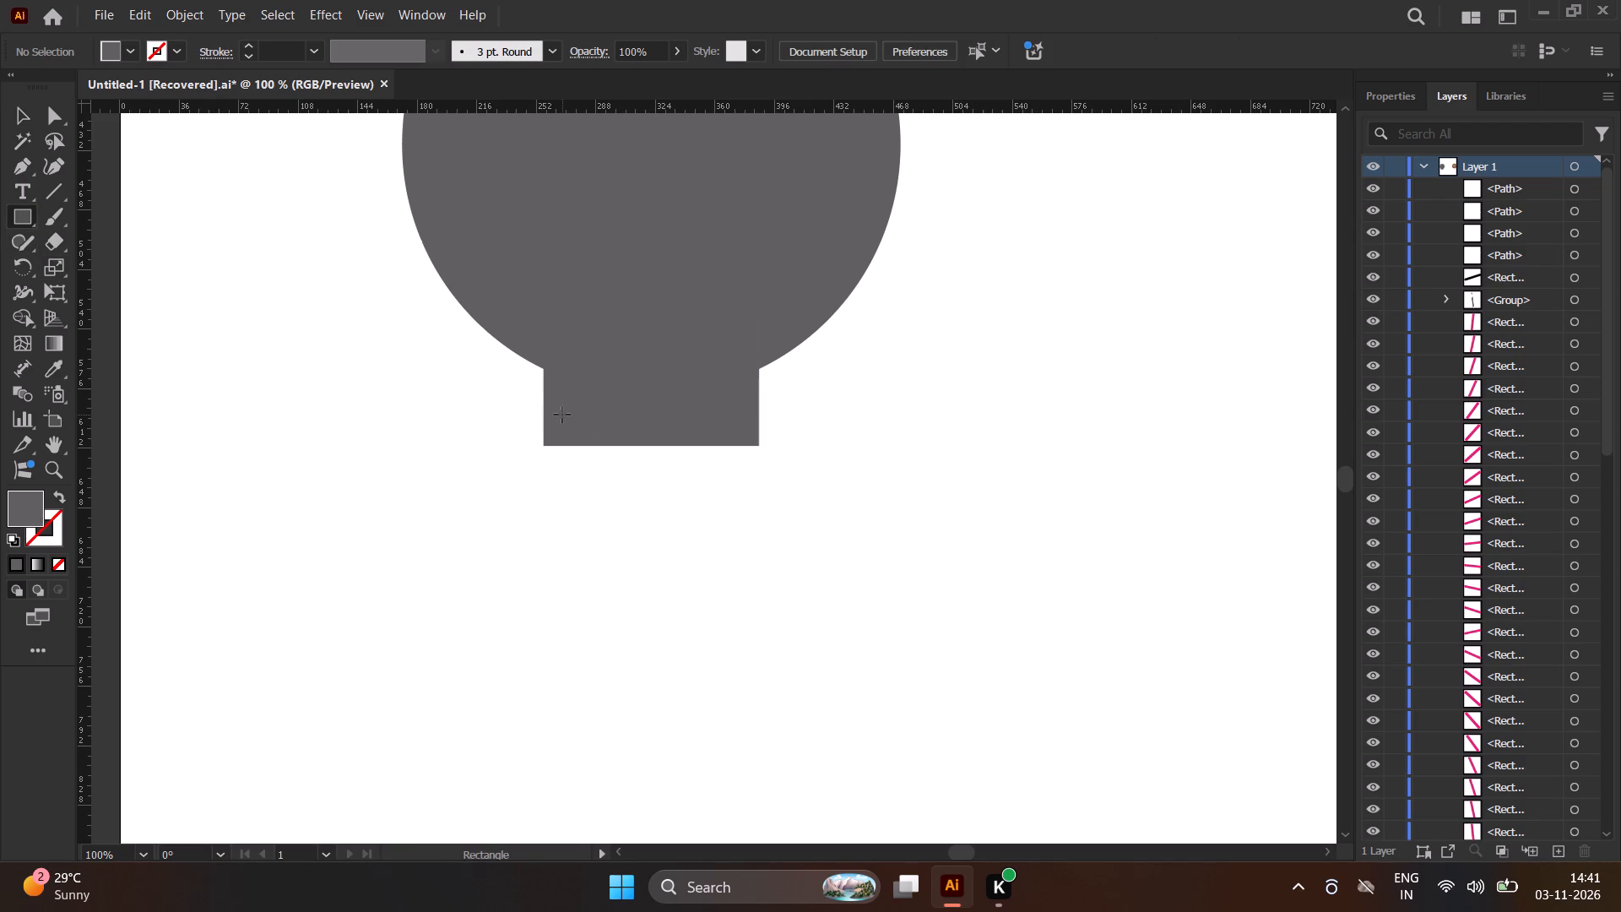
drag(564, 413, 729, 465)
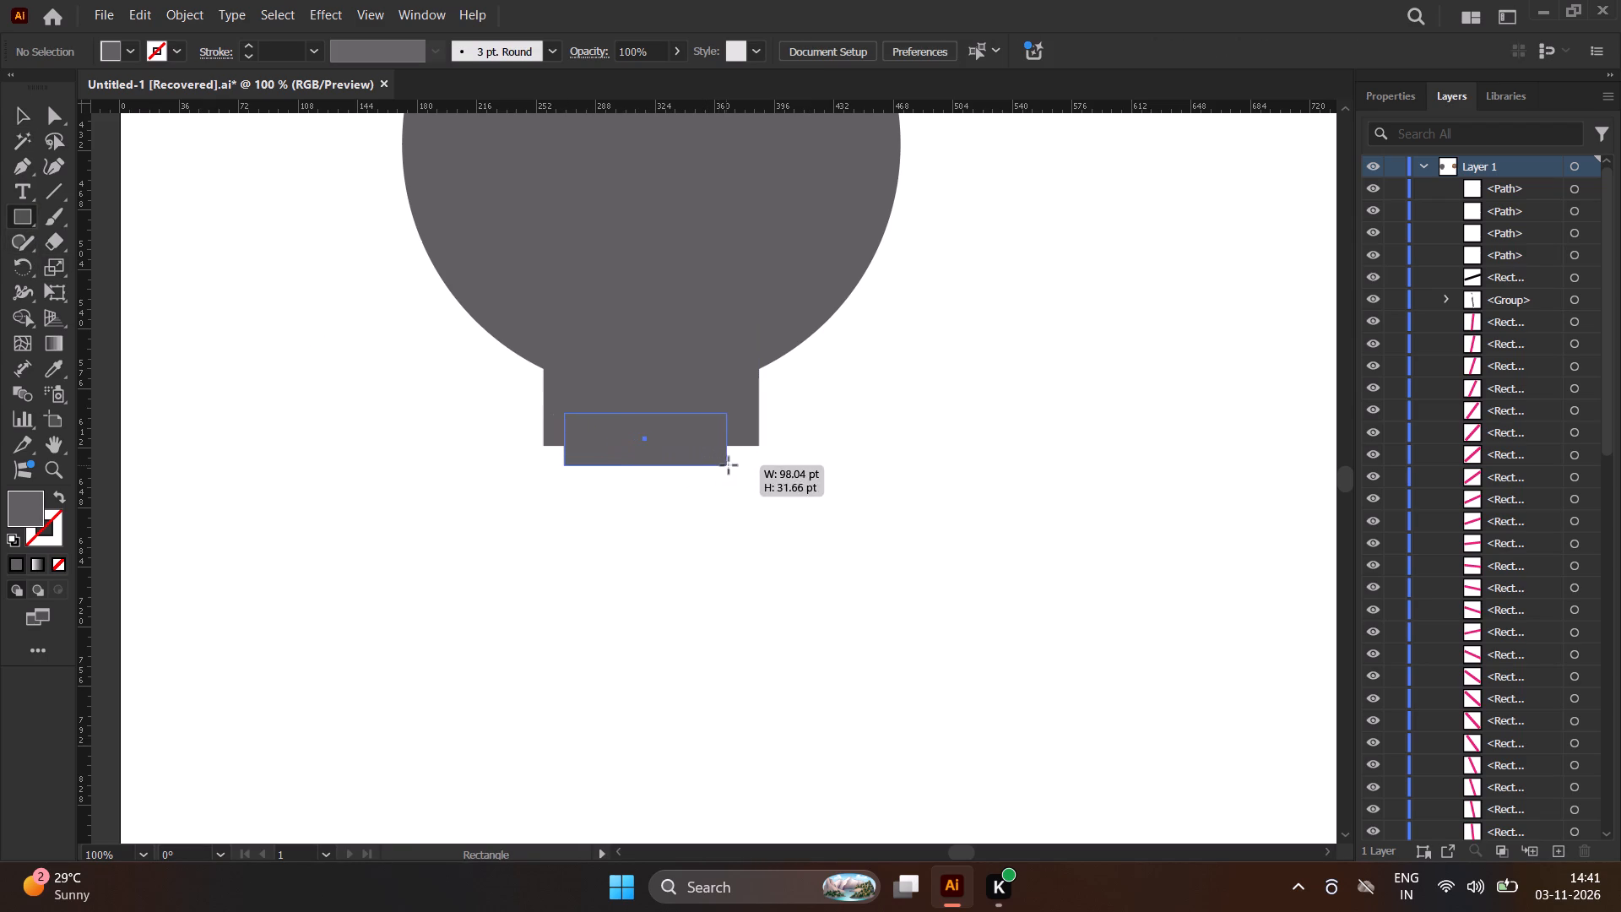
drag(729, 465, 745, 467)
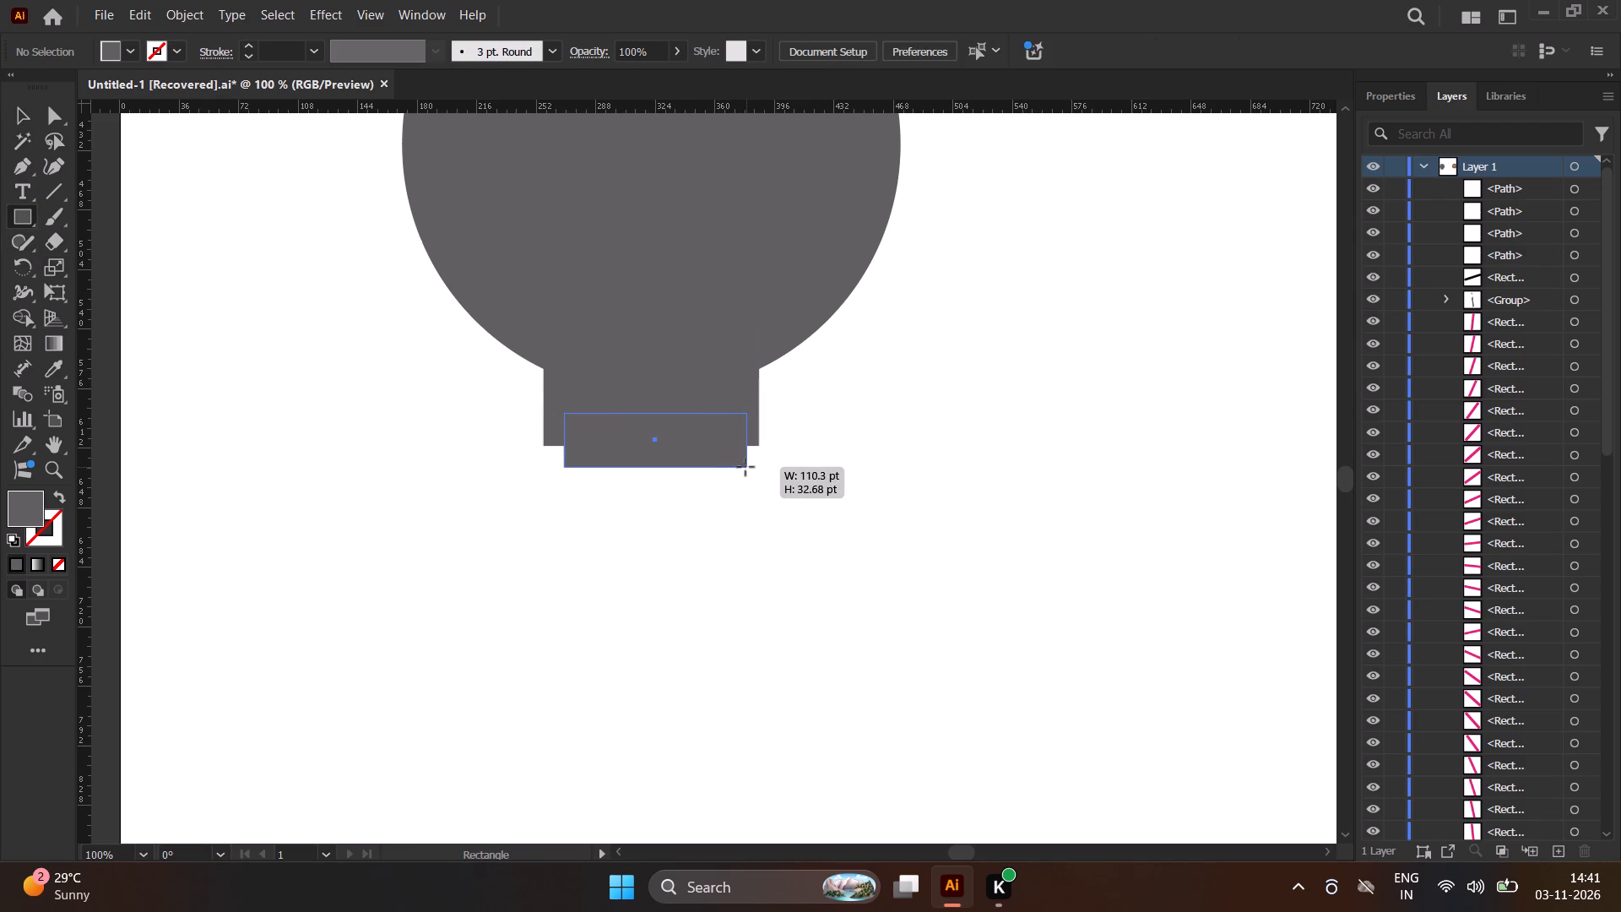
drag(745, 467, 742, 469)
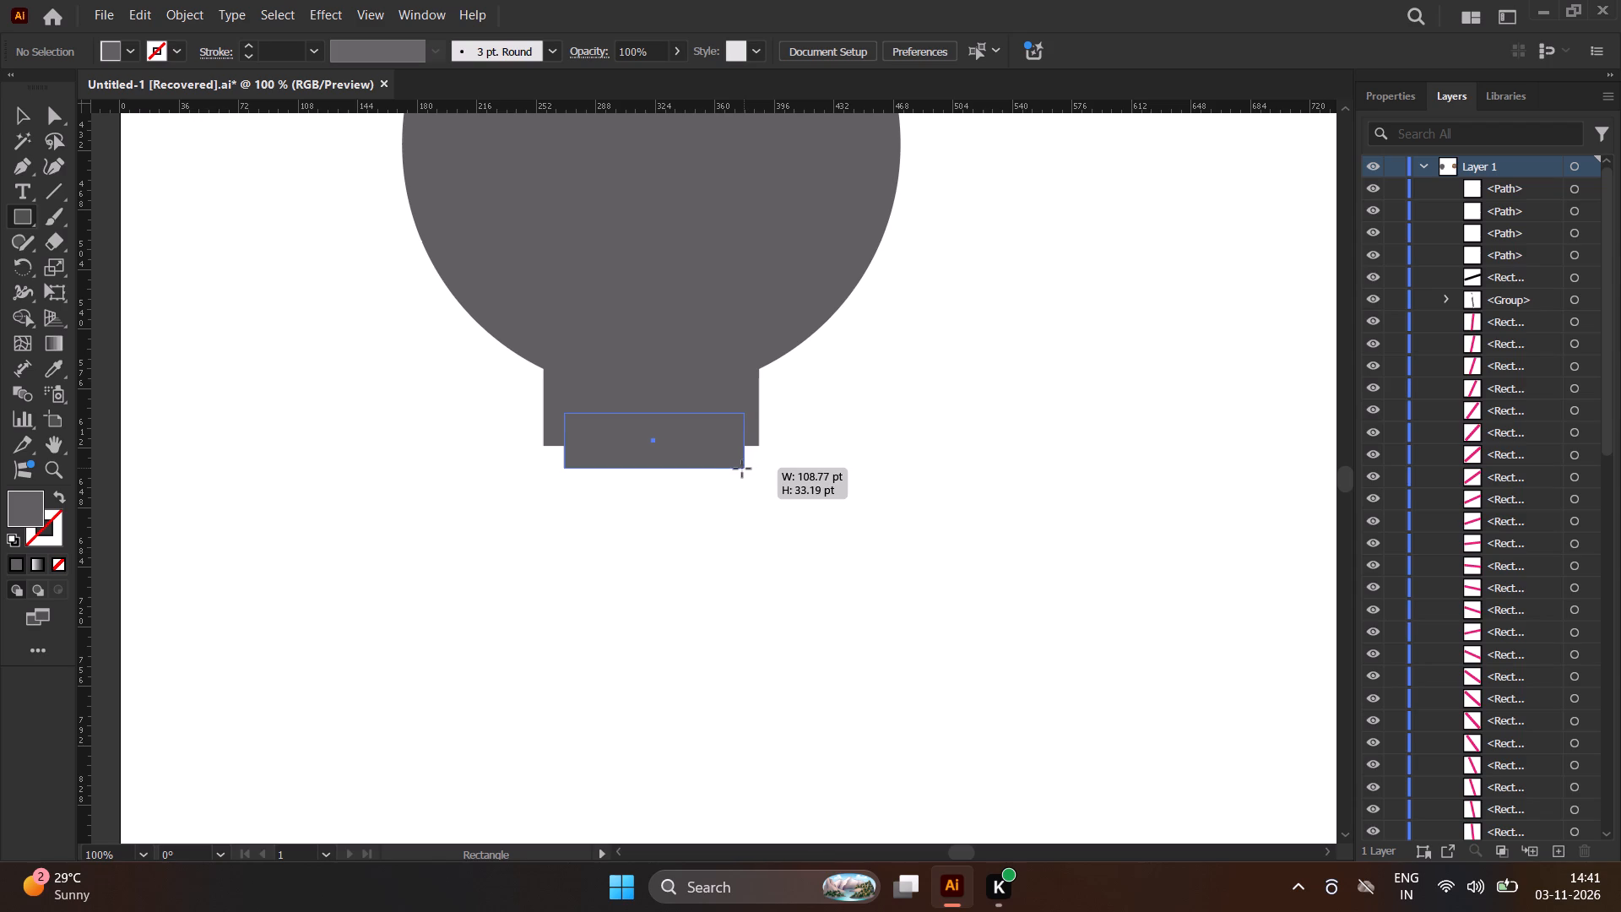
drag(742, 469, 748, 469)
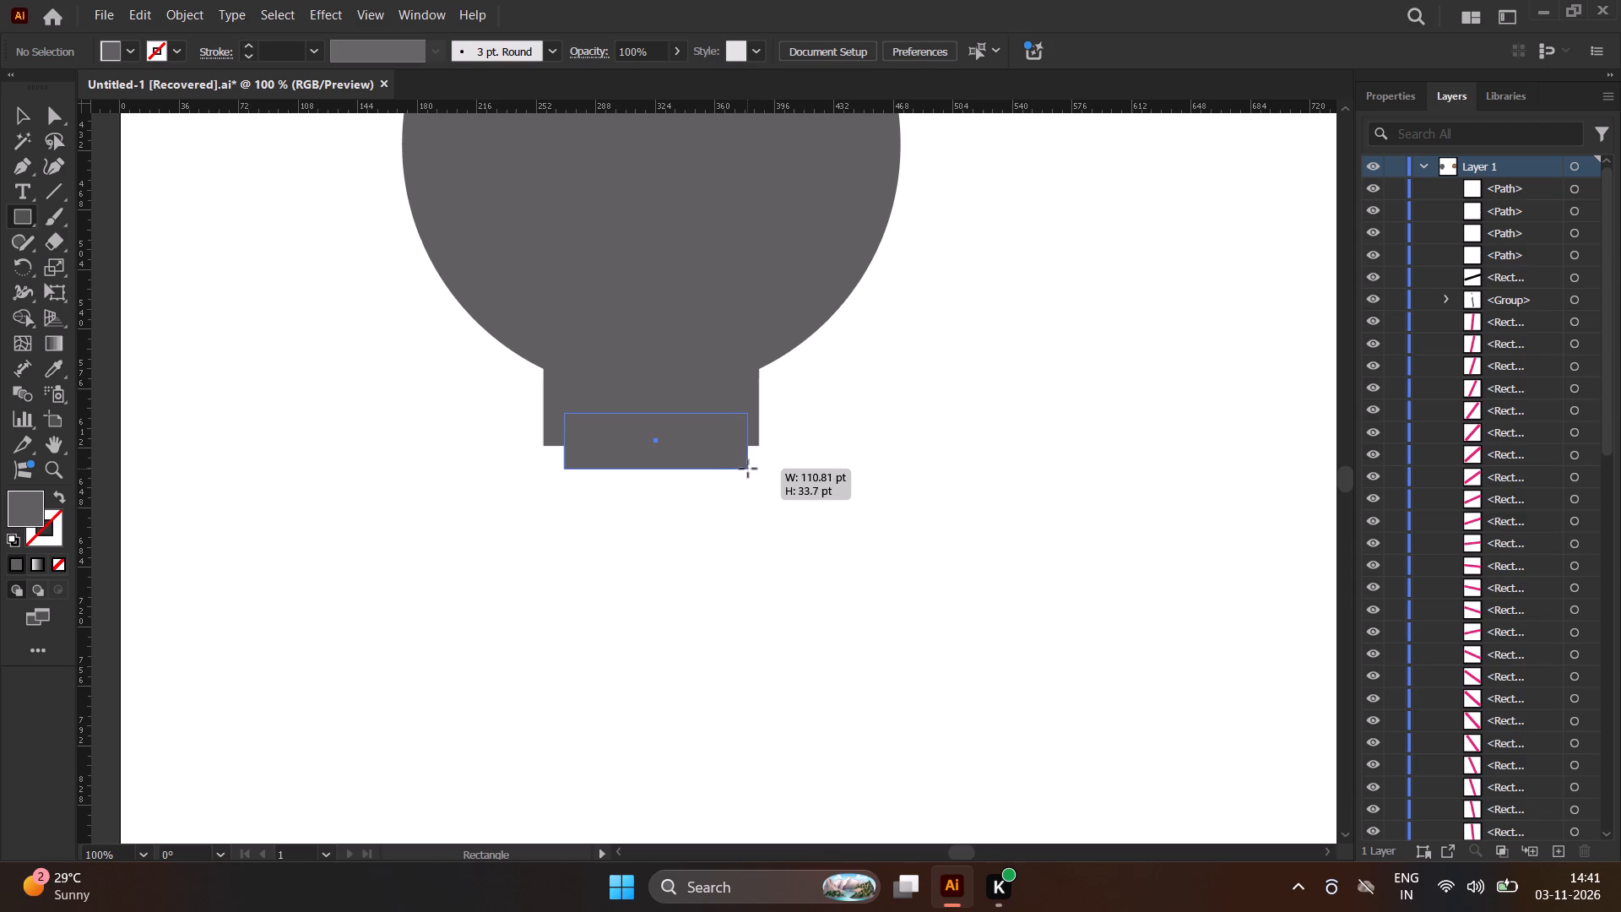
drag(748, 469, 747, 469)
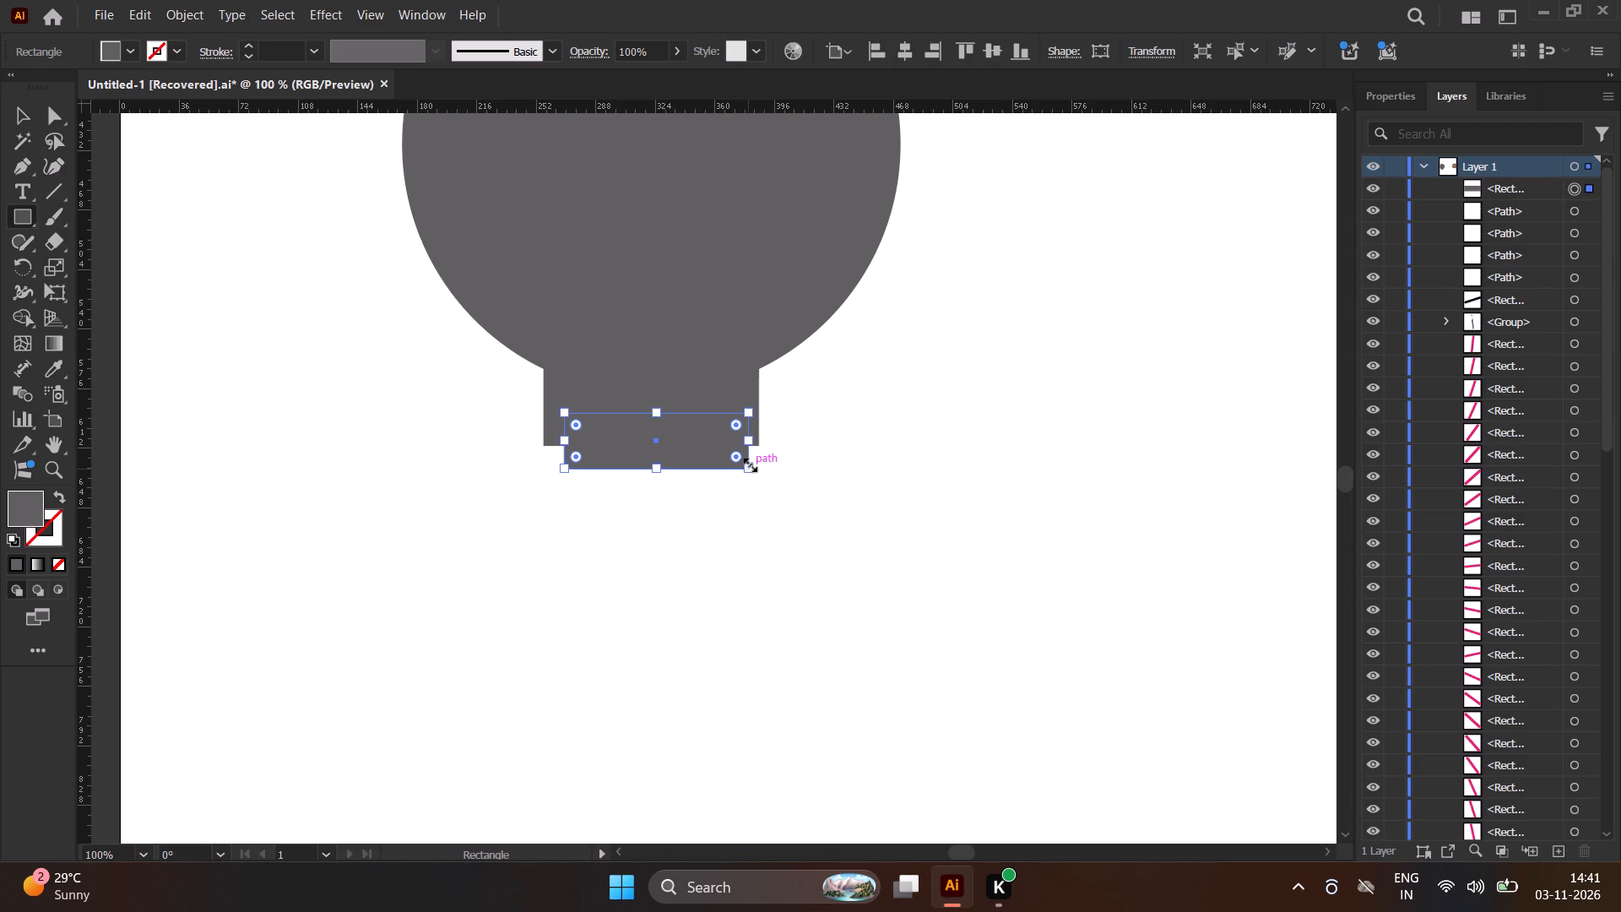
Select the small rectangle together with the strap rectangle and align both to their common horizontal centre, keeping their vertical positions.
click(28, 105)
click(800, 452)
drag(796, 442, 758, 435)
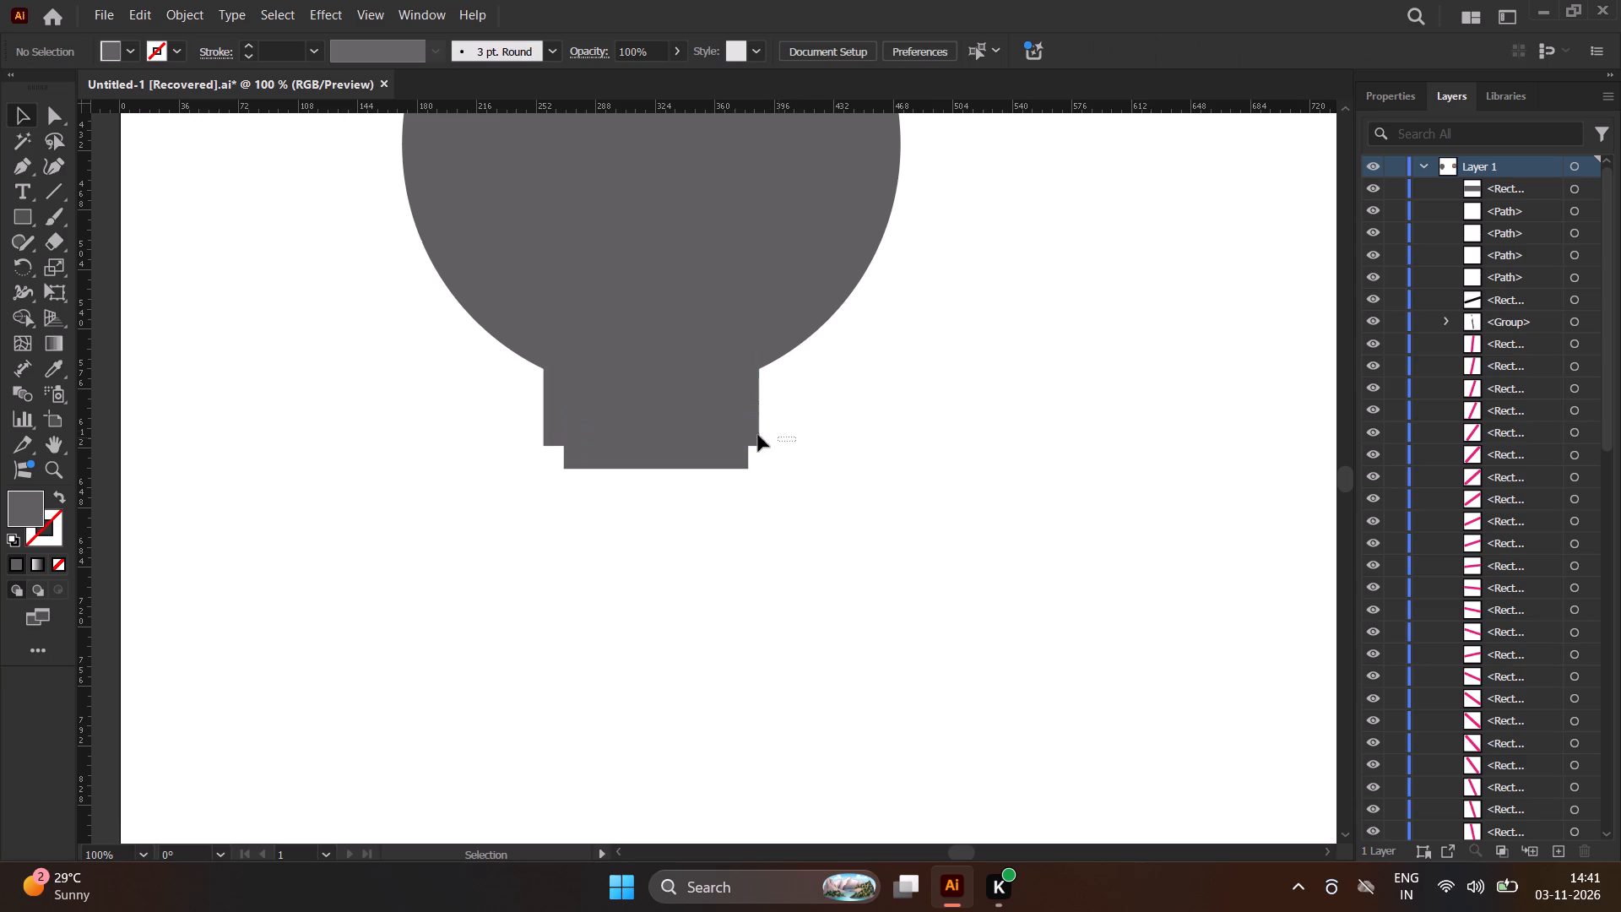
drag(758, 435, 485, 417)
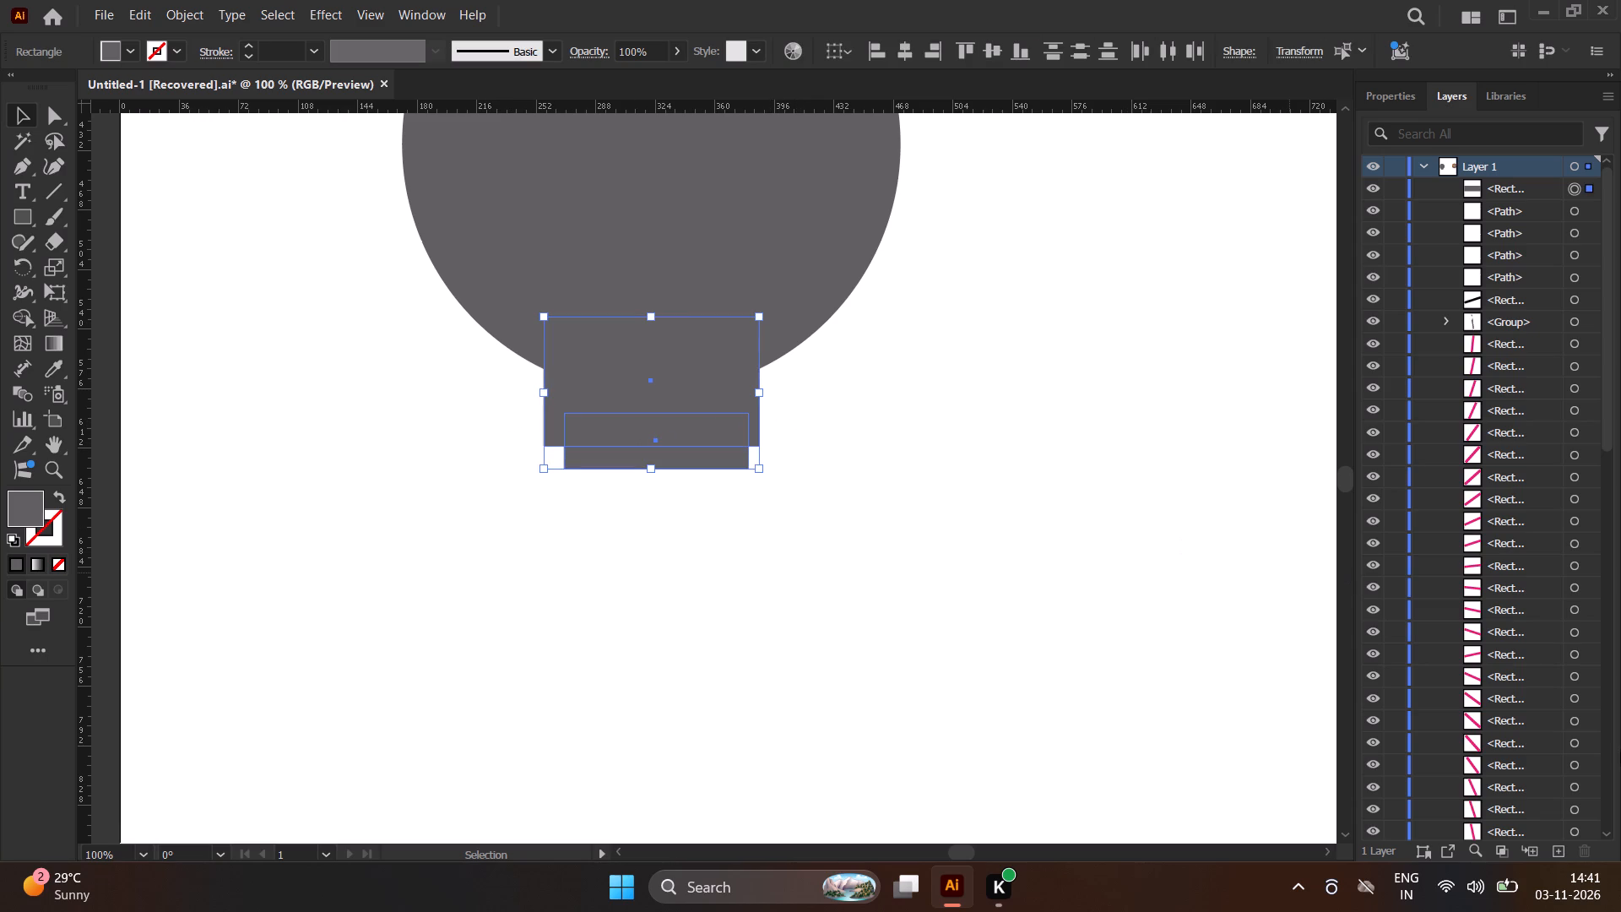
click(992, 48)
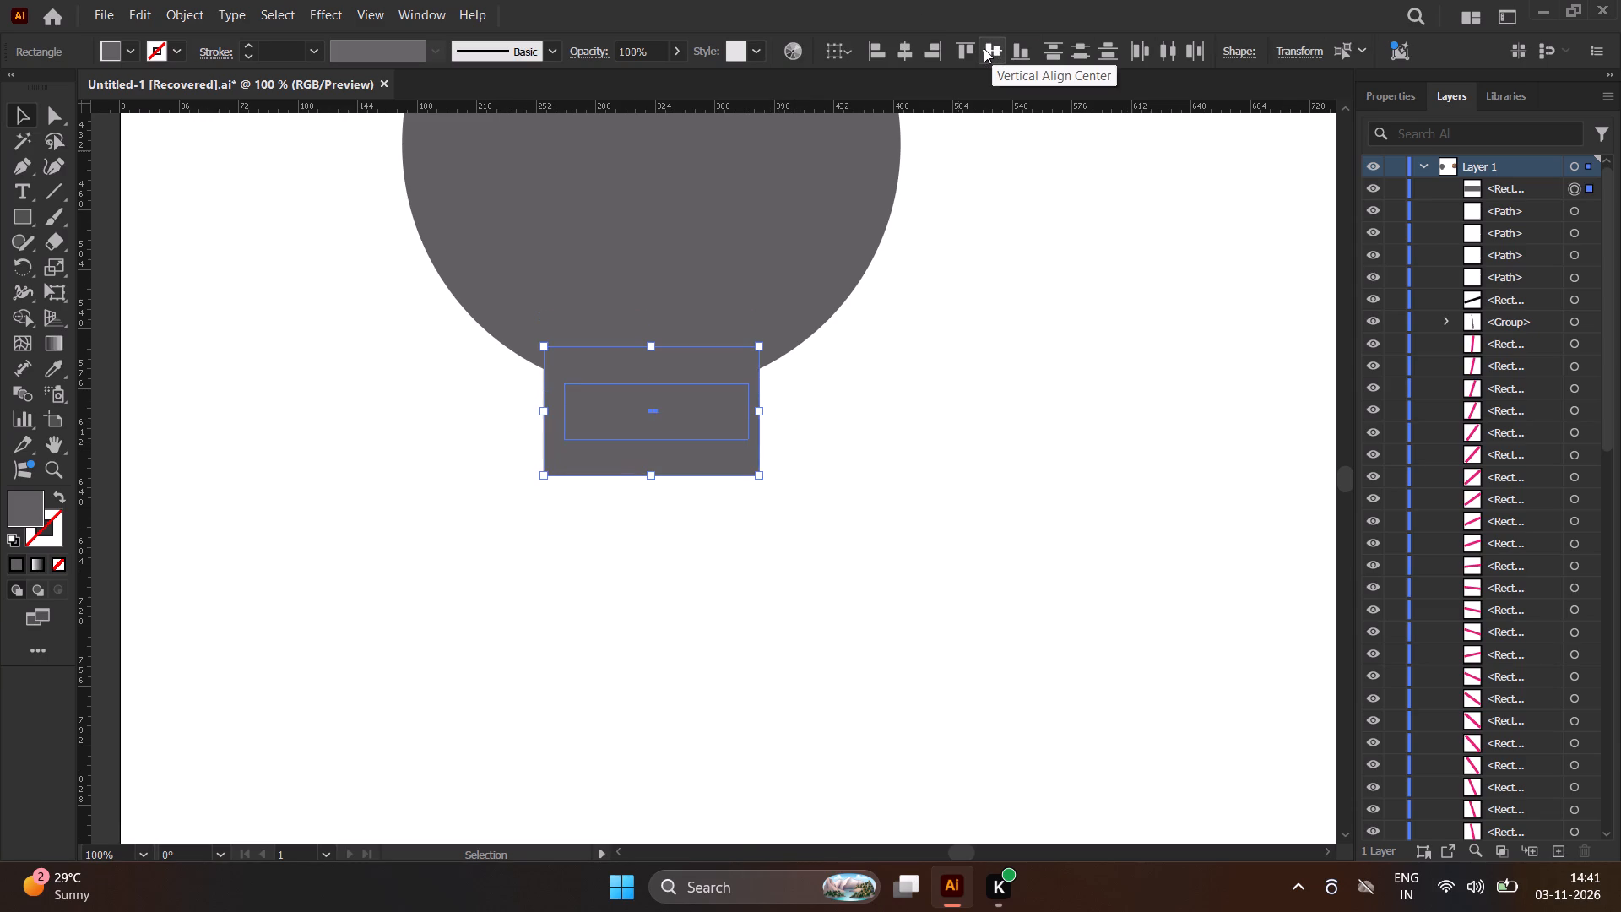
key(ctrl+z)
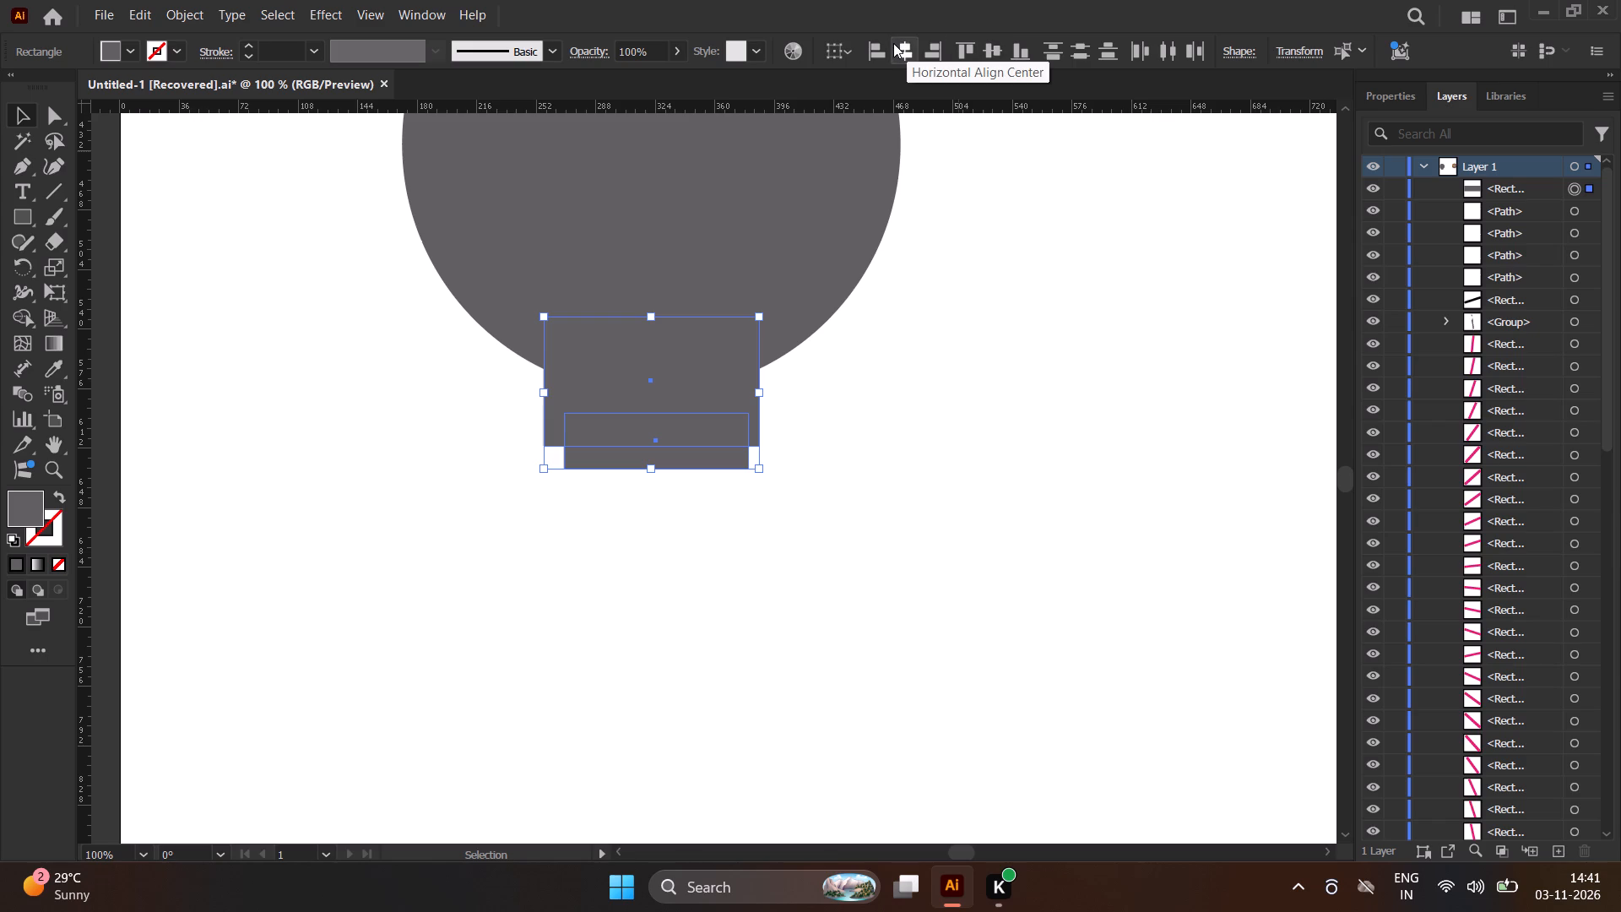
click(893, 43)
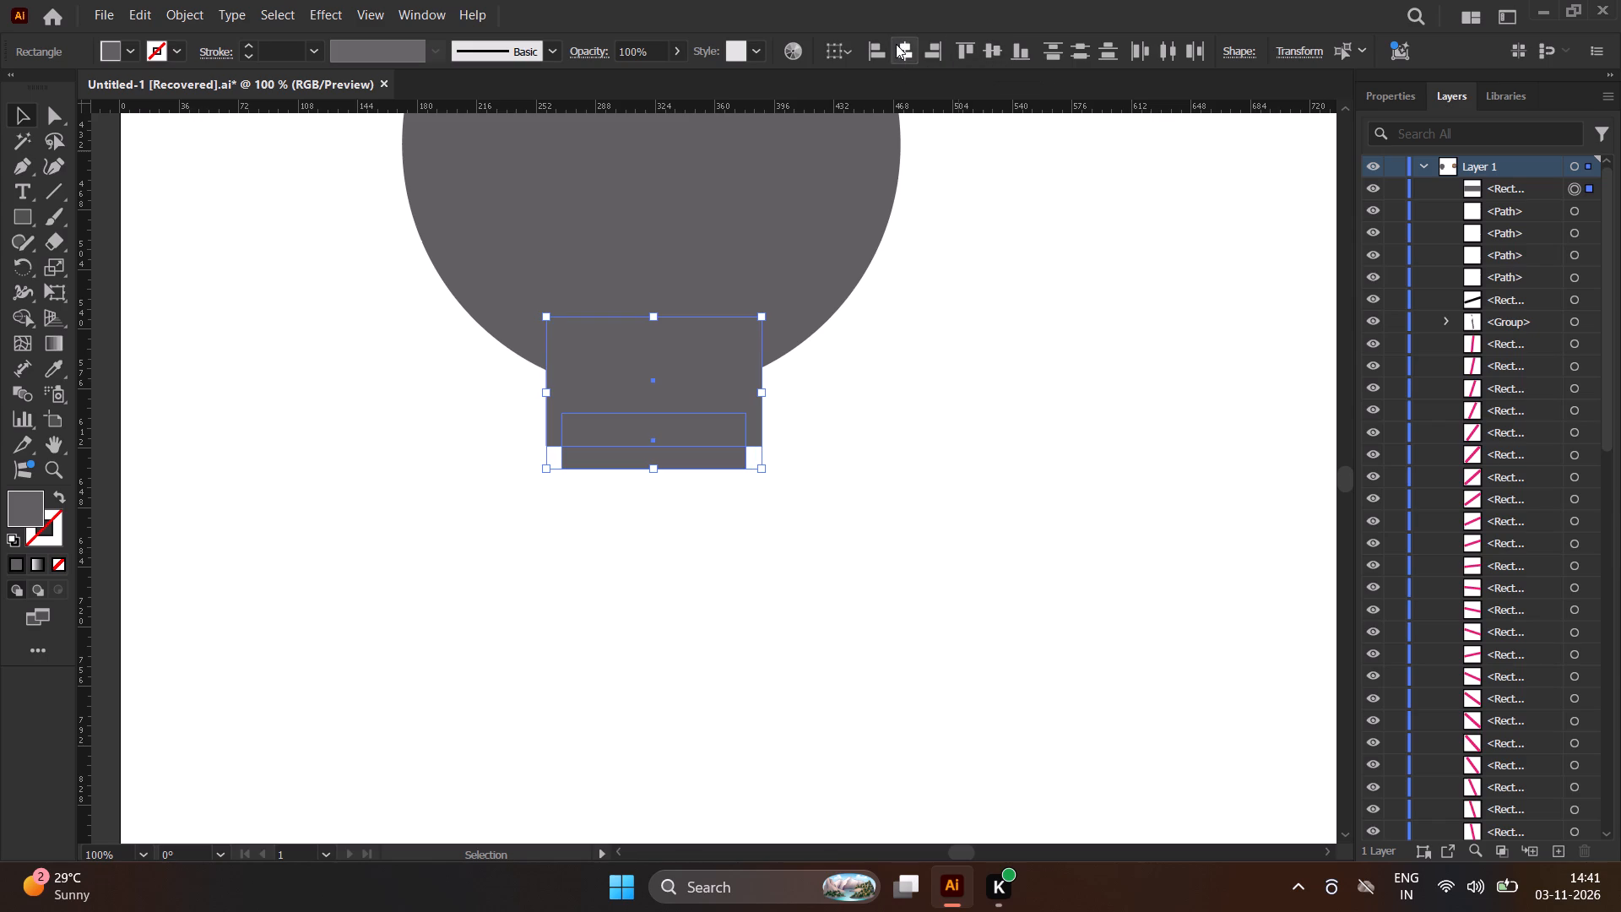
key(ctrl+z)
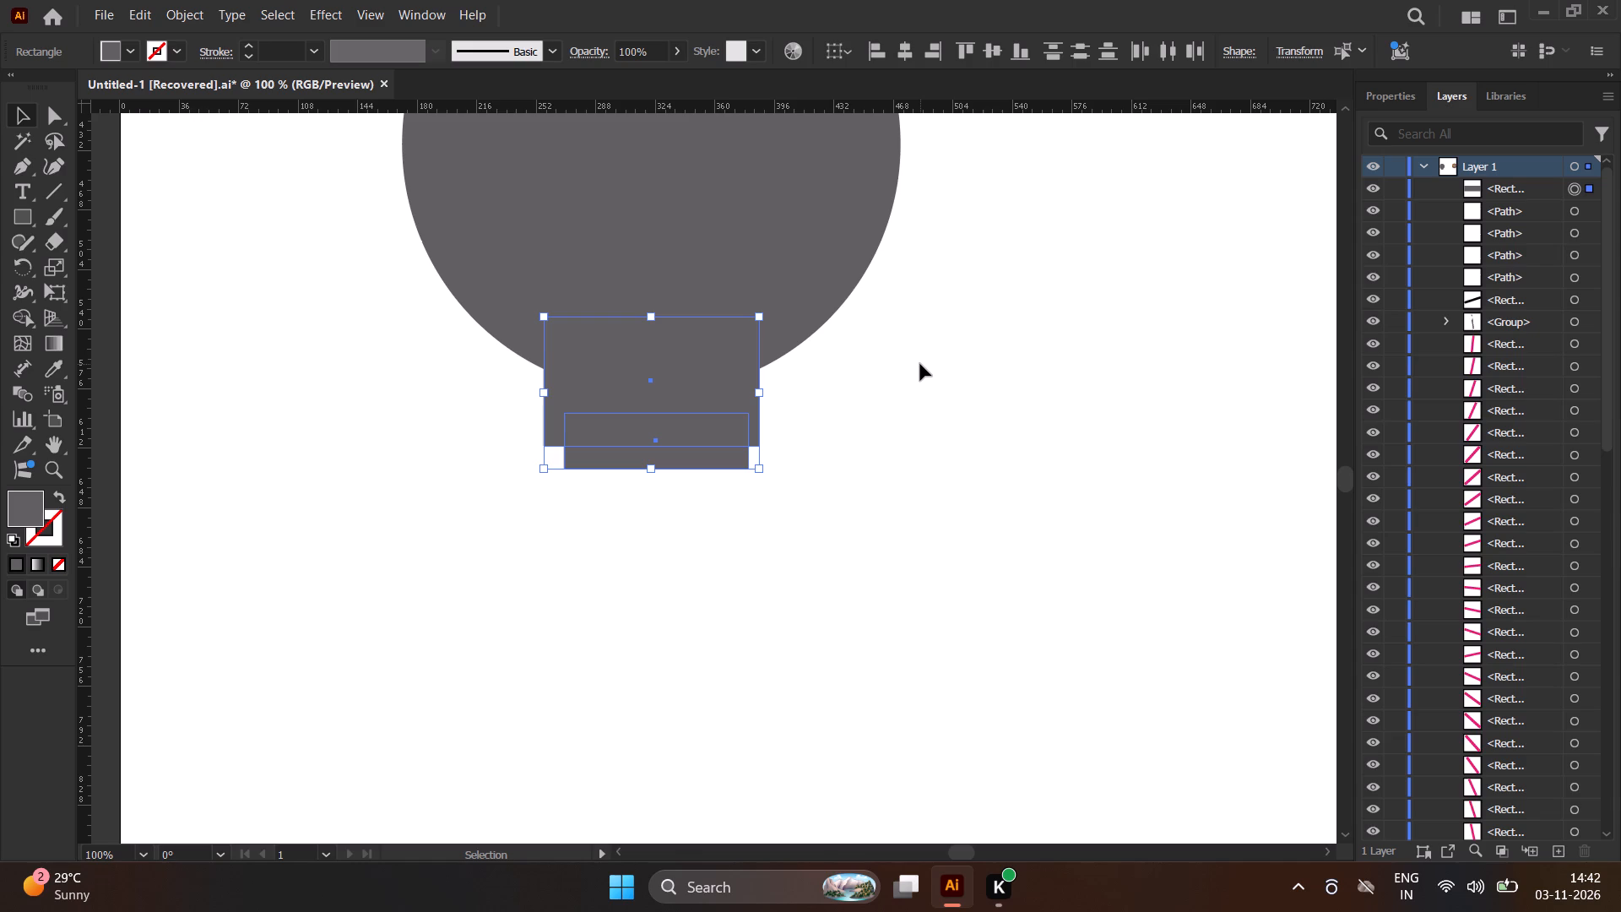
click(899, 47)
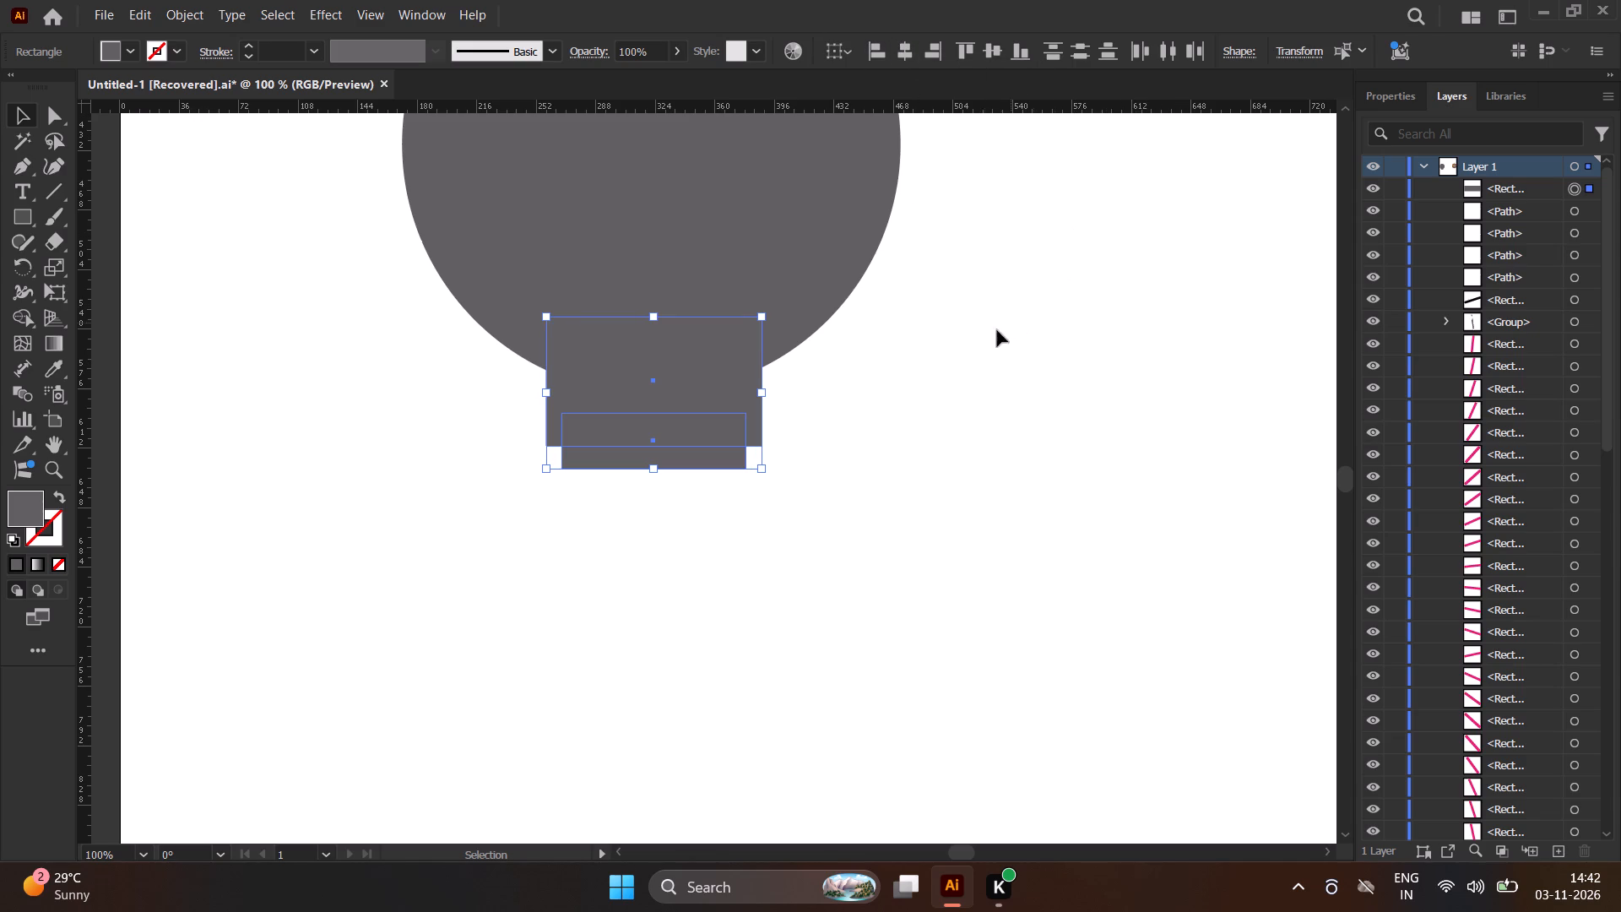
click(894, 391)
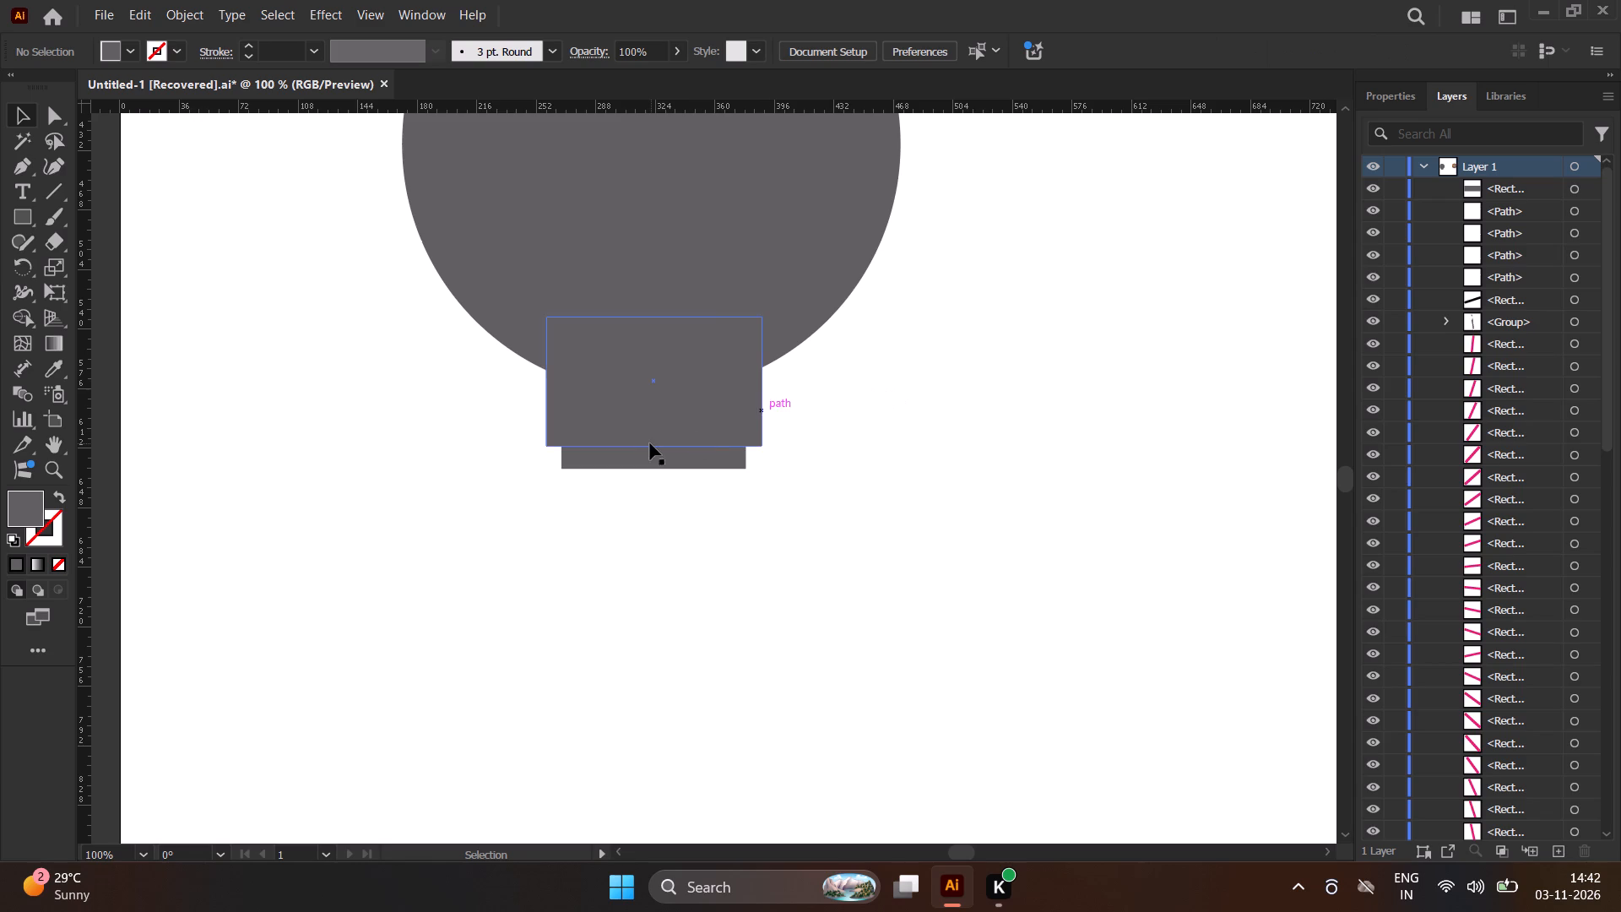
Nudge the small rectangle up in five small increments so less of it protrudes below the strap rectangle.
click(650, 443)
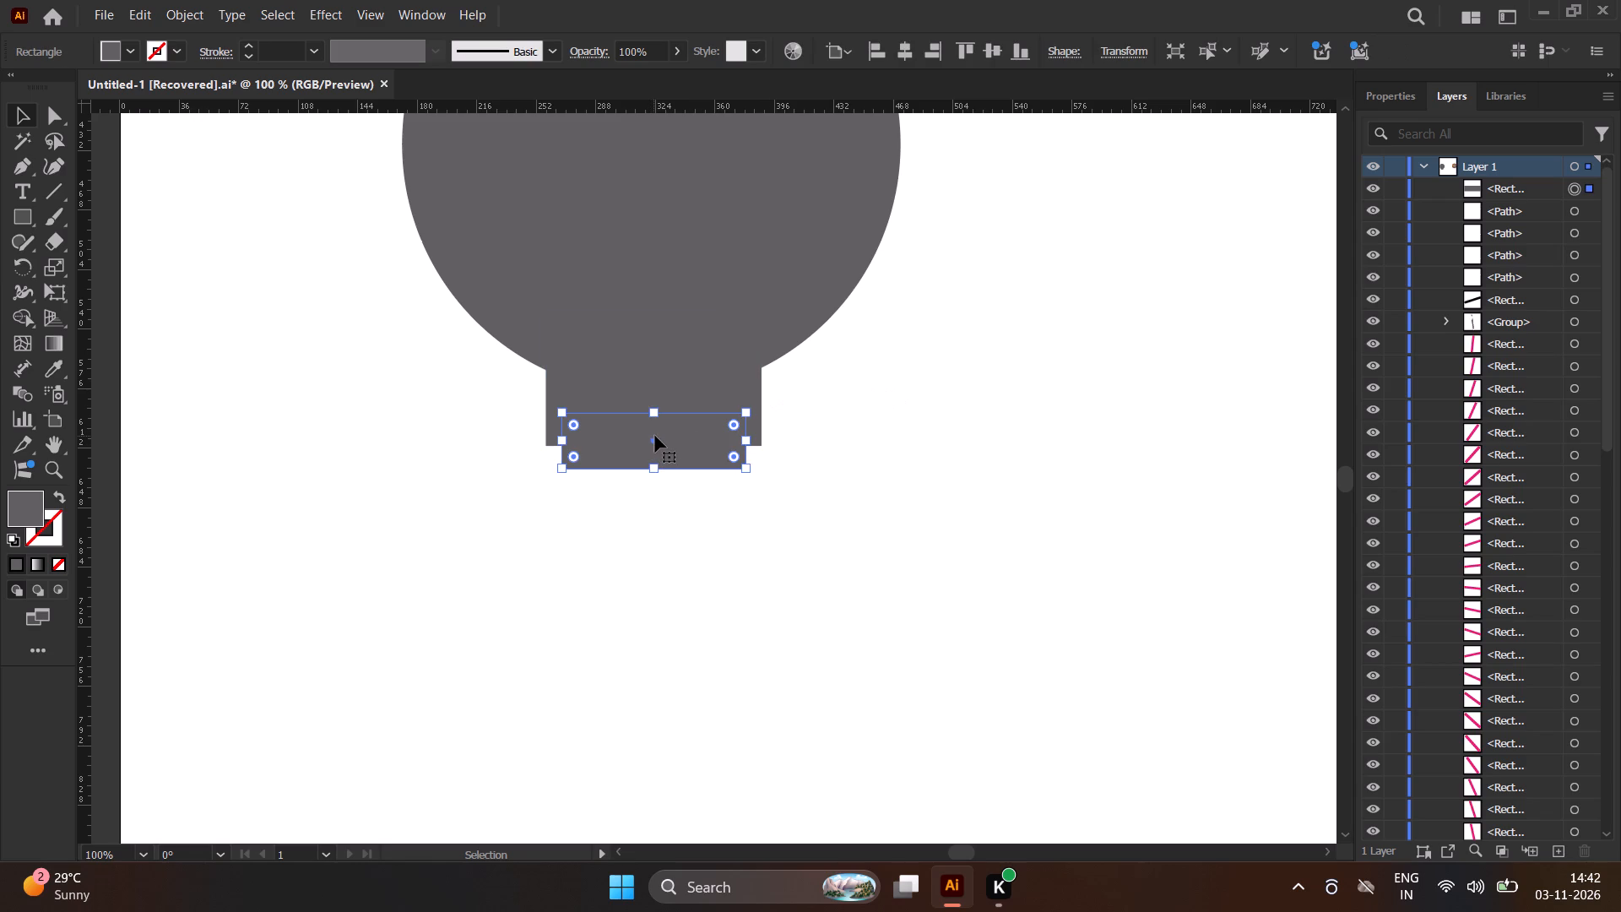
key(Up)
key(Up)
key(Up)
key(Up)
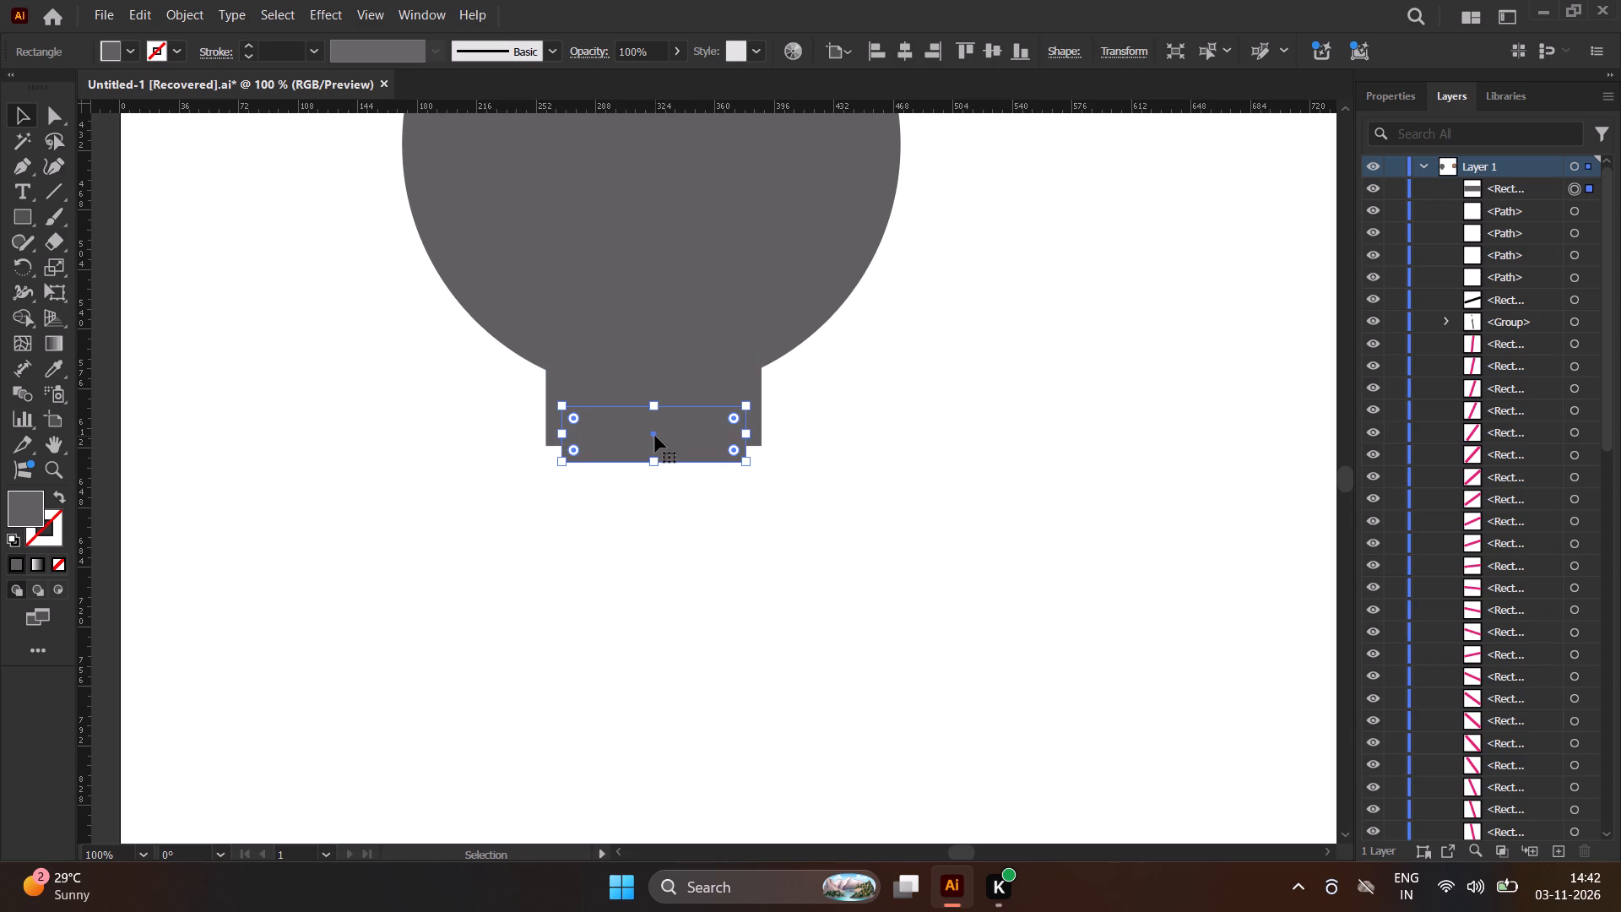
key(Up)
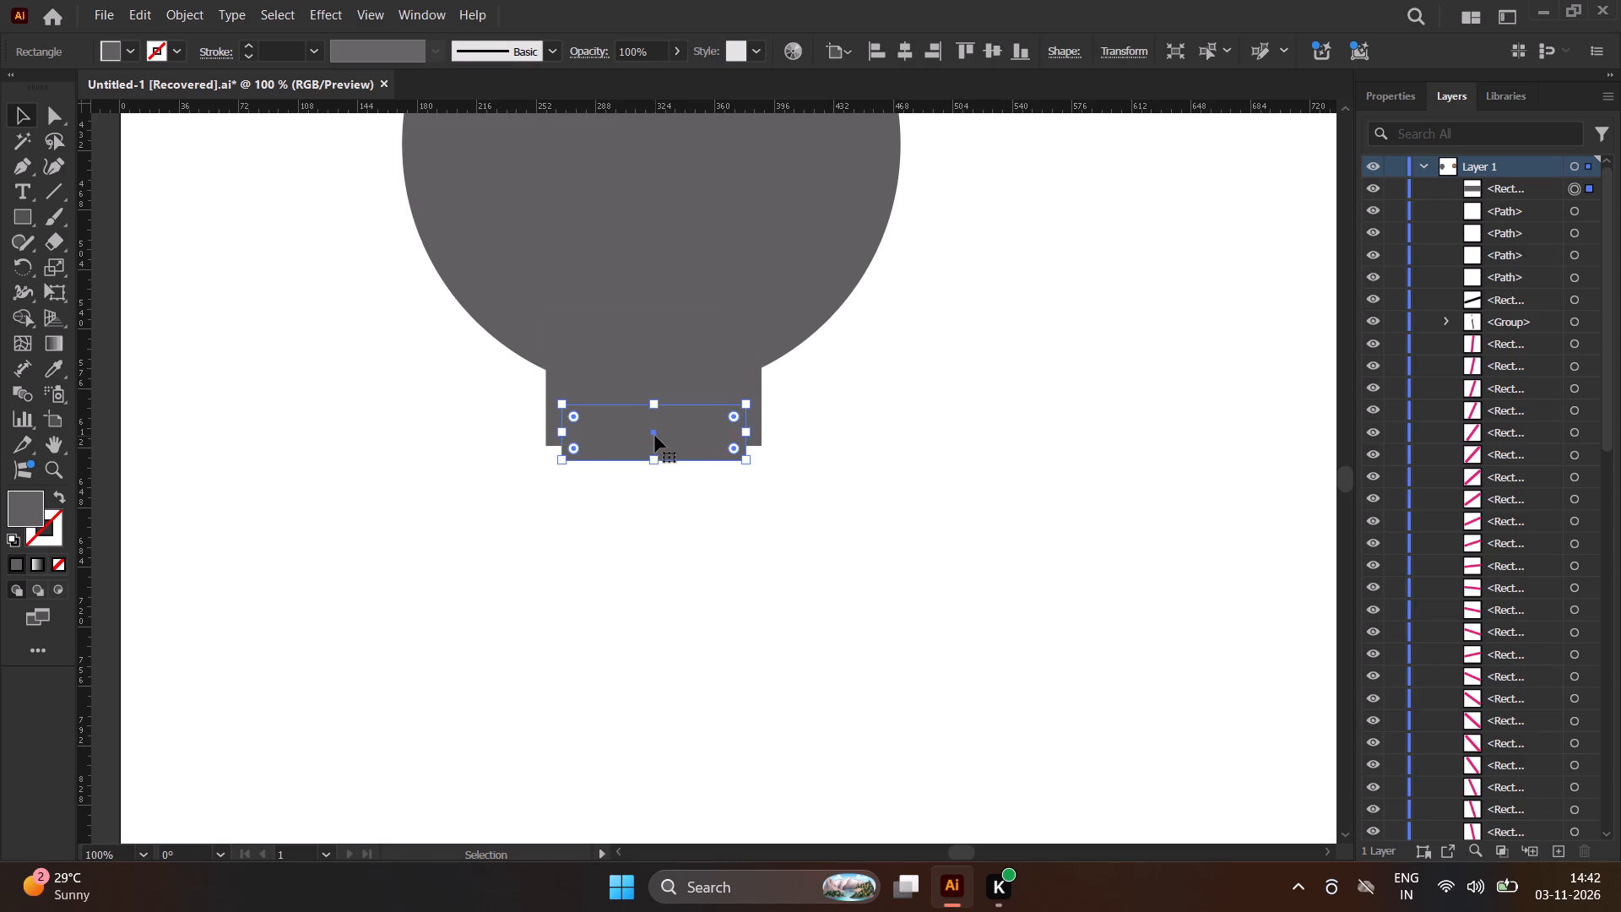
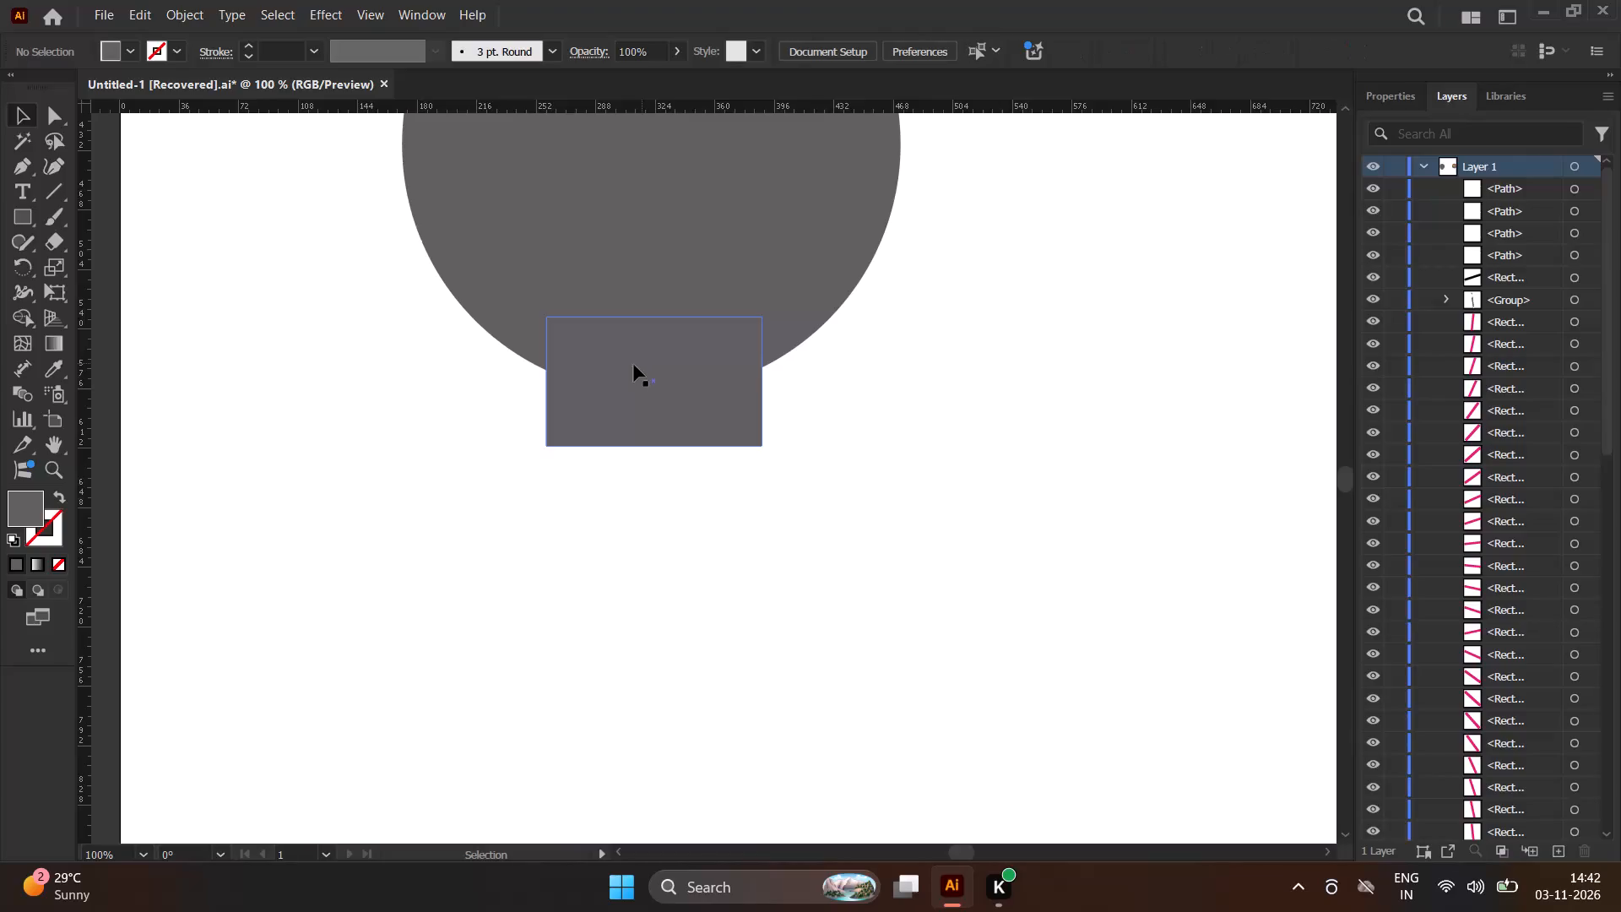
Draw a closed grey Pen shape about 107 by 48 pt over the strap rectangle's lower part, with its upper edge curving downward.
click(15, 171)
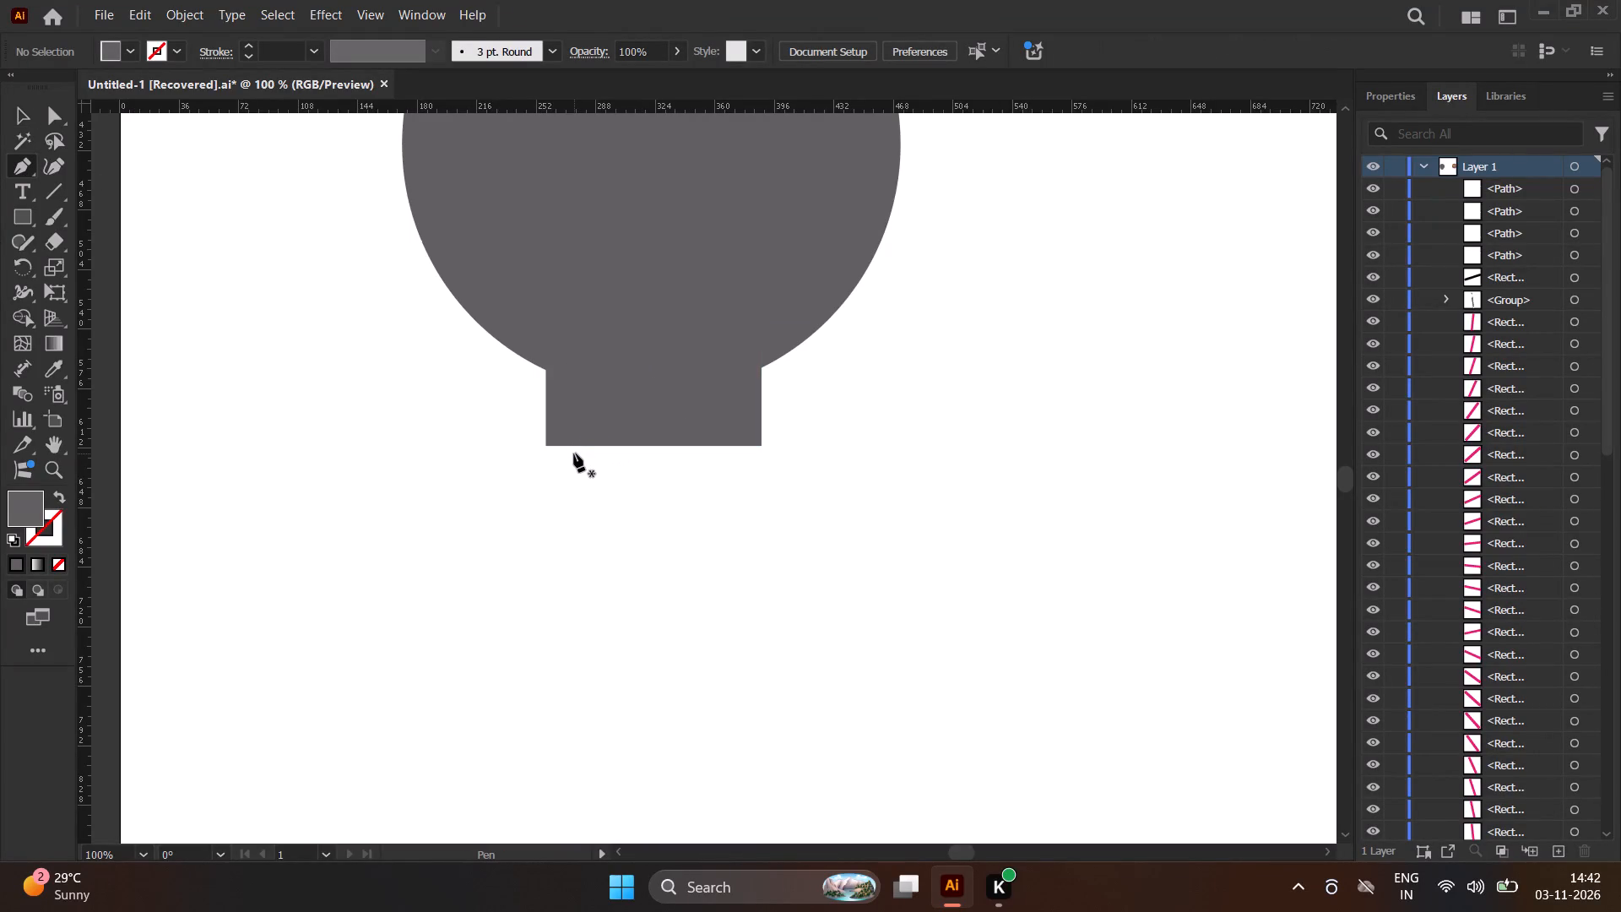
click(572, 394)
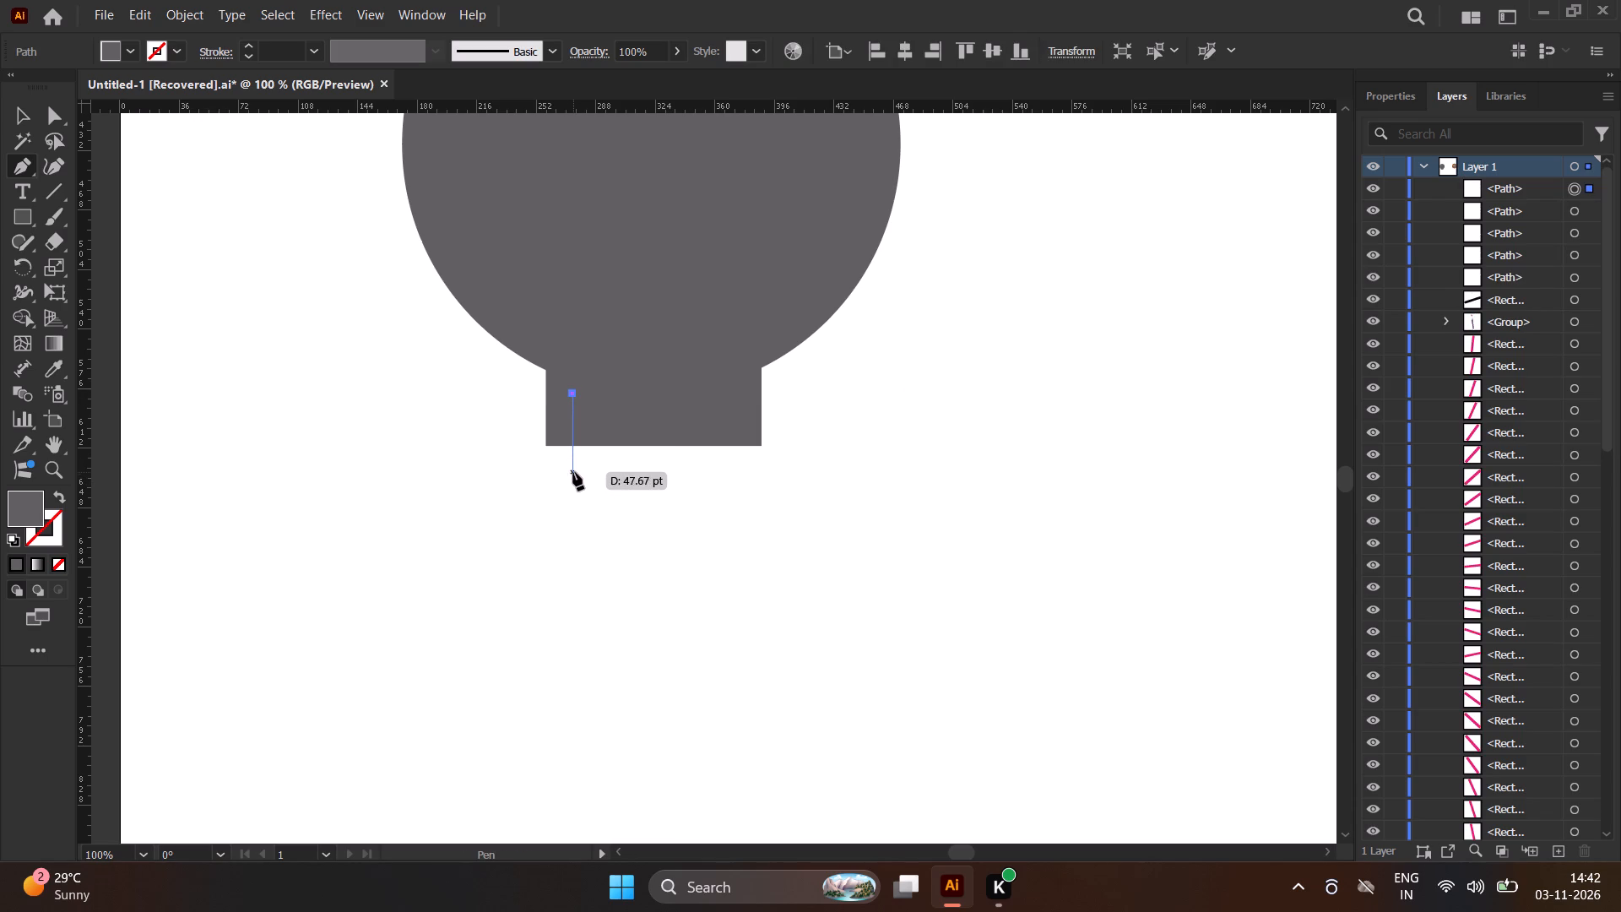
shift+click(573, 472)
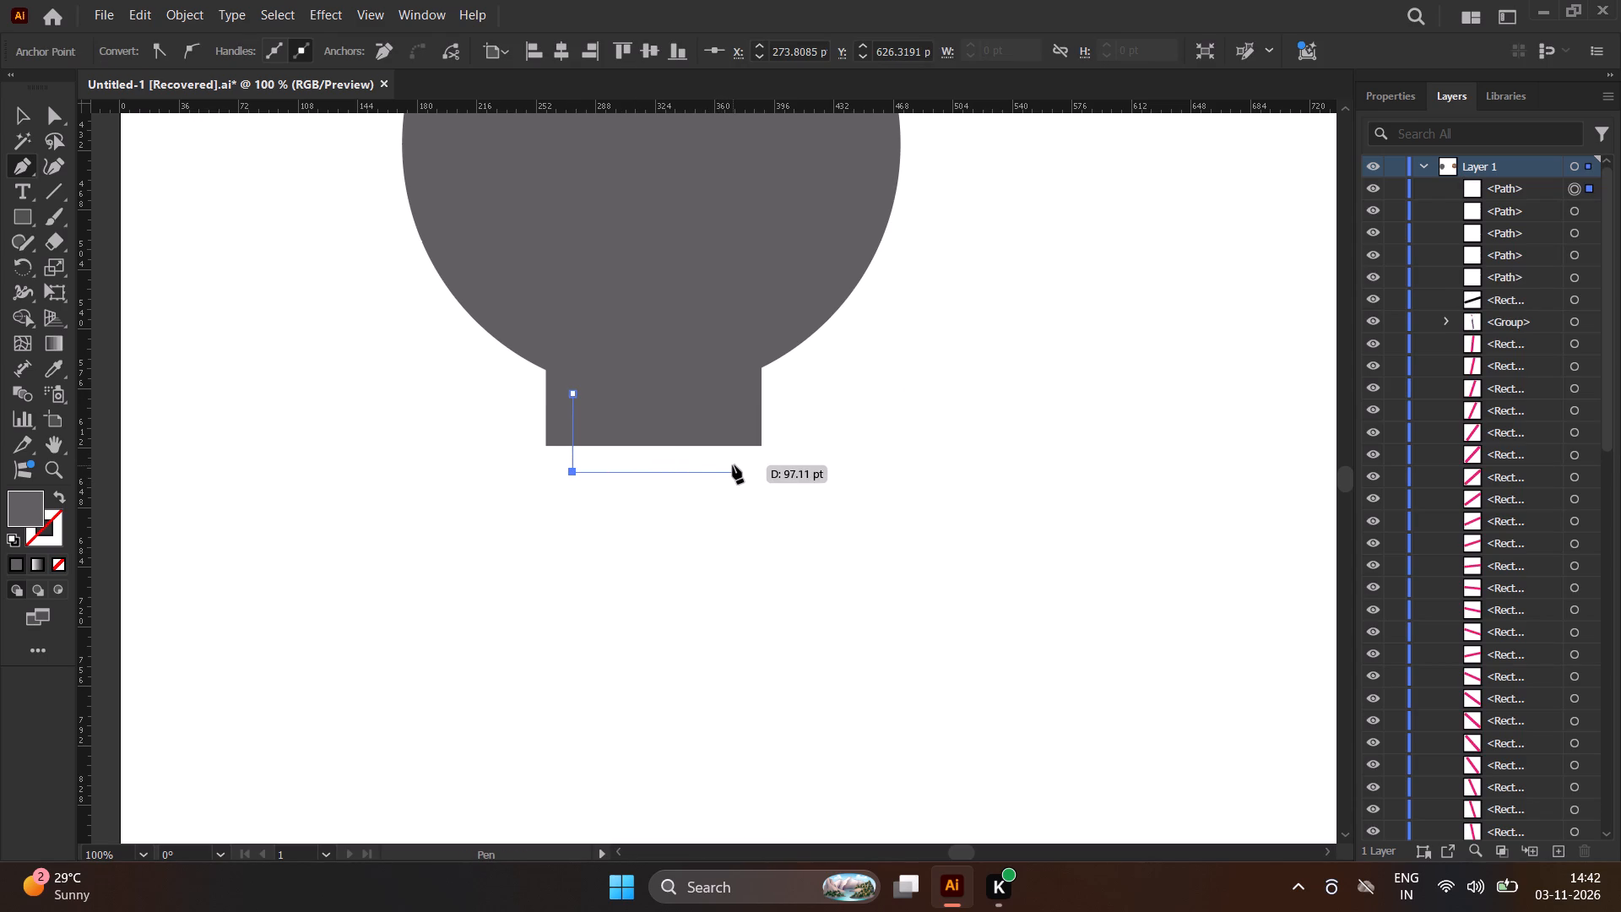
shift+click(736, 465)
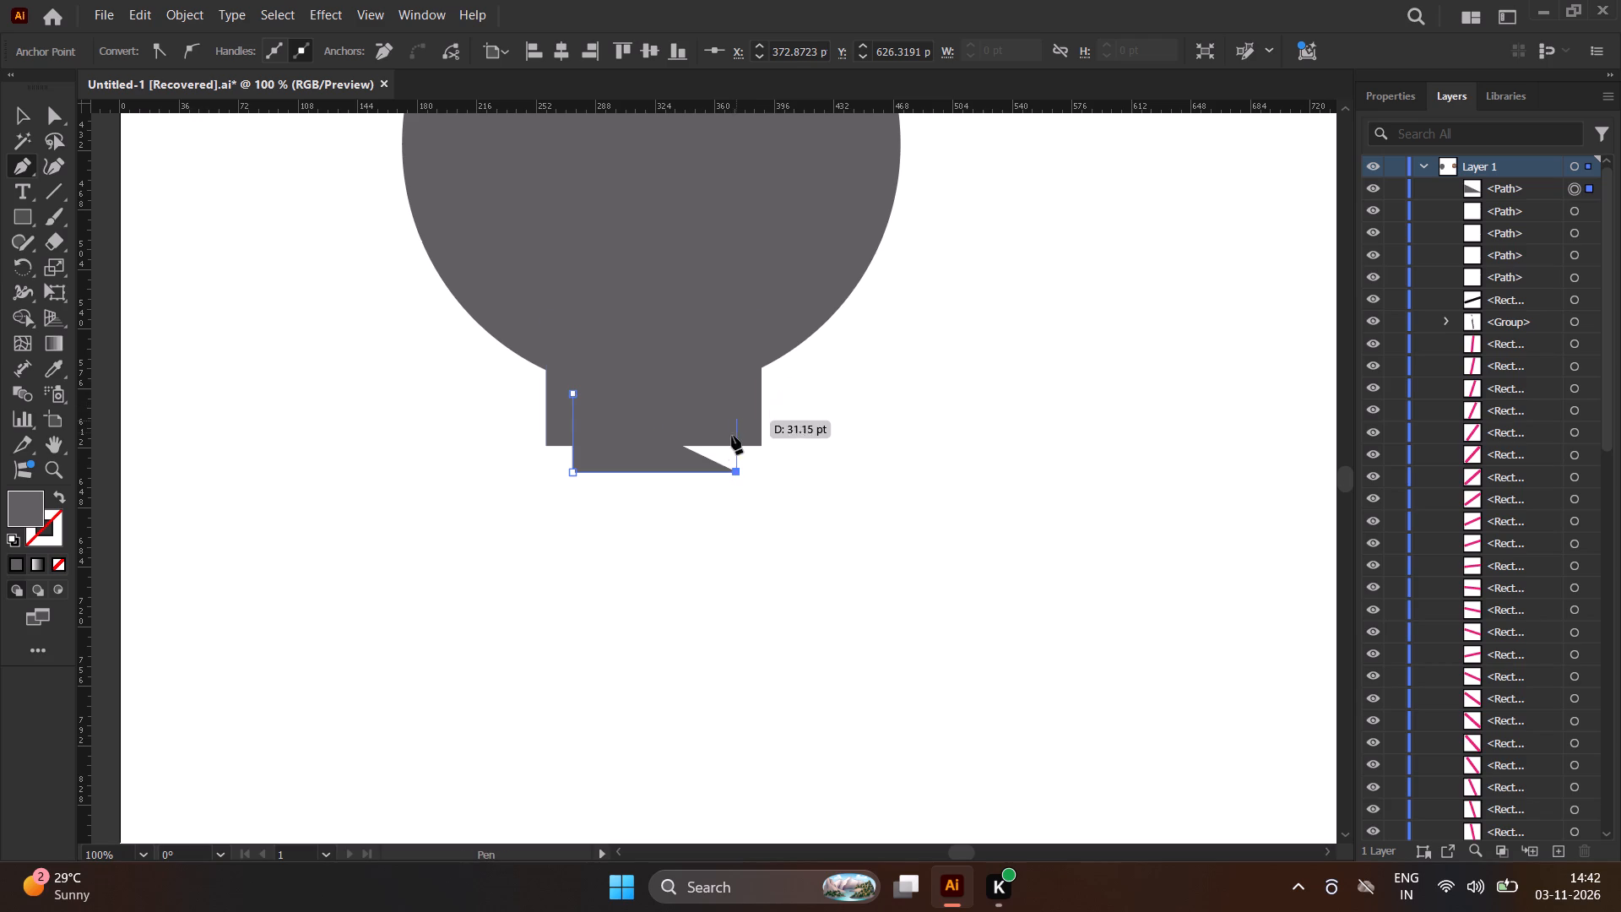
key(ctrl+z)
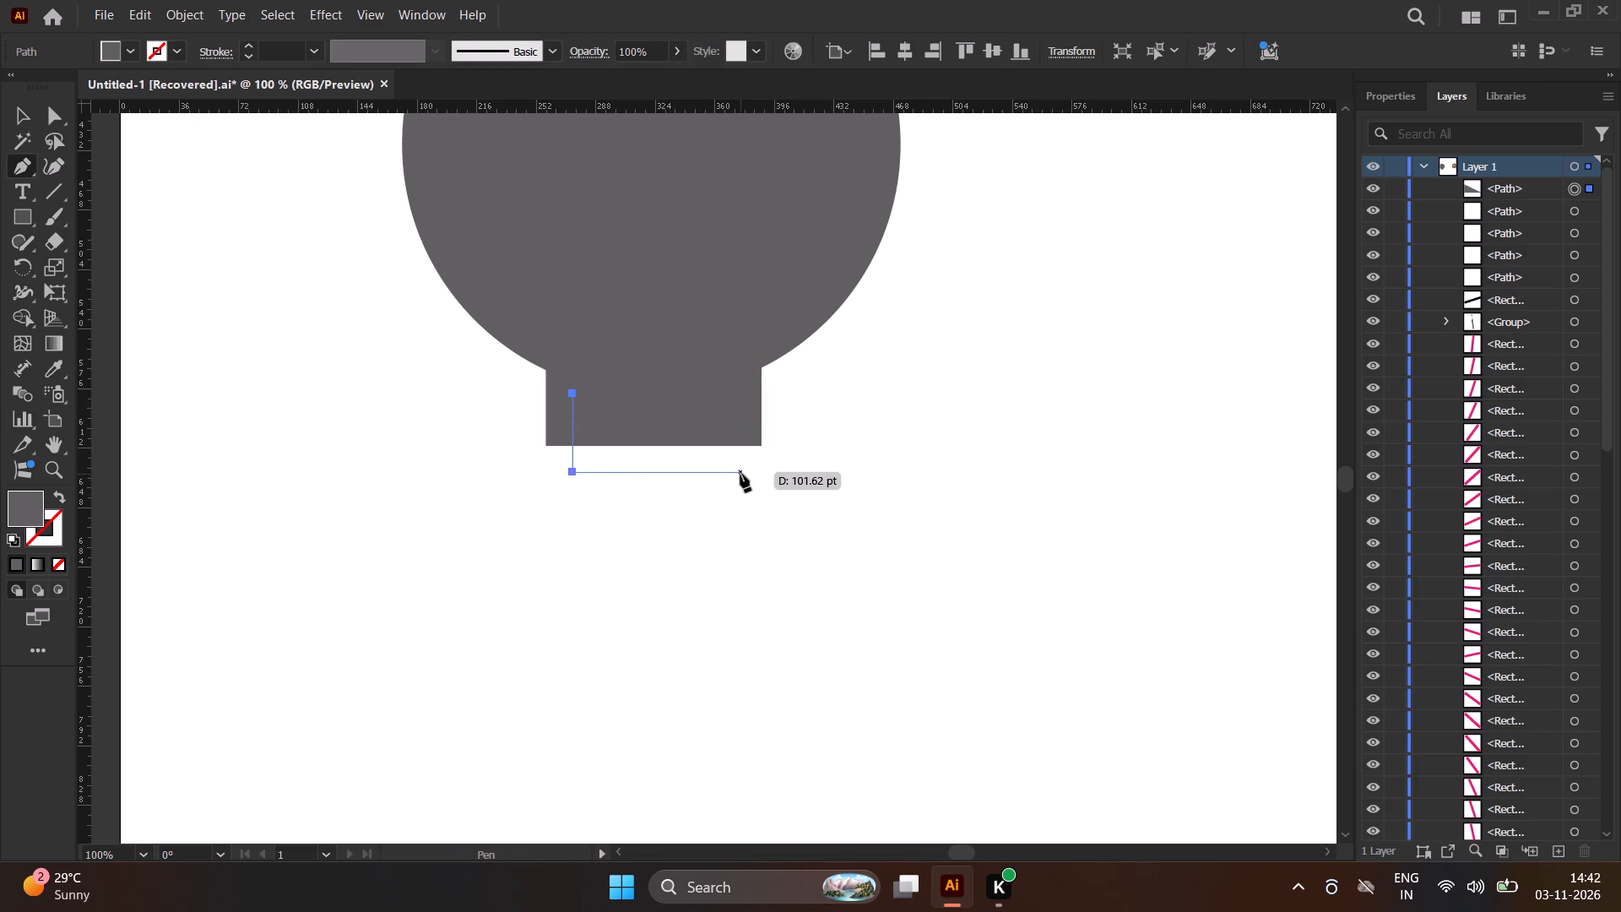
shift+click(740, 474)
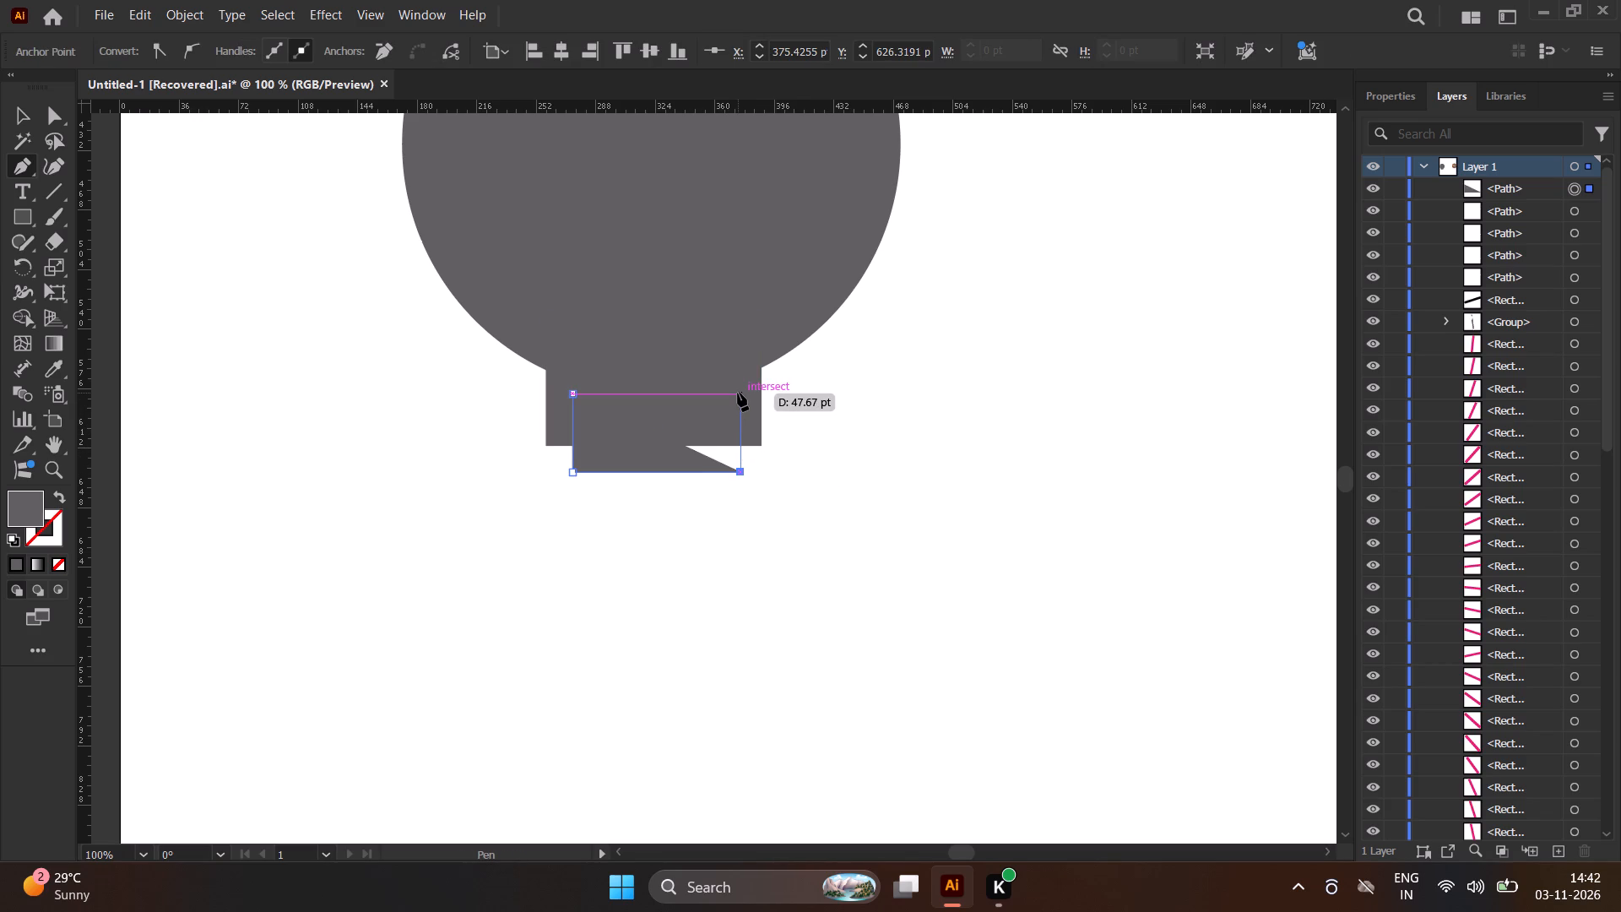
key(ctrl+z)
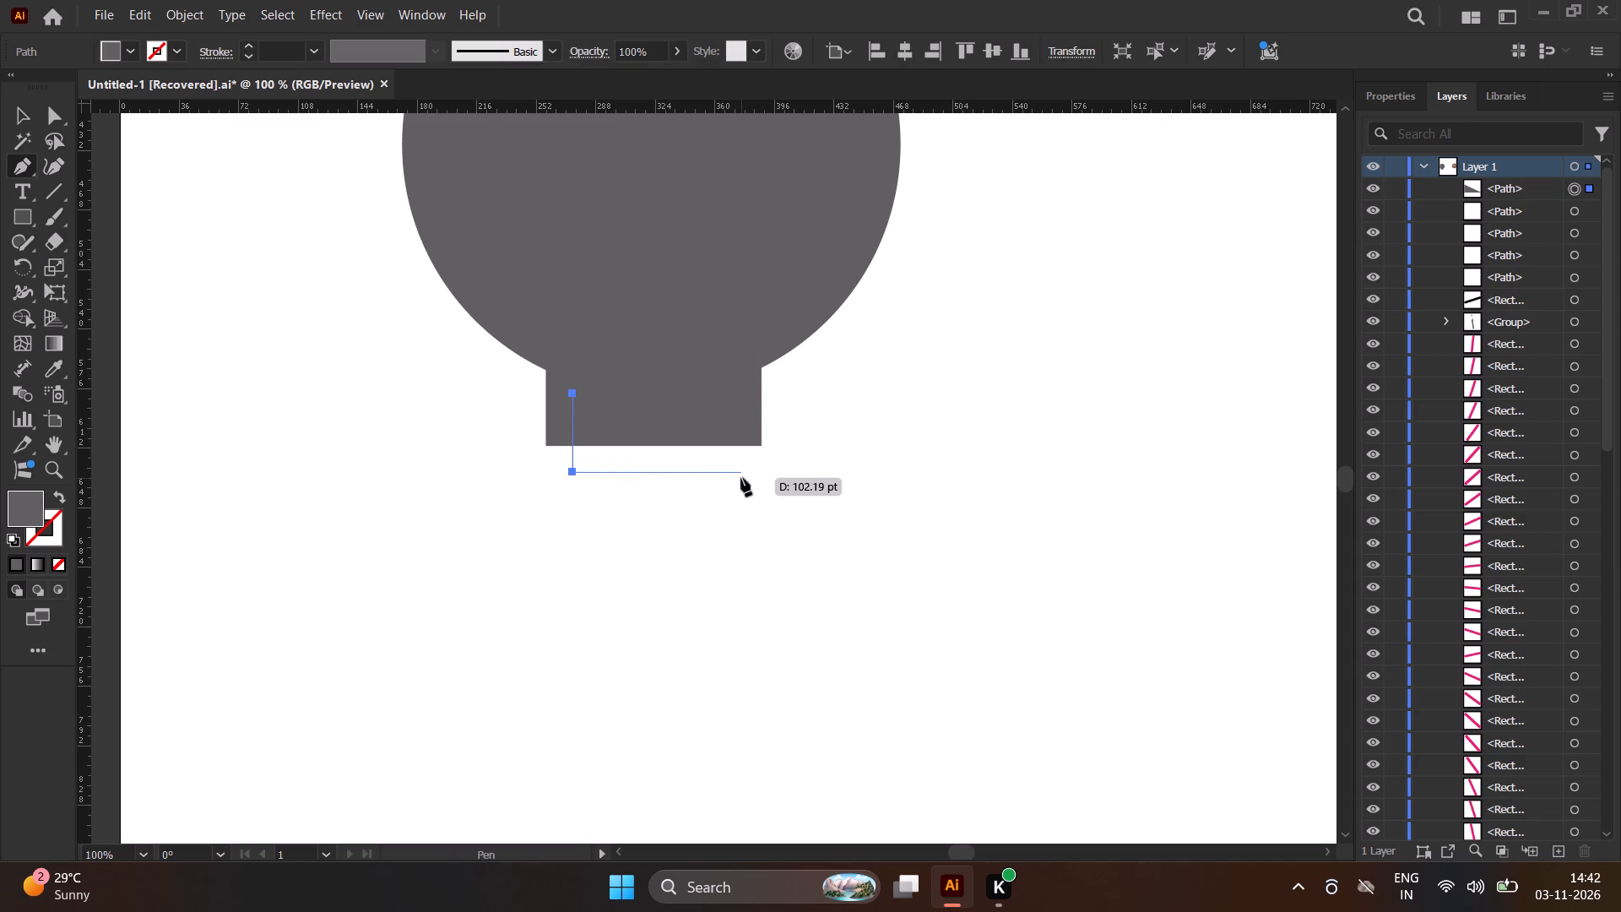
shift+click(750, 478)
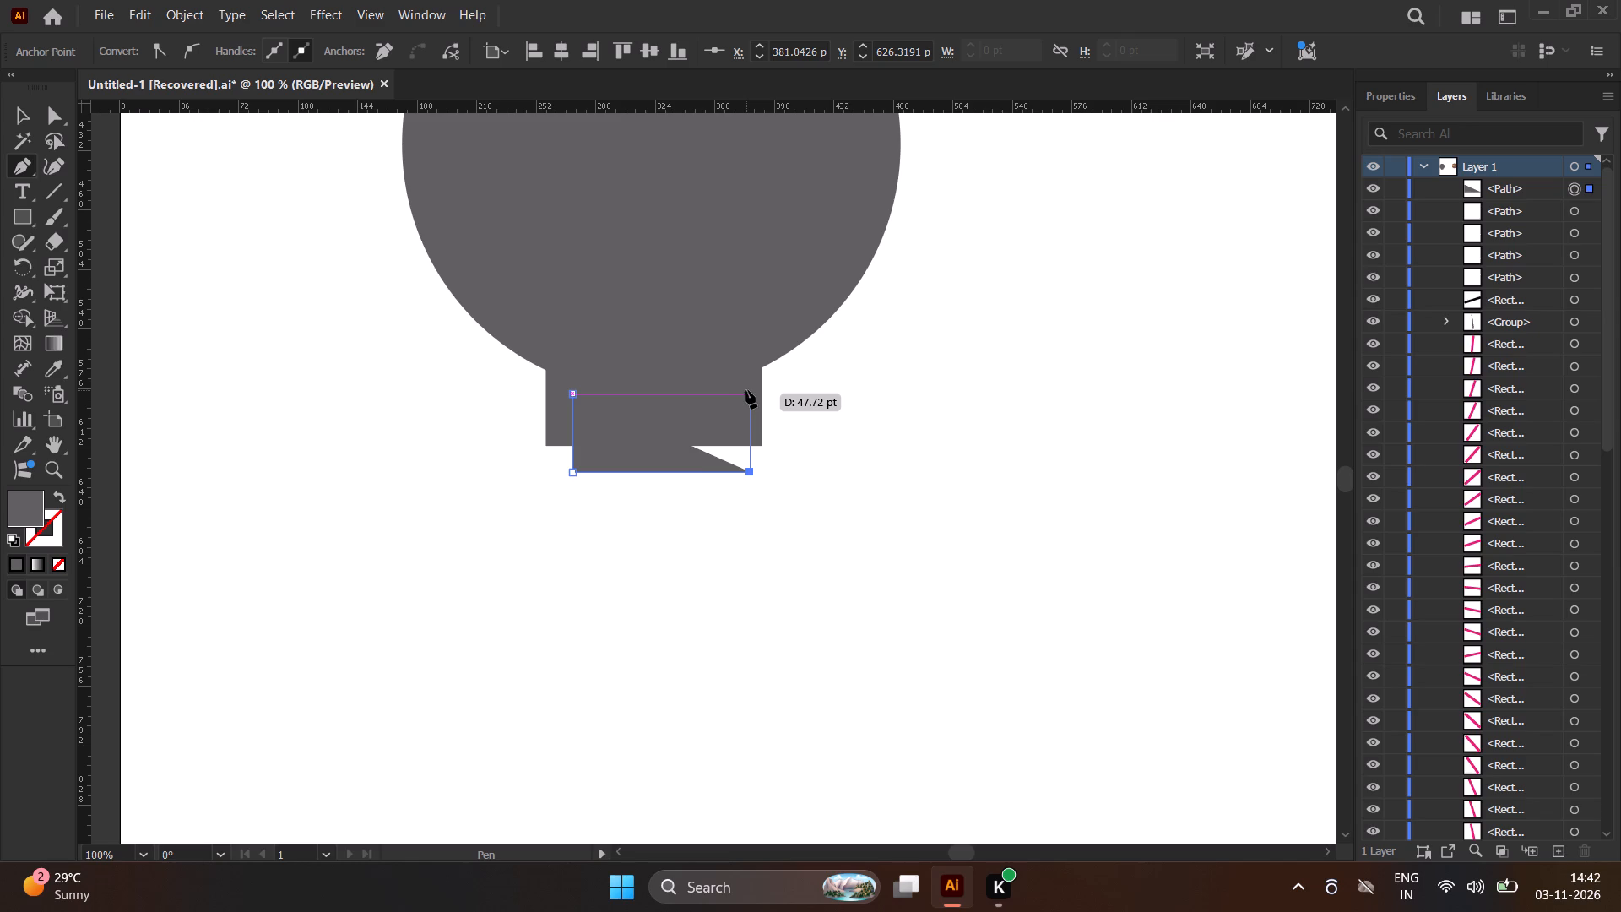
shift+click(748, 393)
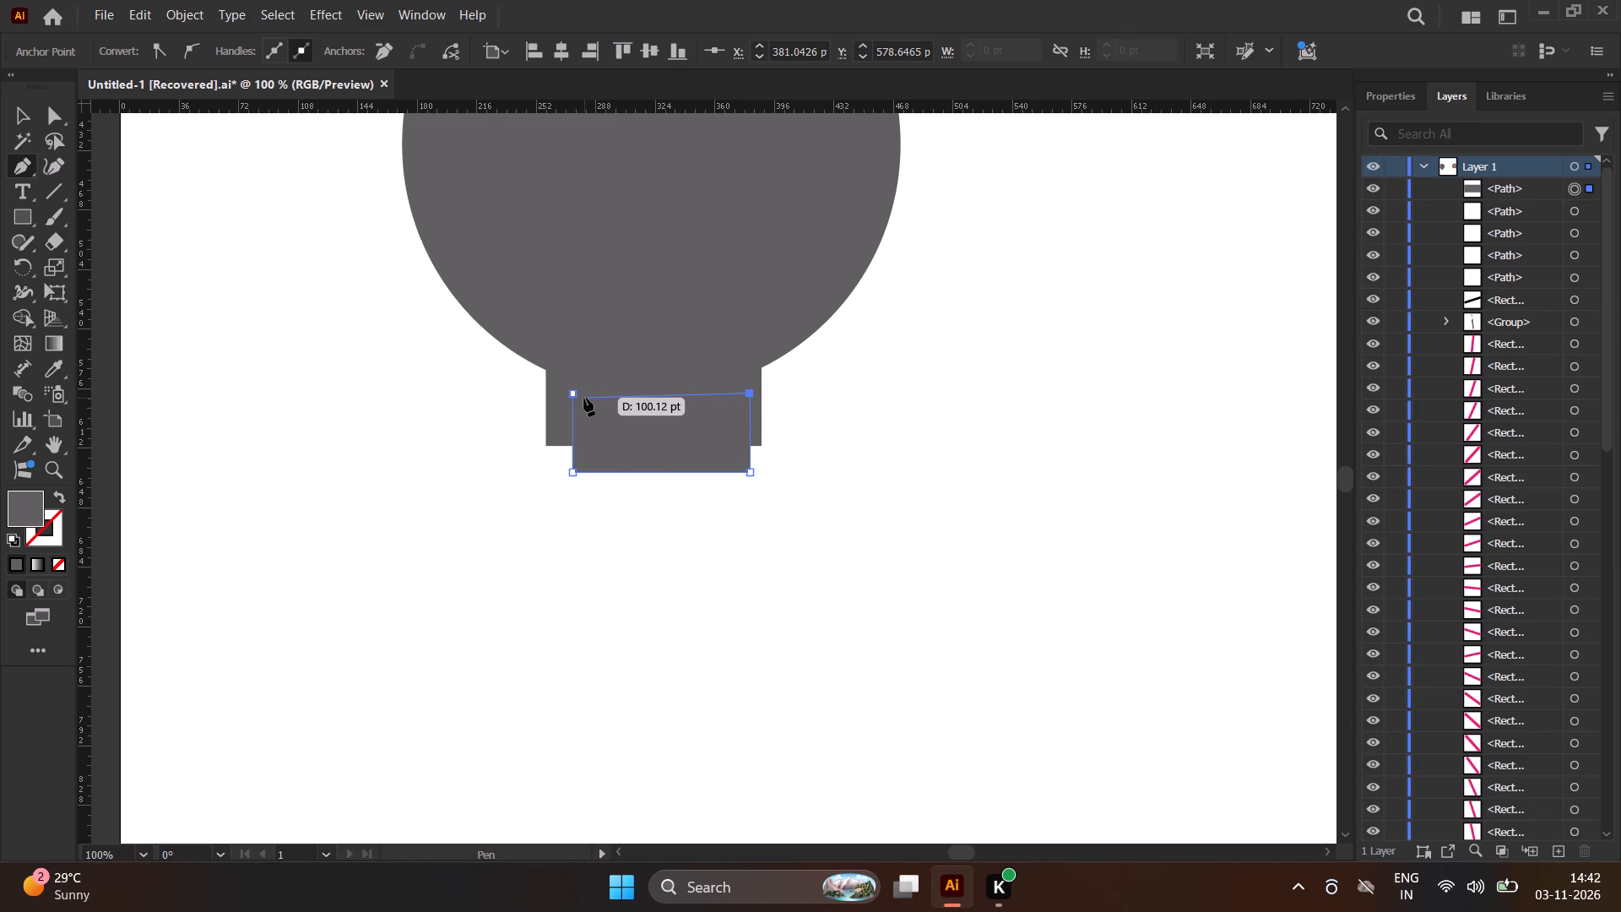
drag(572, 394, 480, 374)
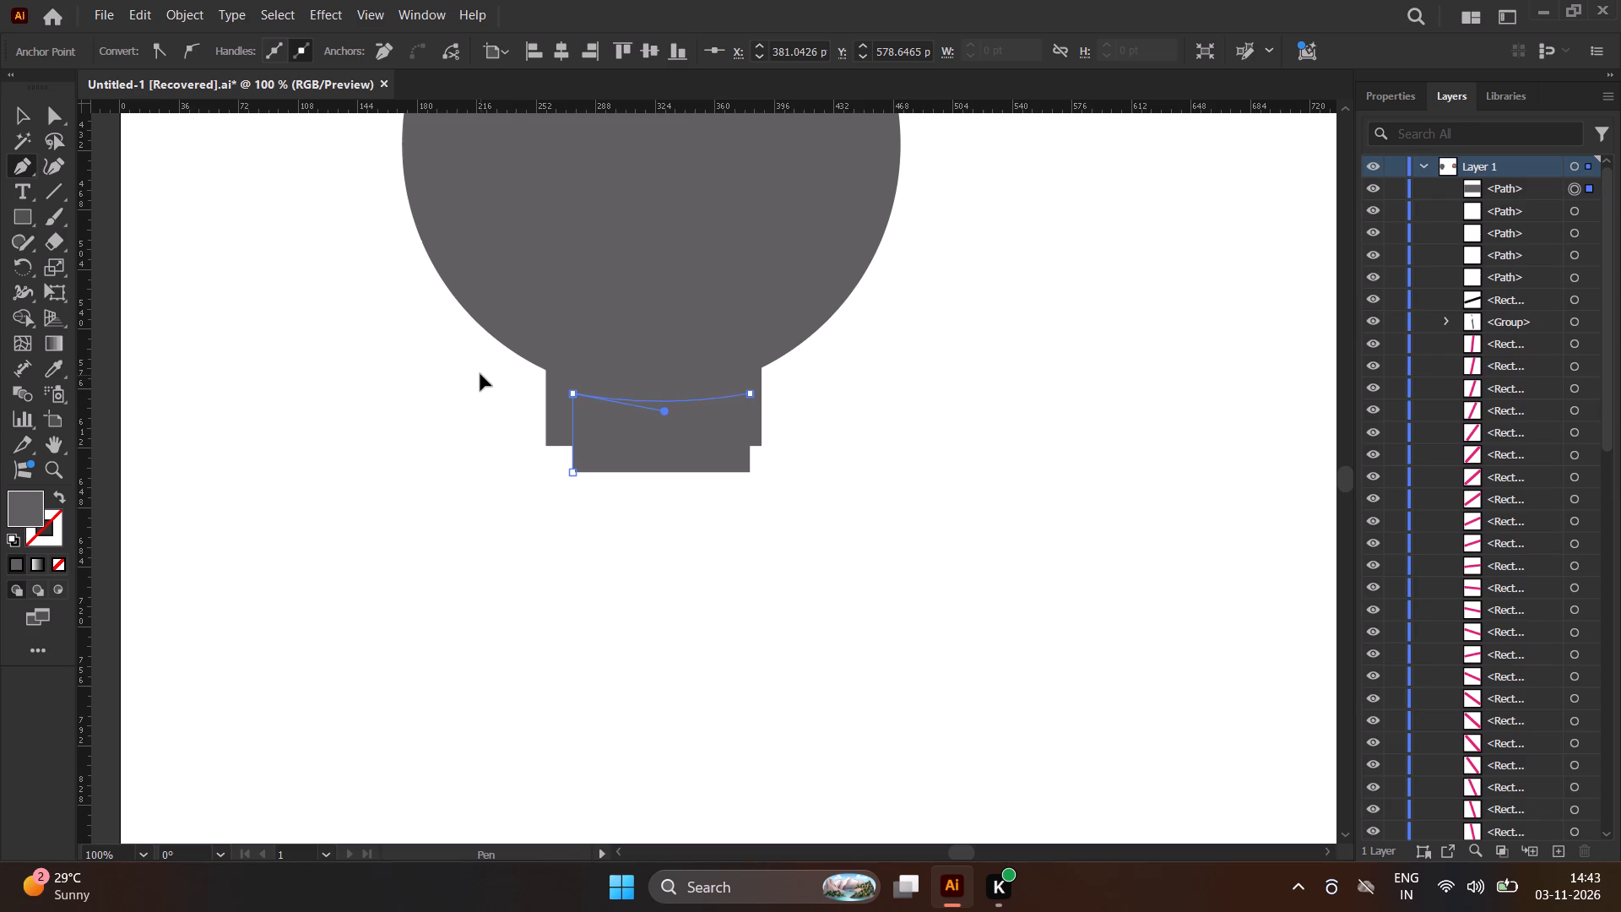
drag(480, 374, 477, 365)
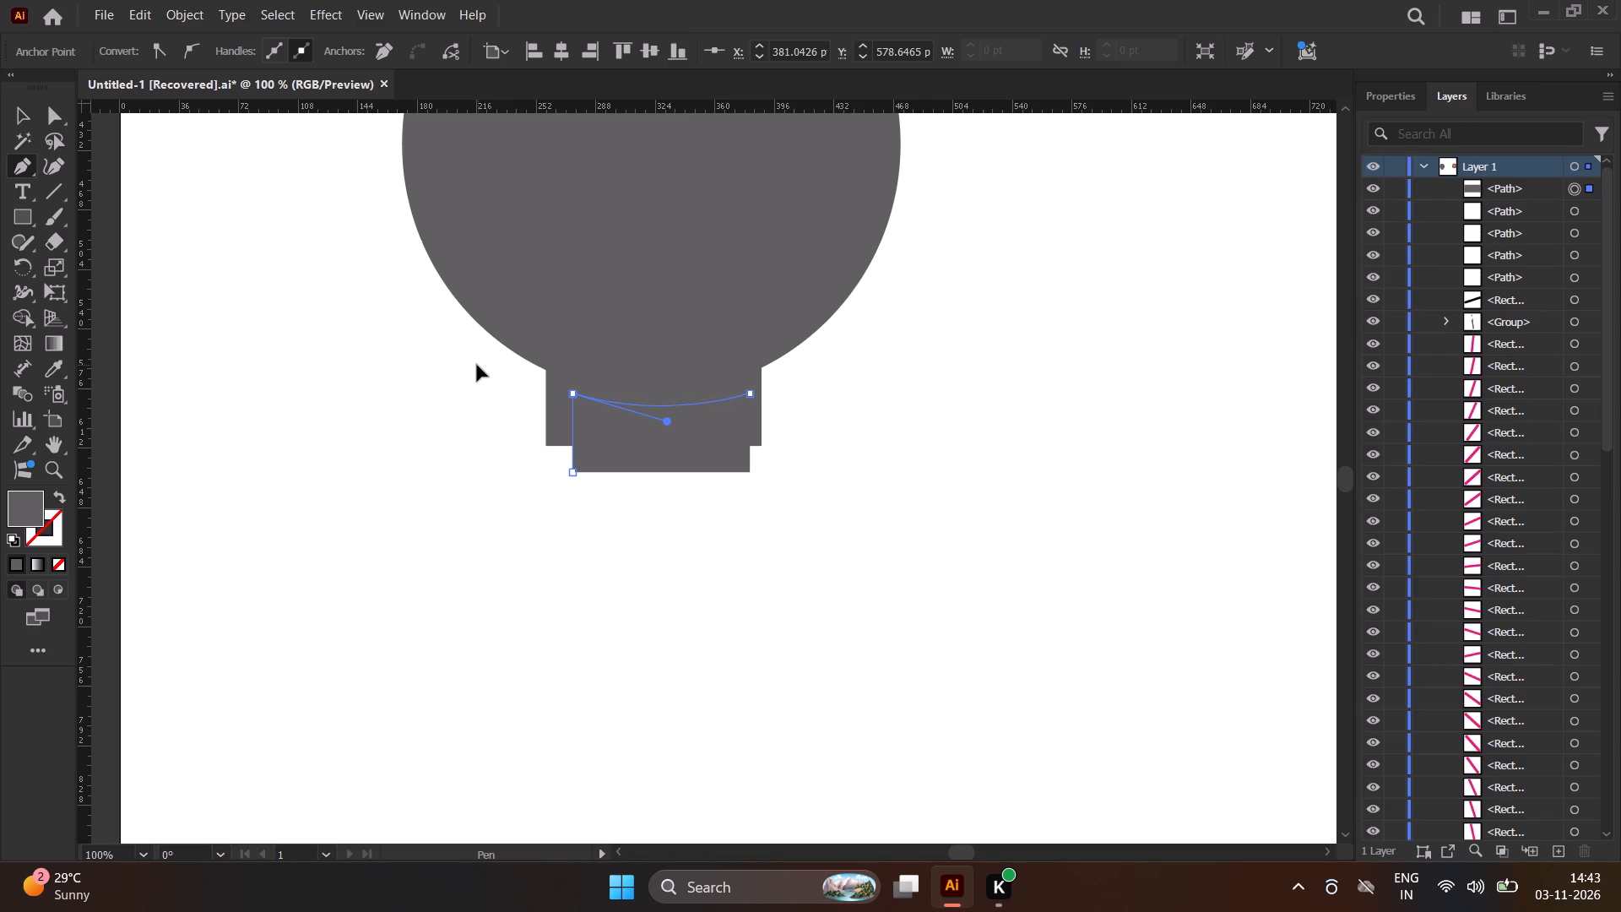
drag(477, 365, 480, 367)
drag(480, 367, 480, 368)
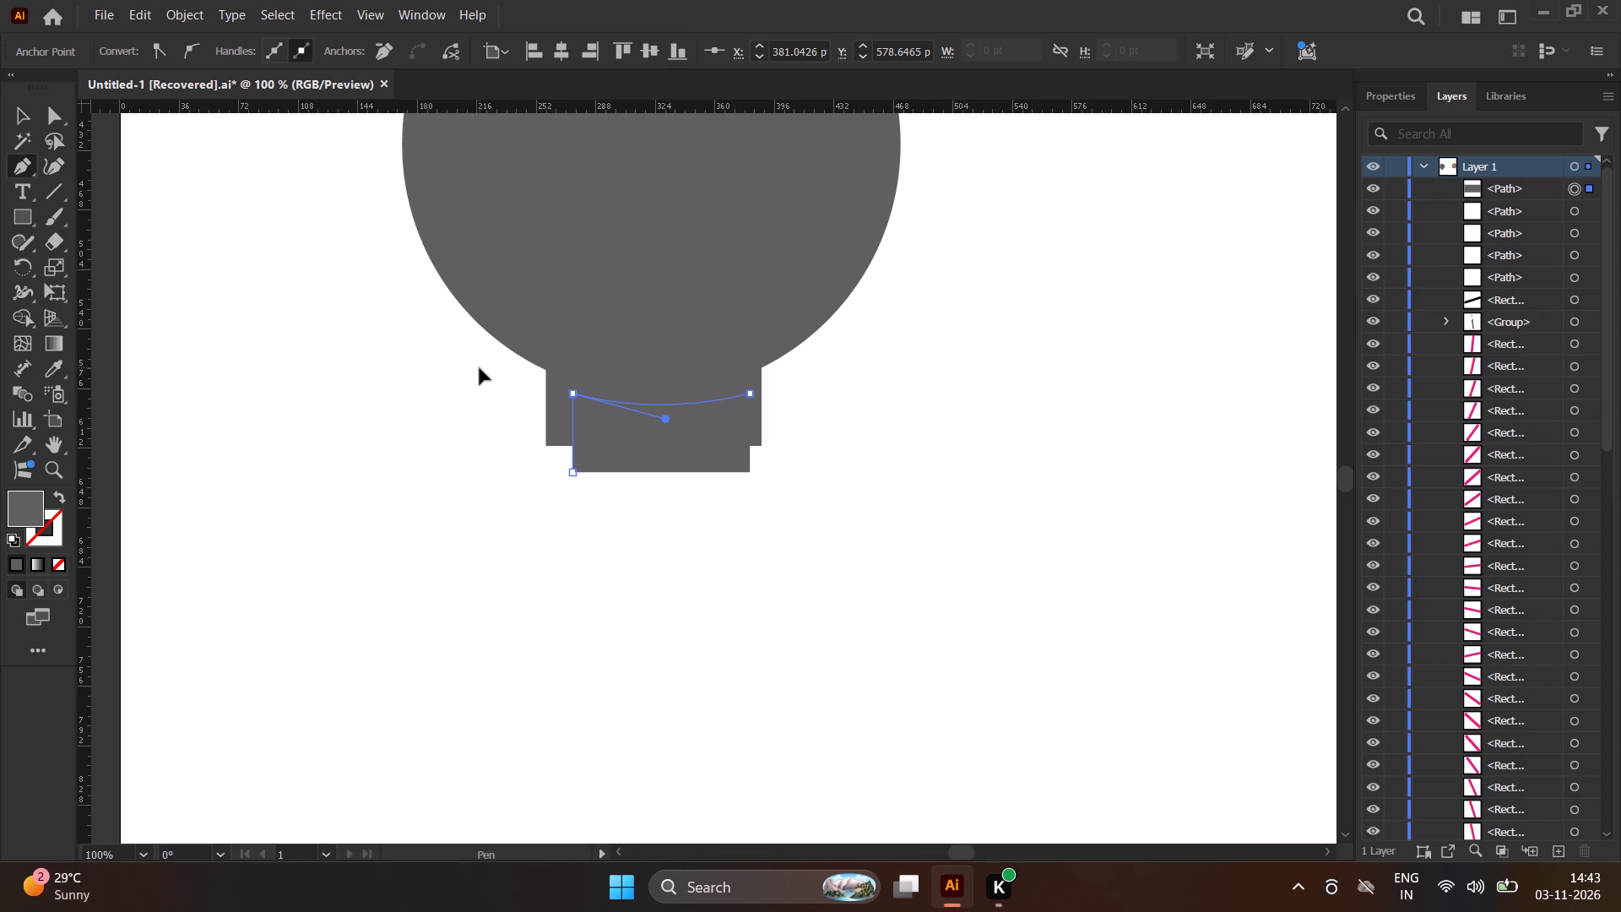
drag(480, 368, 480, 369)
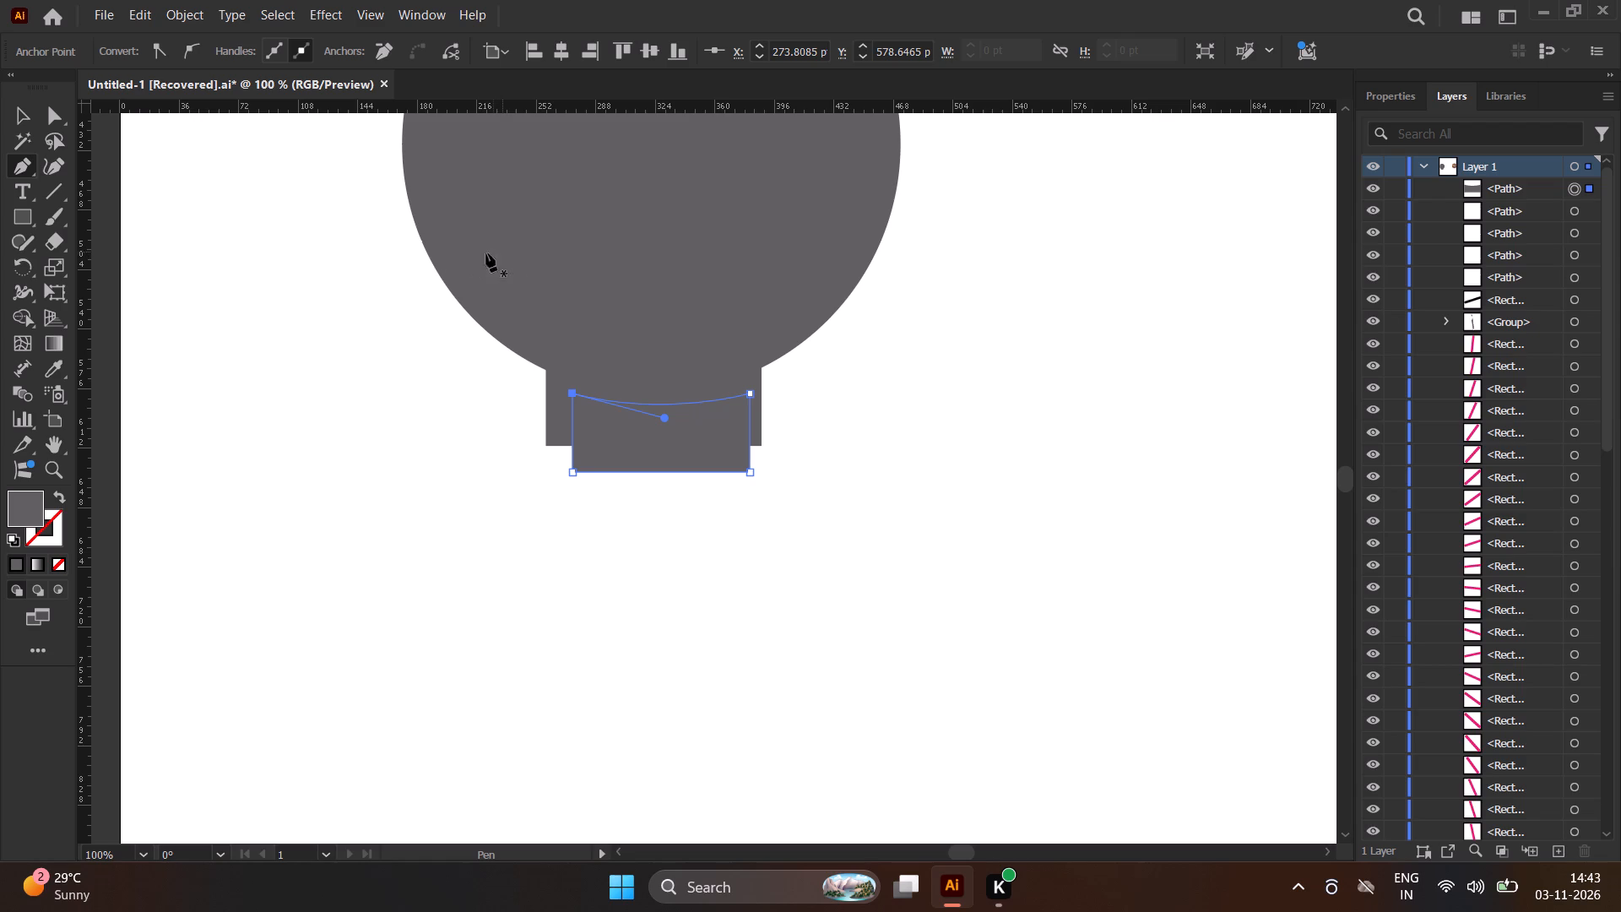
Select the curved-top shape together with the strap rectangle, align both to their common horizontal centre, and deselect.
click(17, 112)
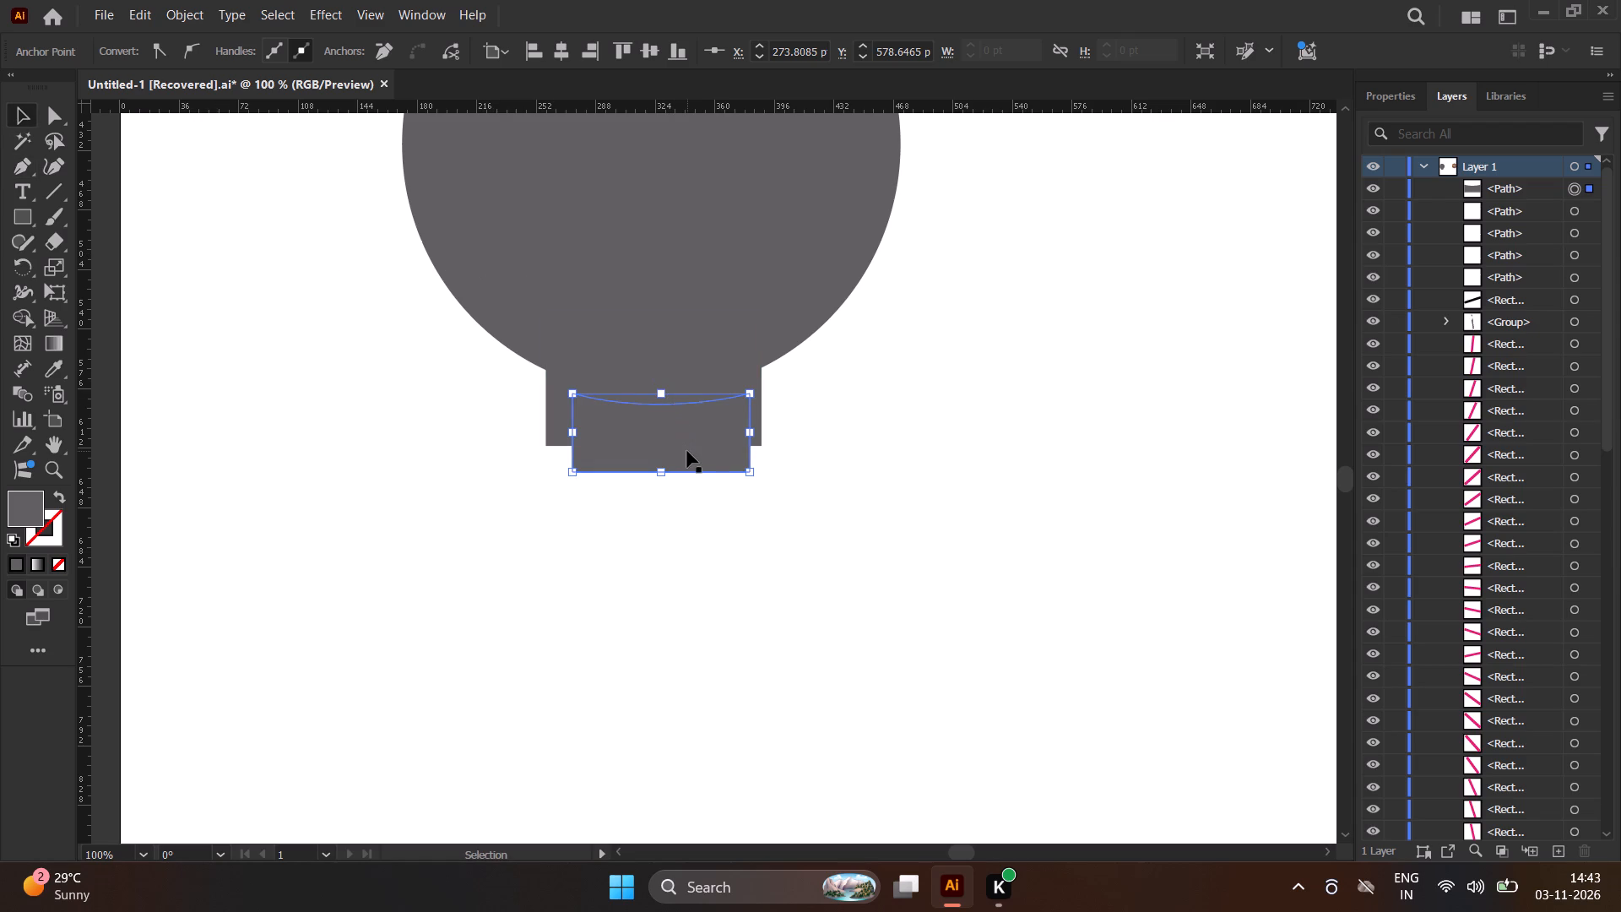
click(687, 451)
click(859, 450)
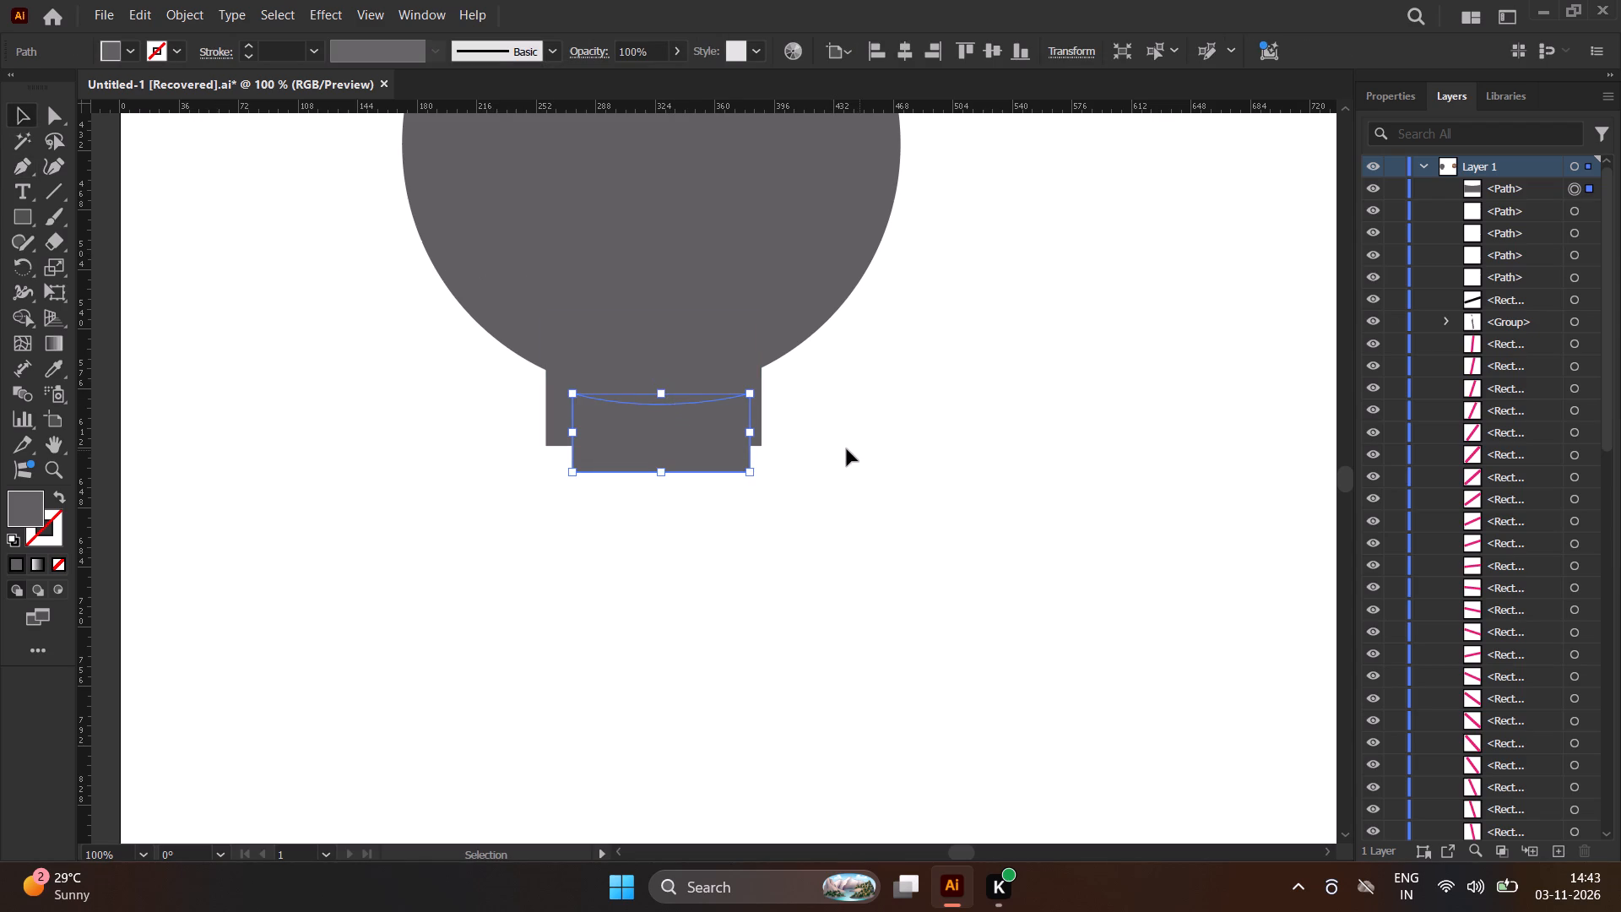
click(679, 432)
shift+click(563, 407)
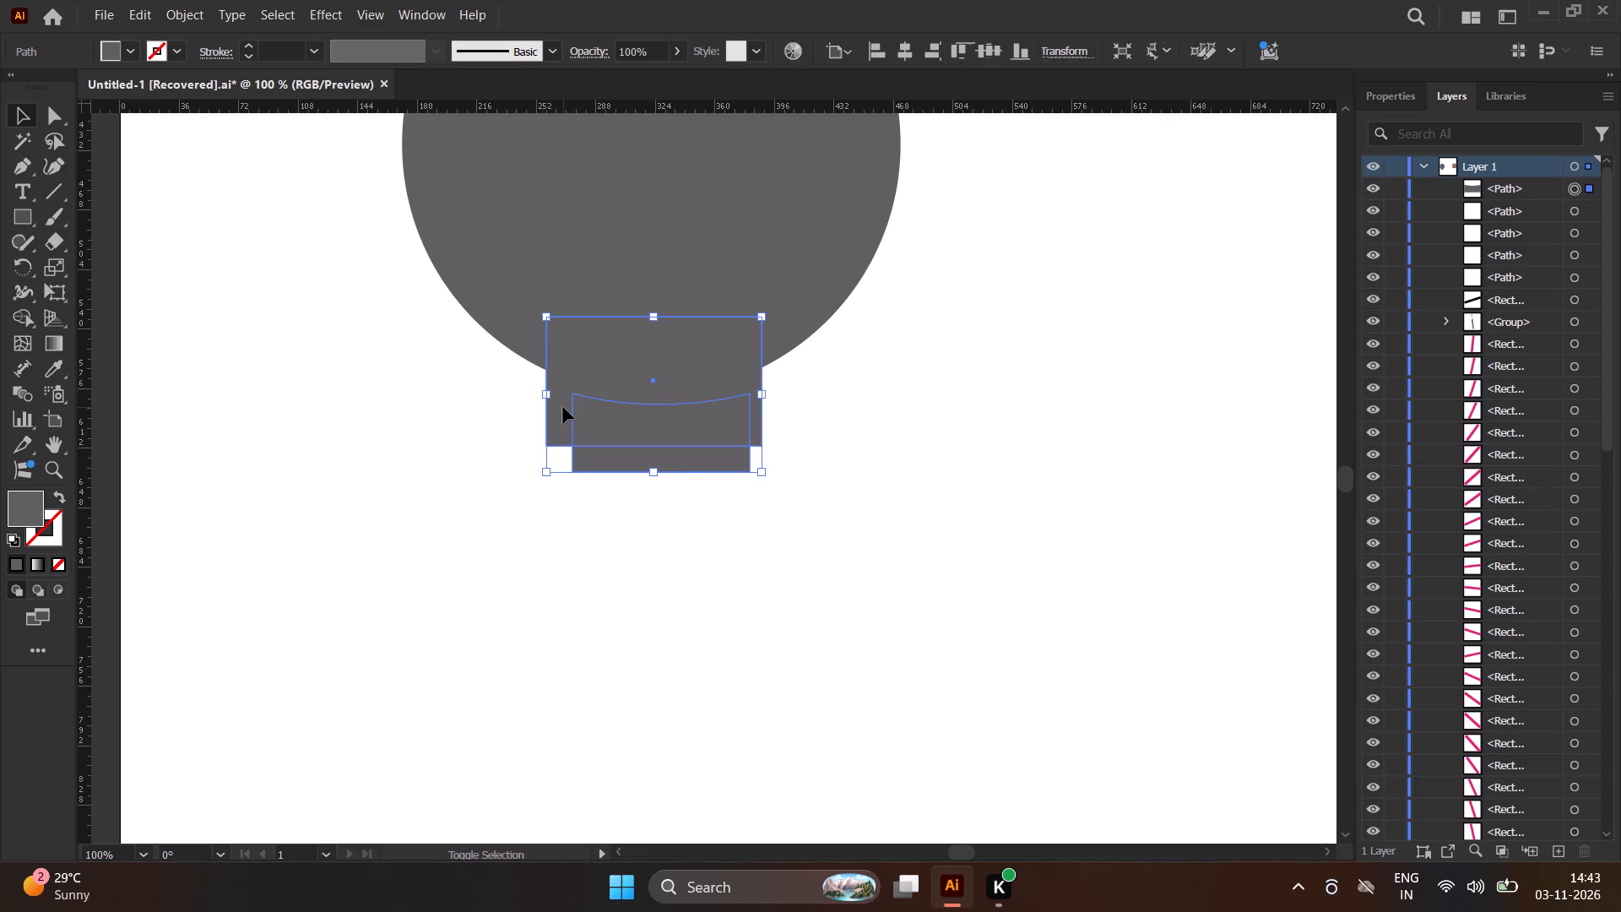
click(904, 54)
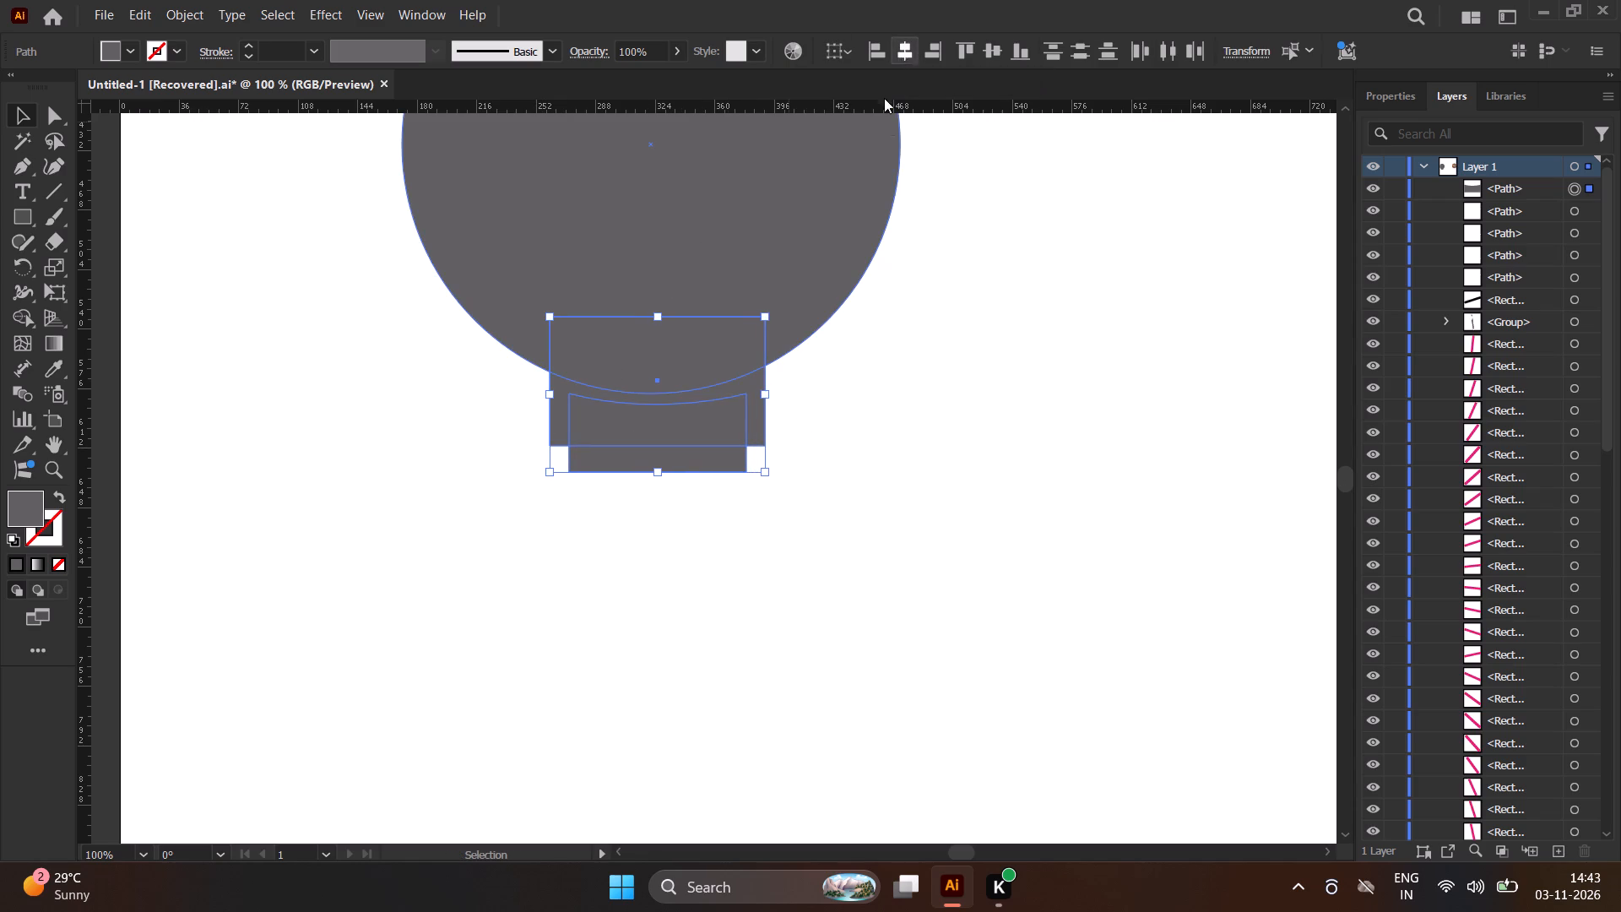
click(1054, 364)
click(594, 444)
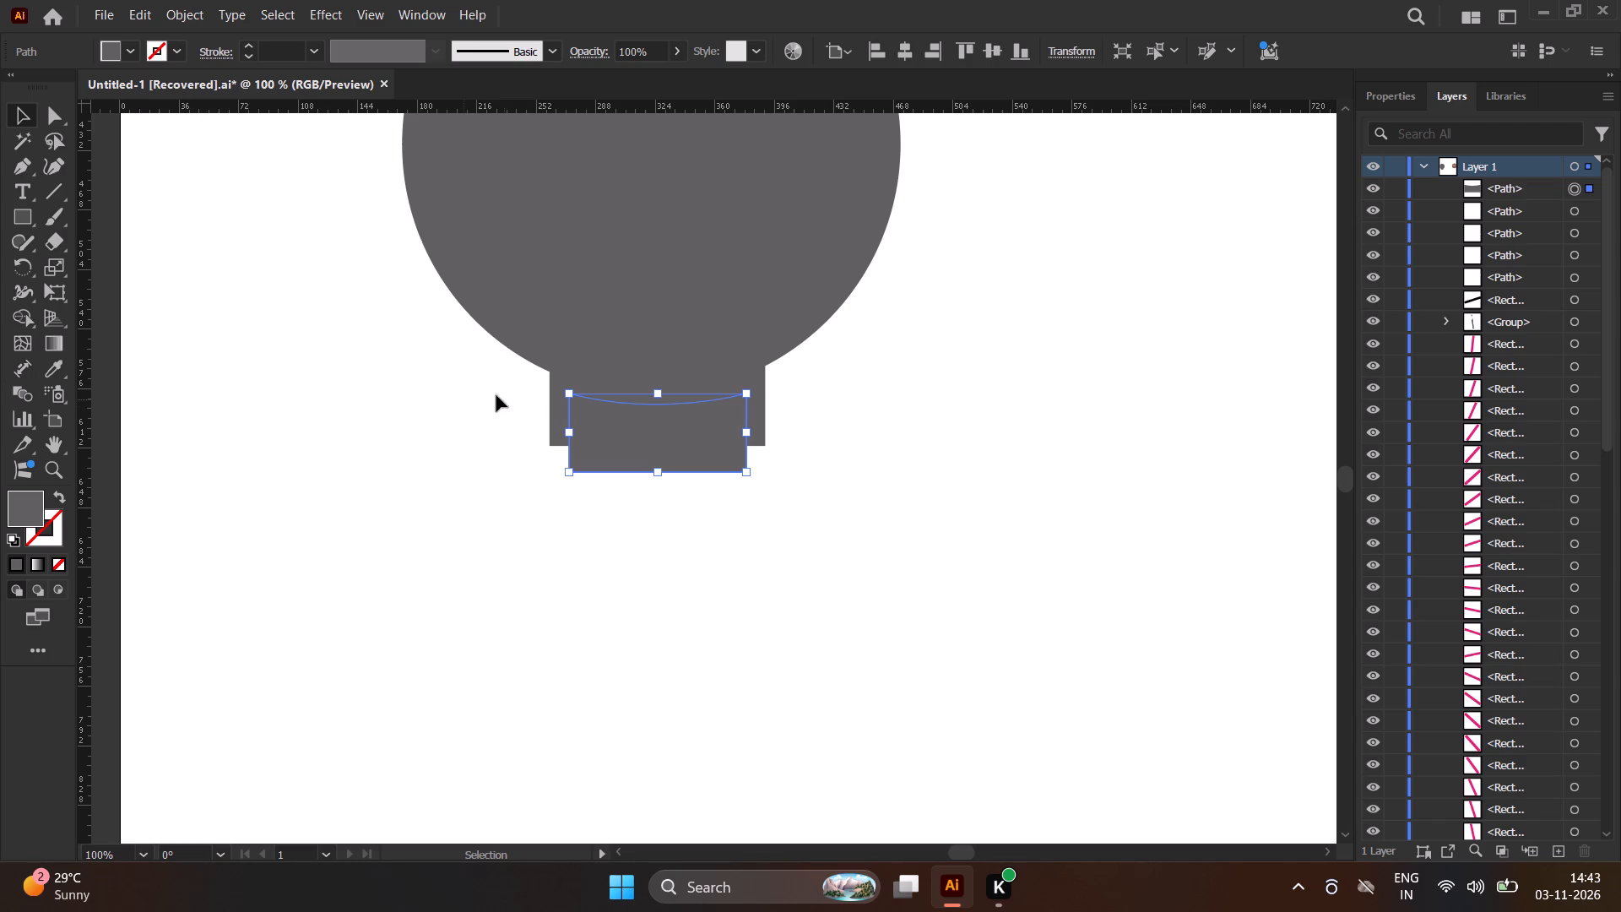
click(444, 439)
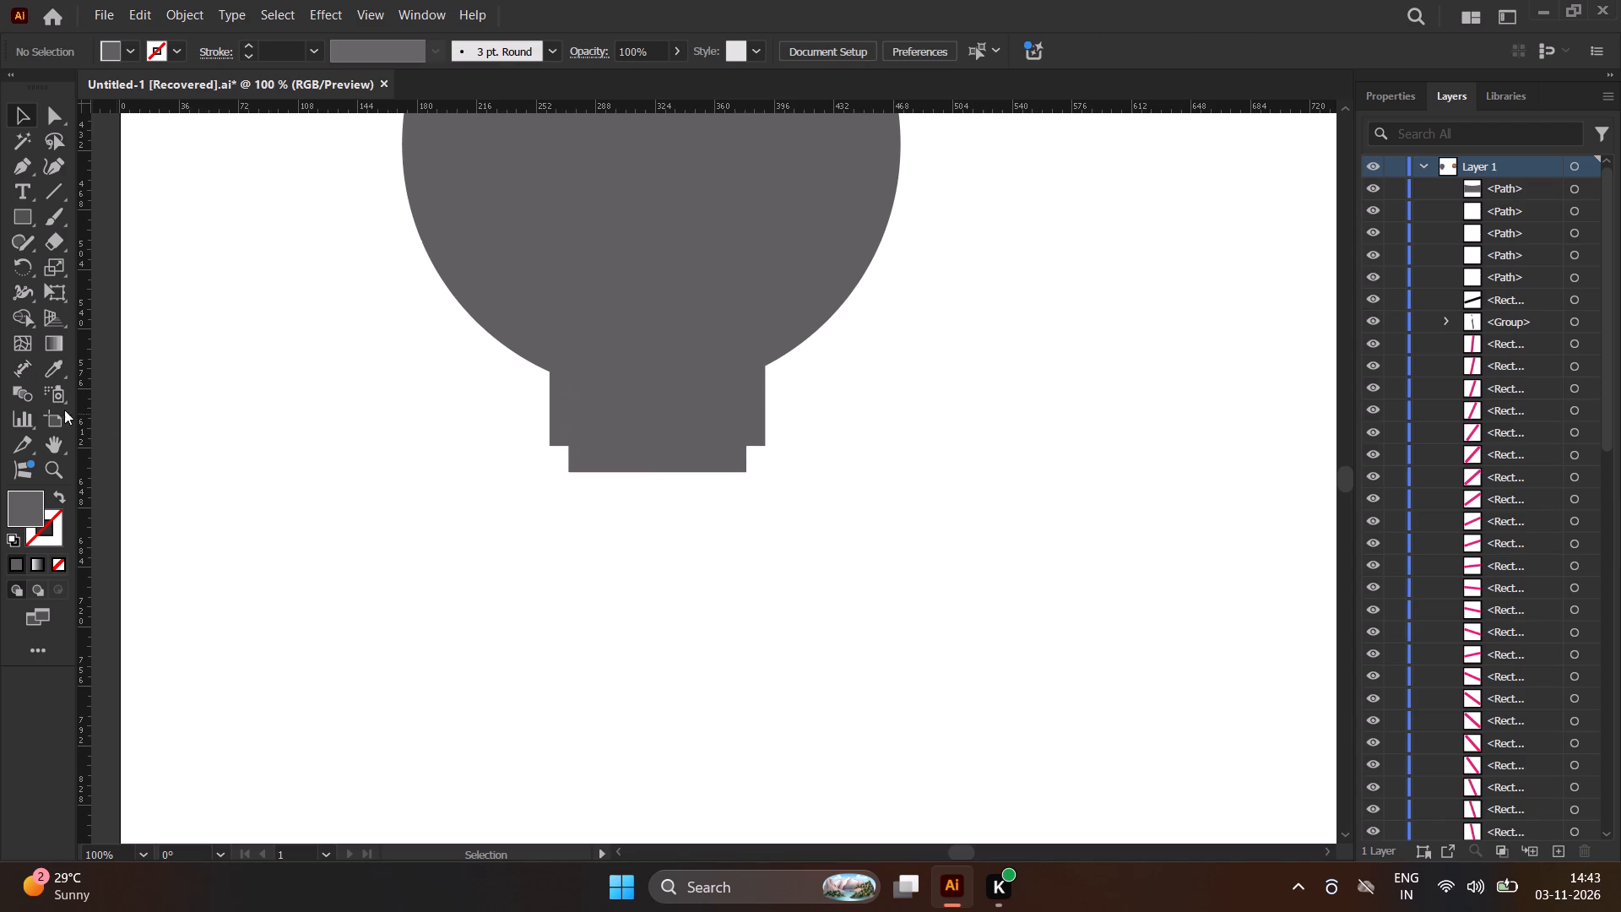
Cut the curved-top shape out of the strap rectangle with Shape Builder, leaving two narrow lugs below the circle.
drag(511, 399, 754, 447)
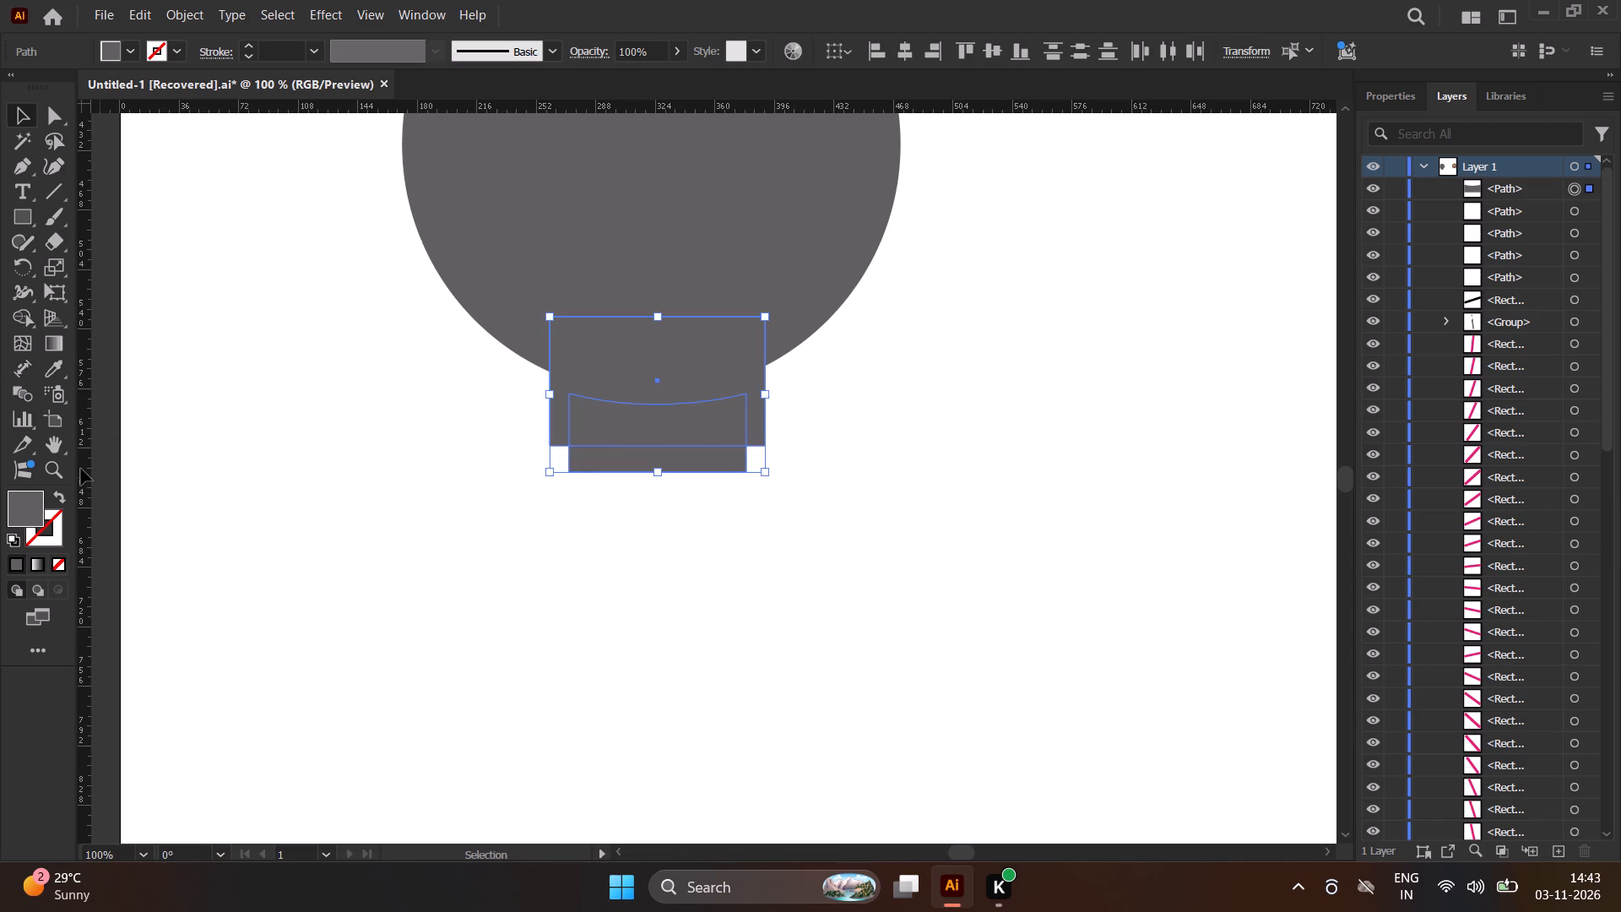
click(23, 319)
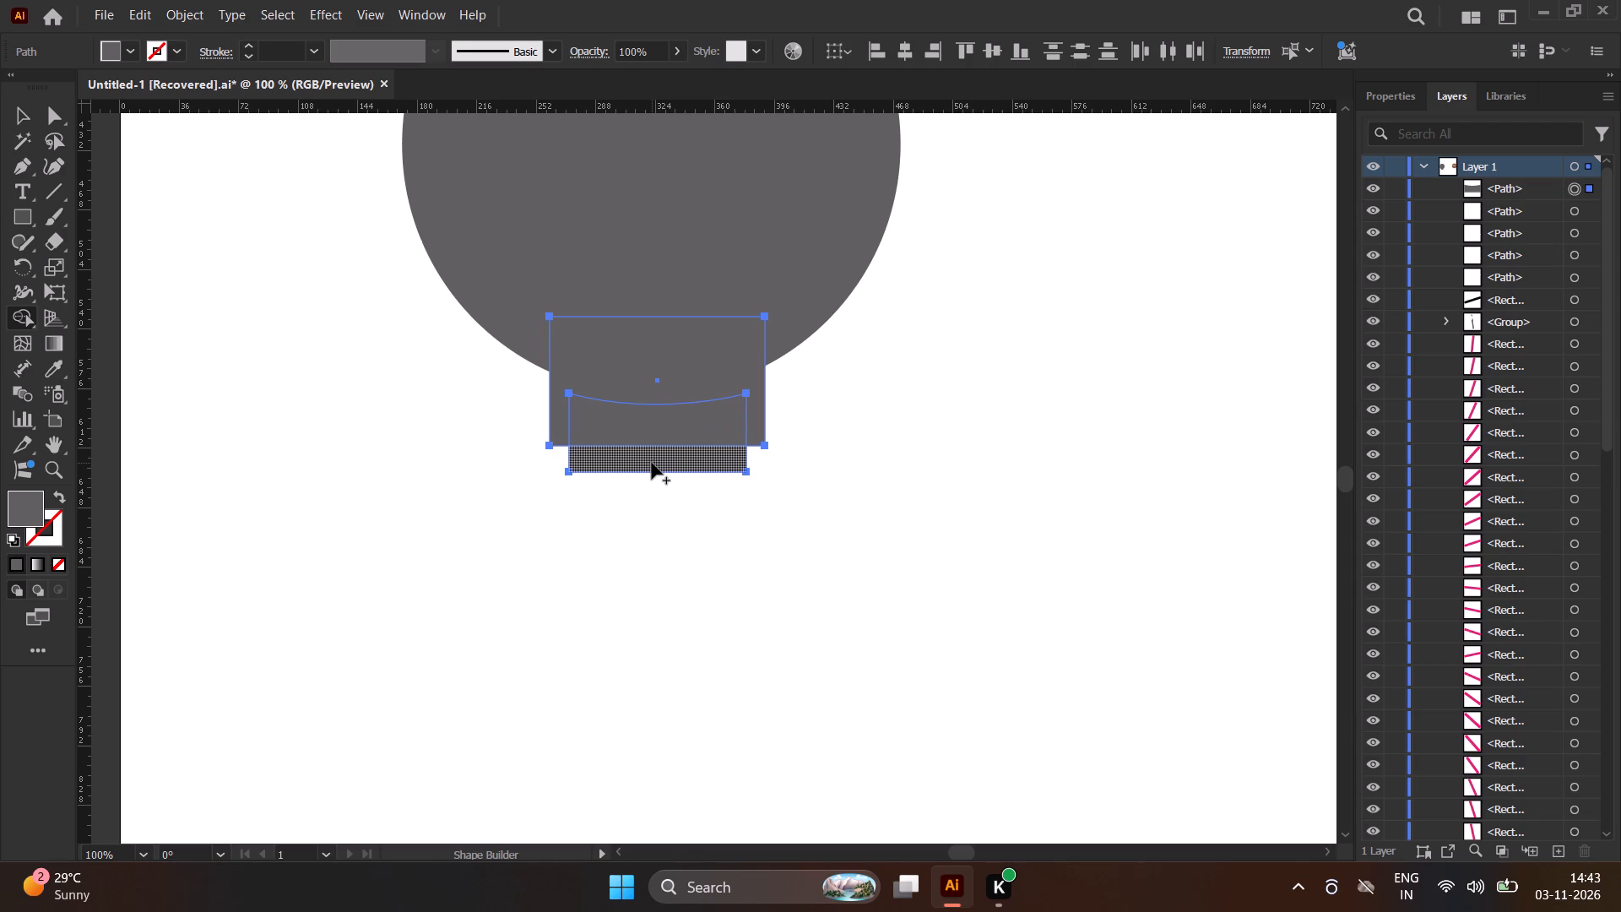
alt+drag(670, 491, 669, 436)
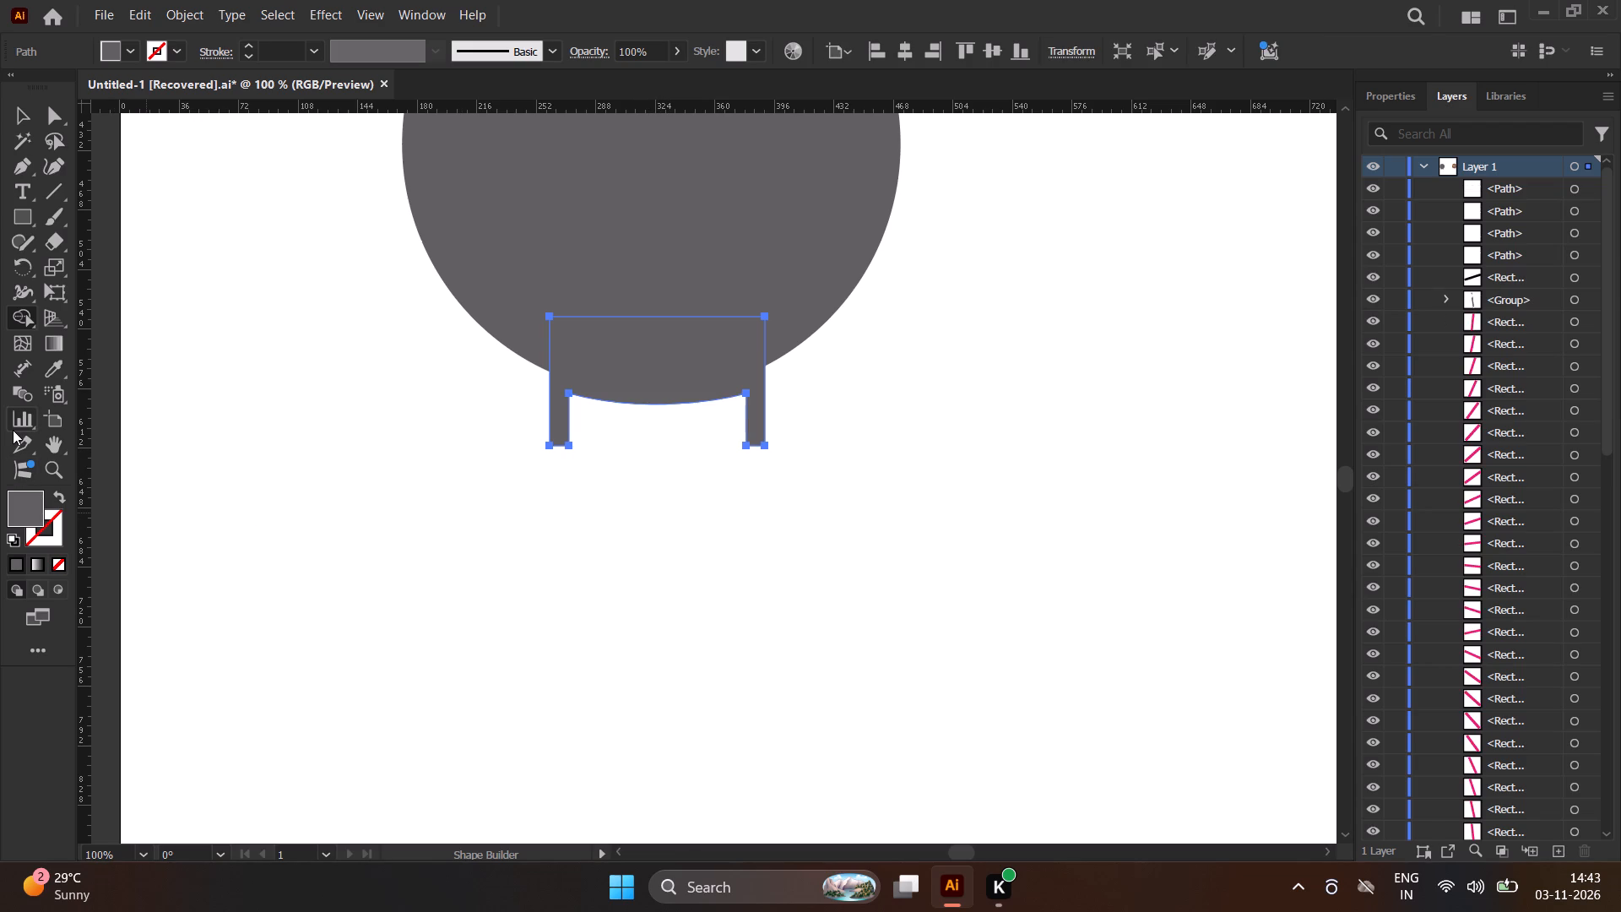
click(19, 110)
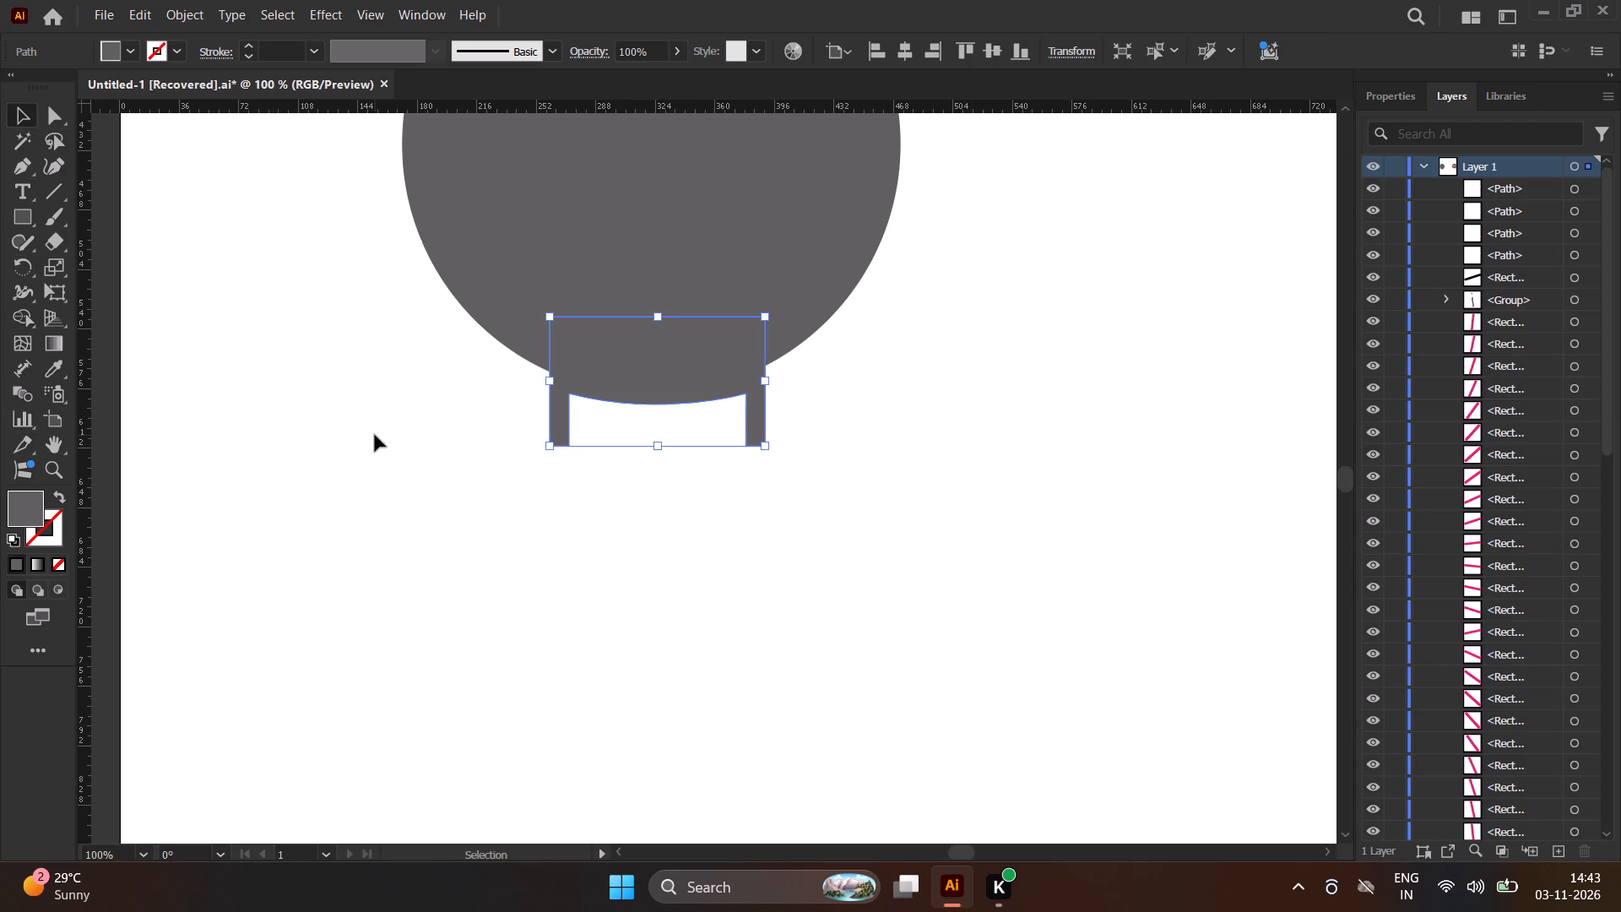
click(376, 436)
Select the grey circle together with the notched lug piece and align both to their common horizontal centre.
scroll(295, 543, down, 1)
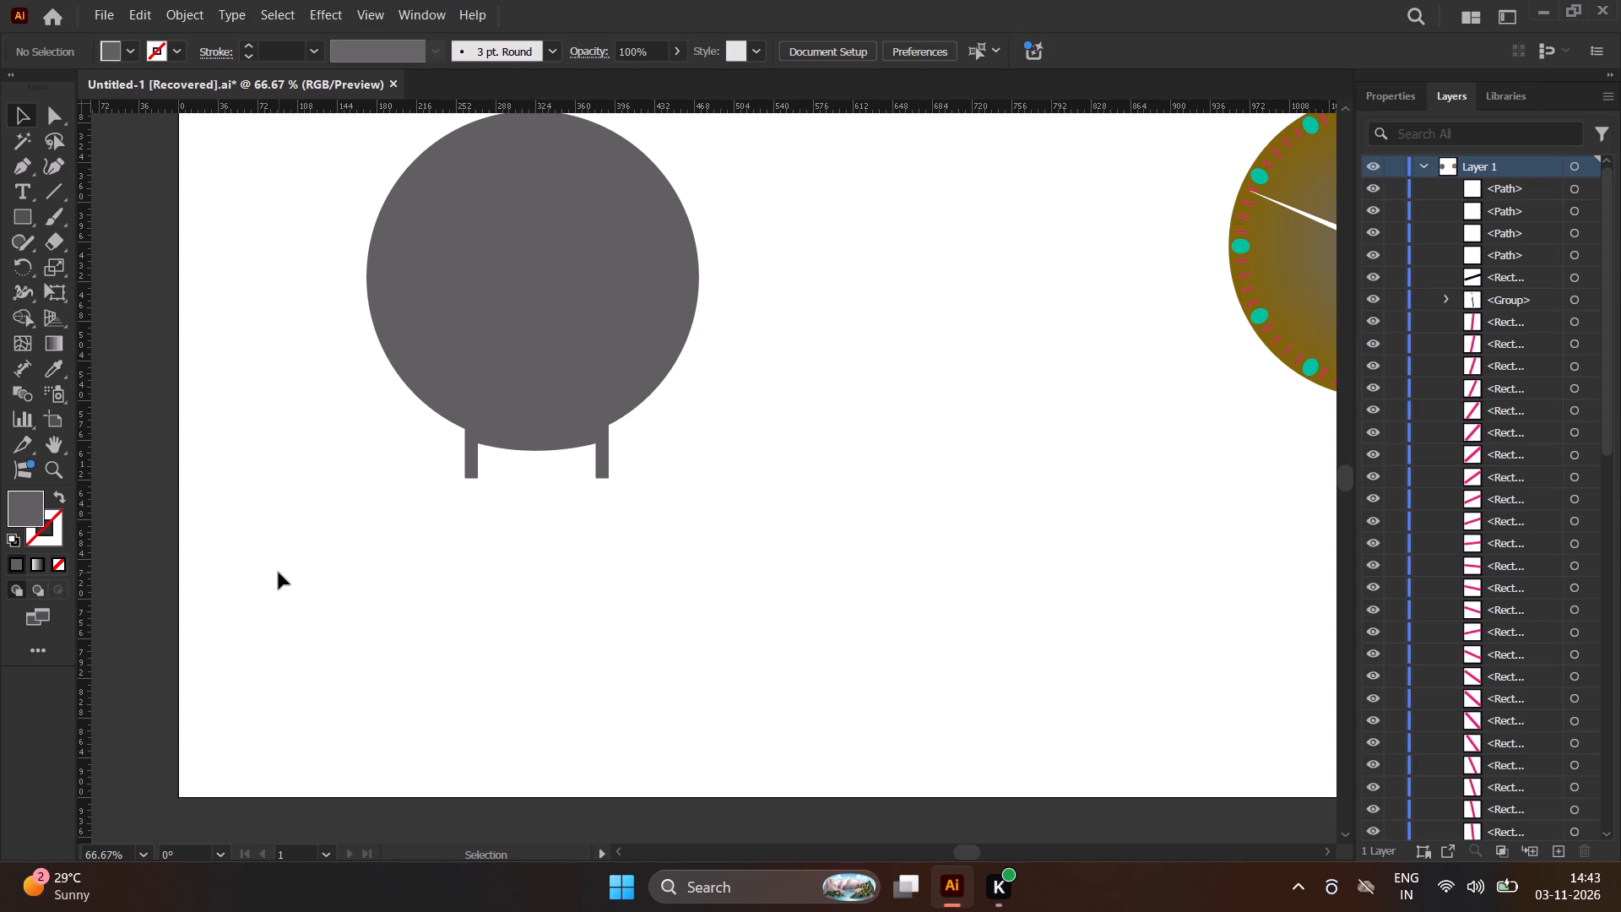
scroll(279, 573, down, 1)
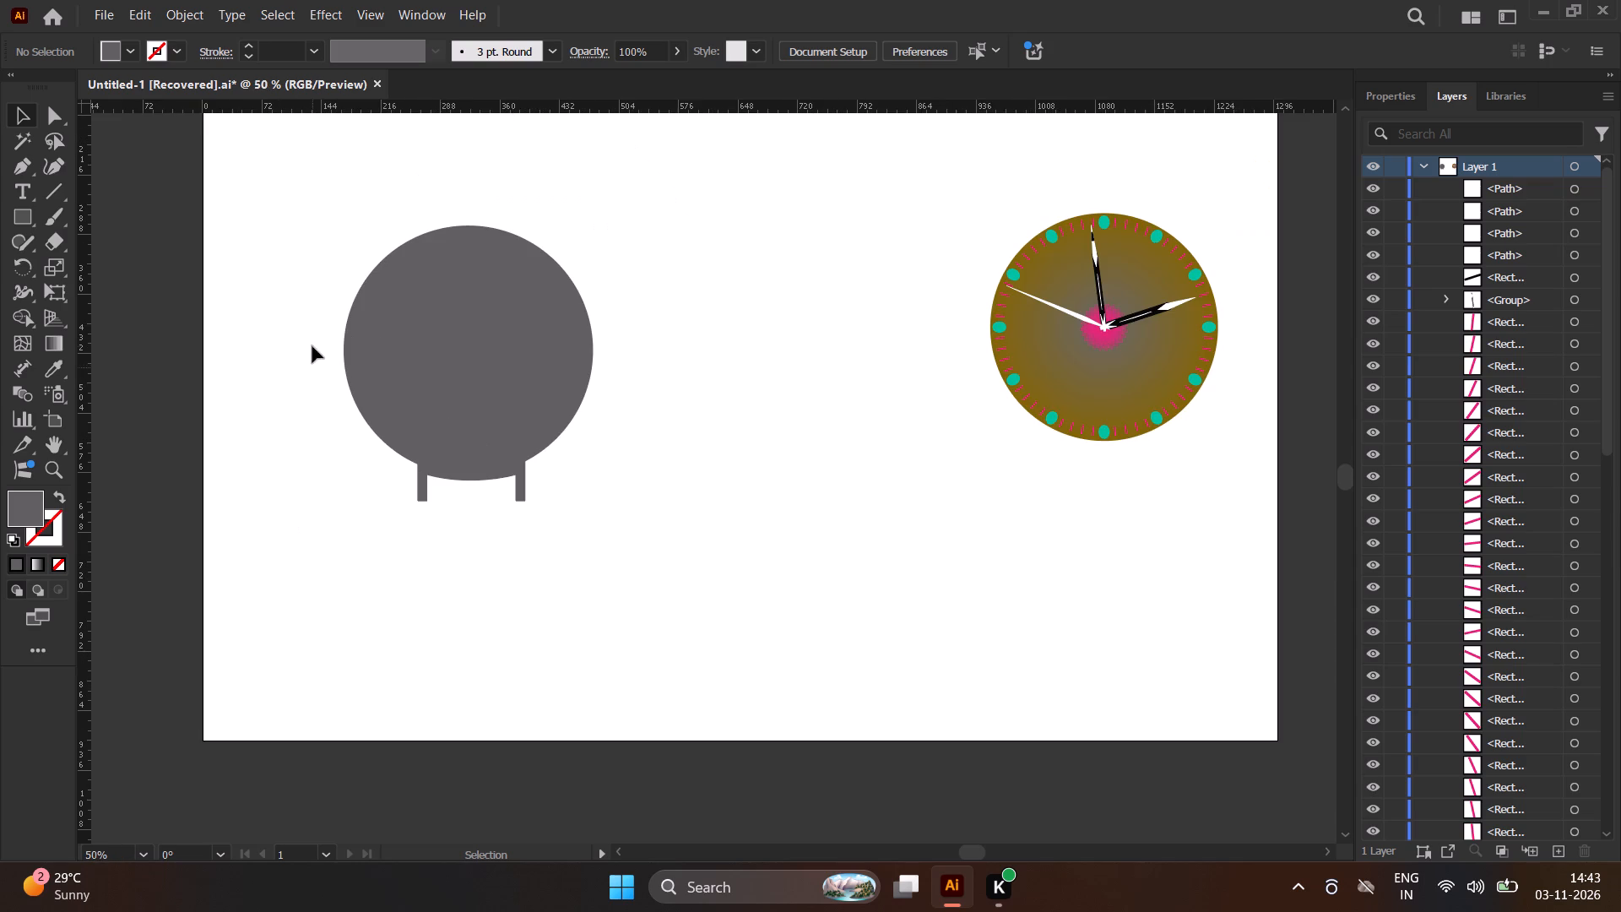
drag(332, 183, 582, 536)
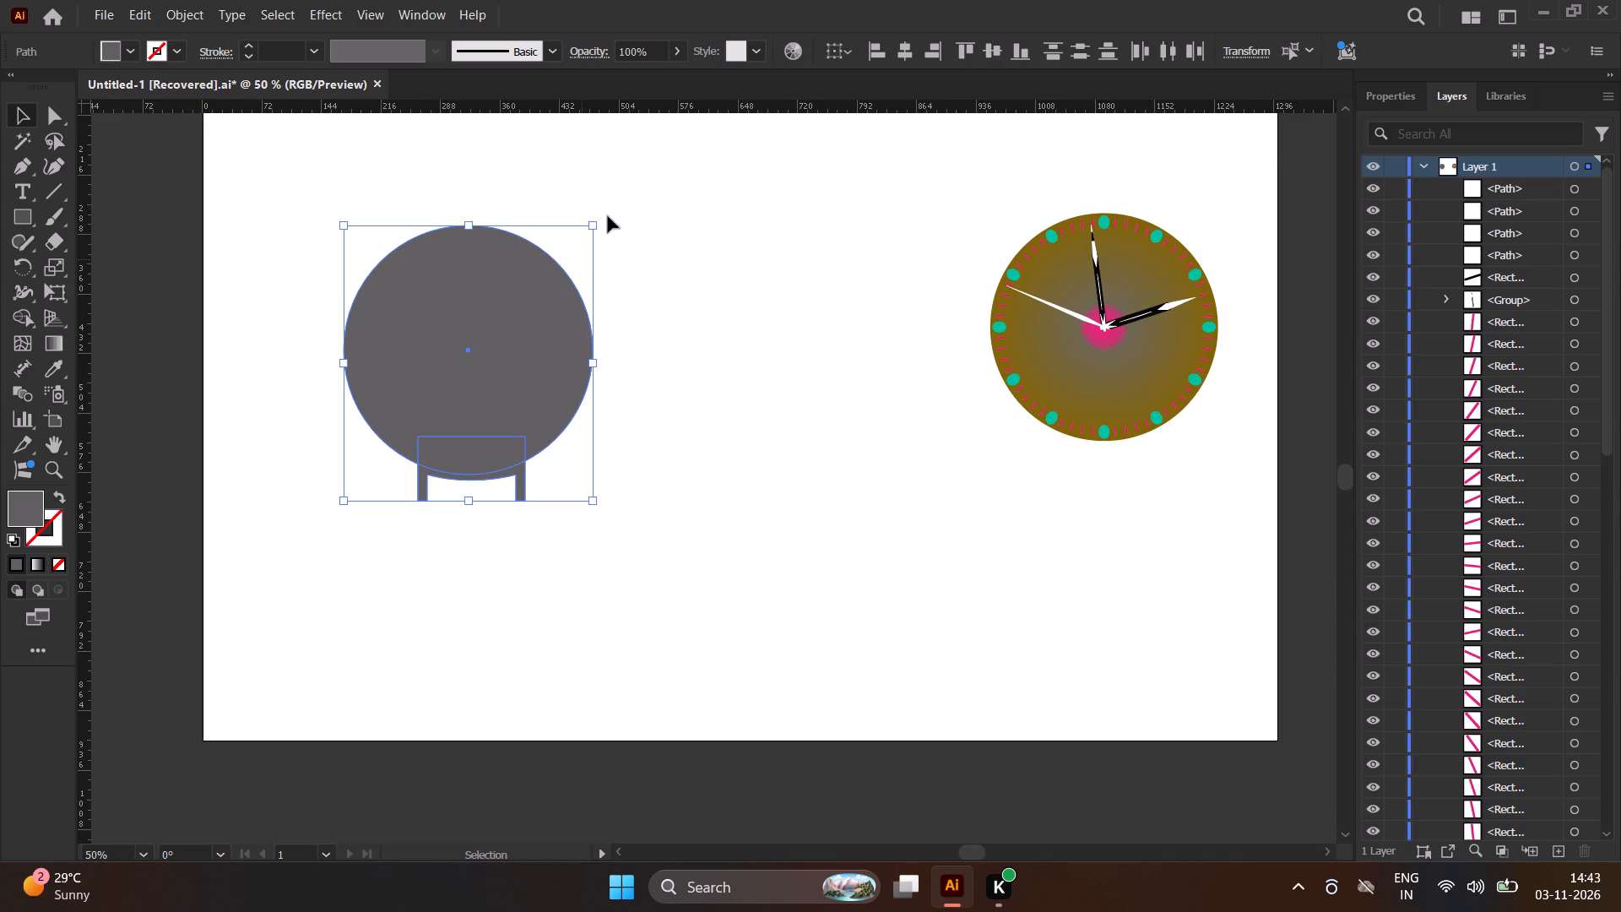
click(901, 52)
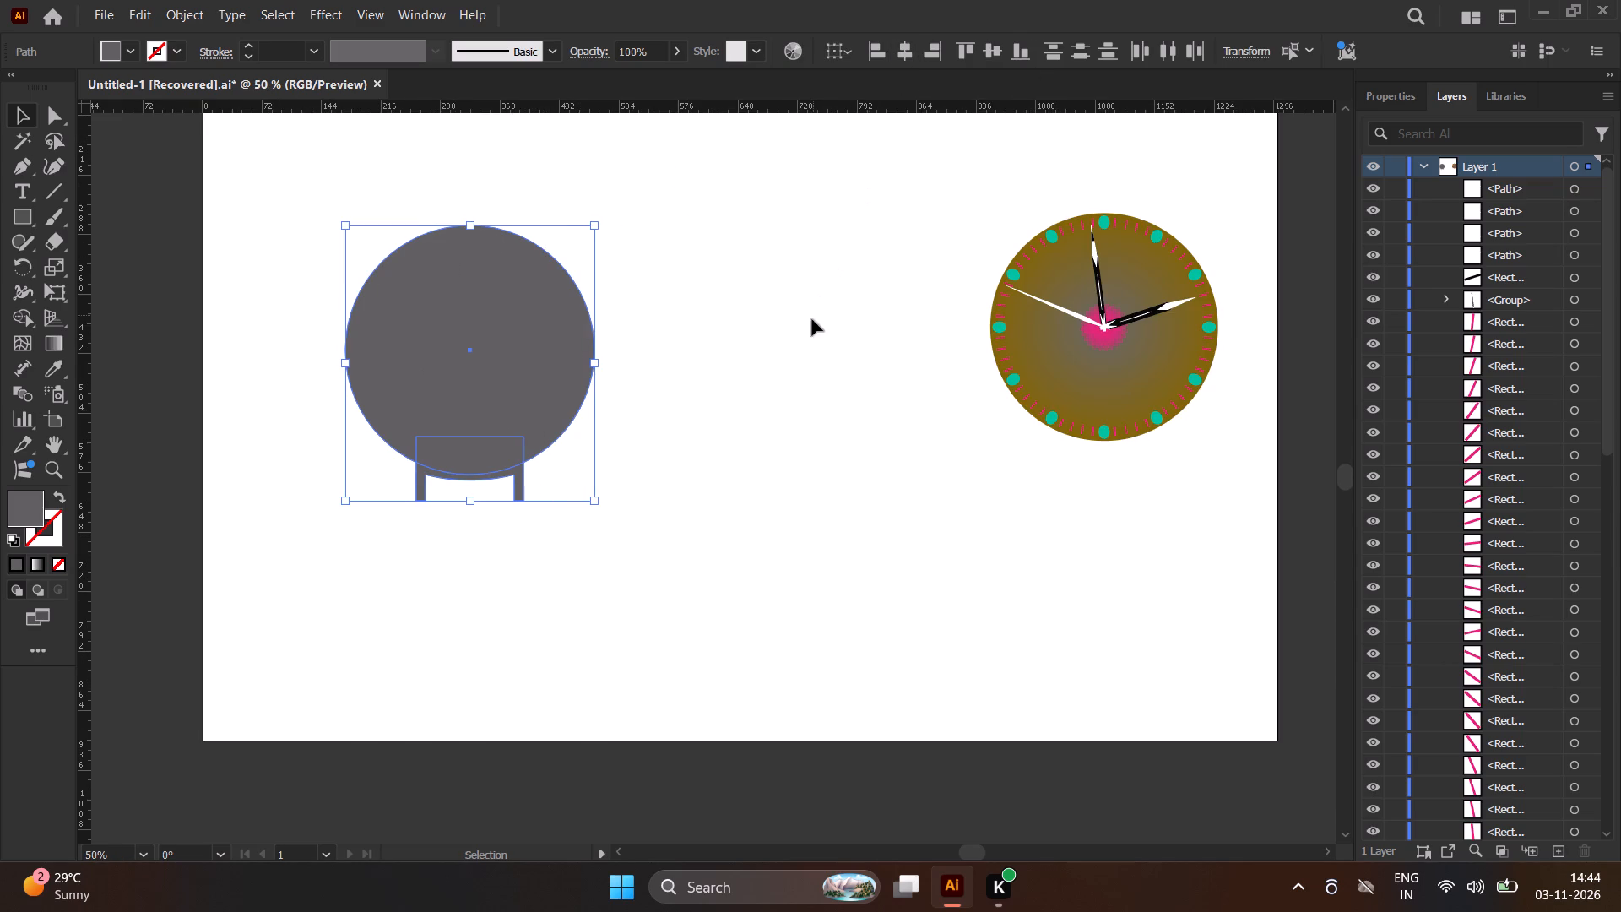
click(801, 339)
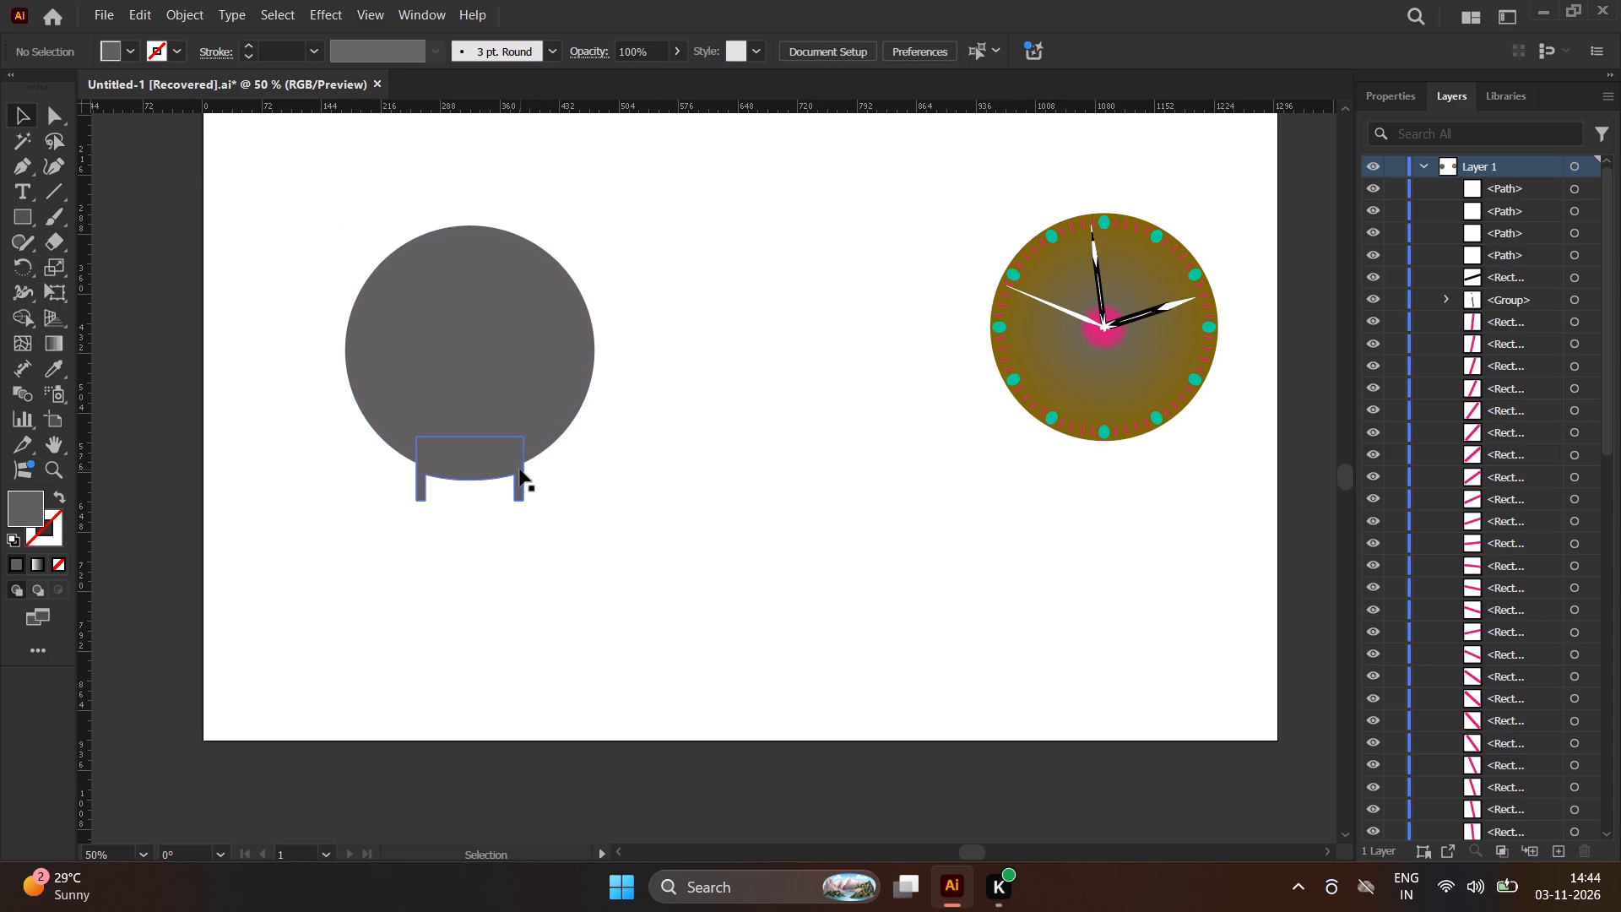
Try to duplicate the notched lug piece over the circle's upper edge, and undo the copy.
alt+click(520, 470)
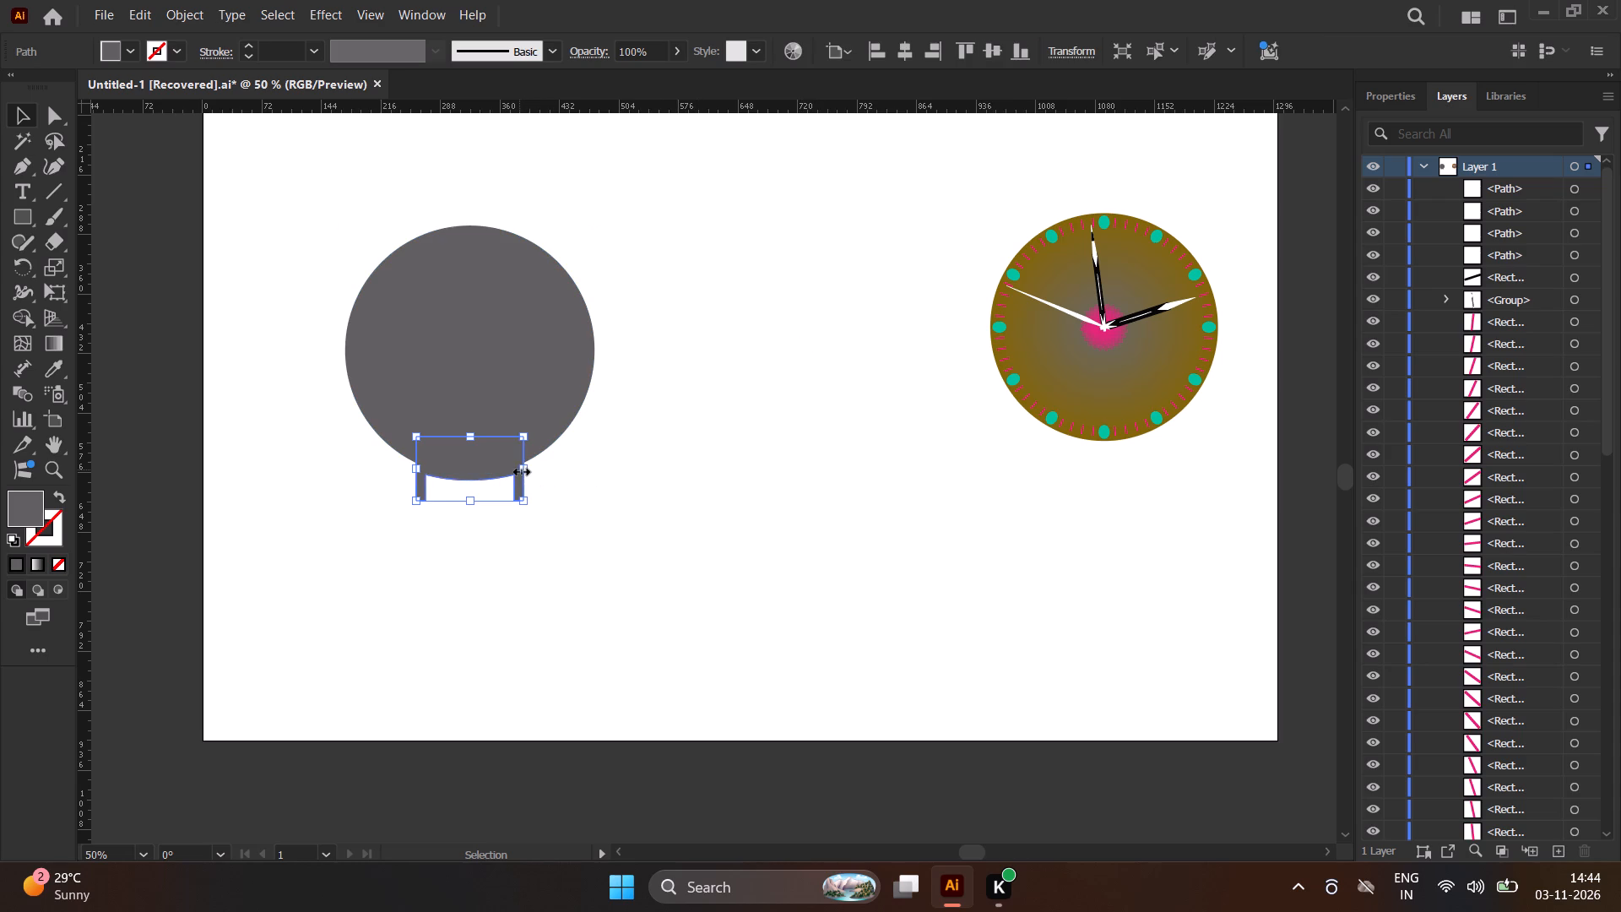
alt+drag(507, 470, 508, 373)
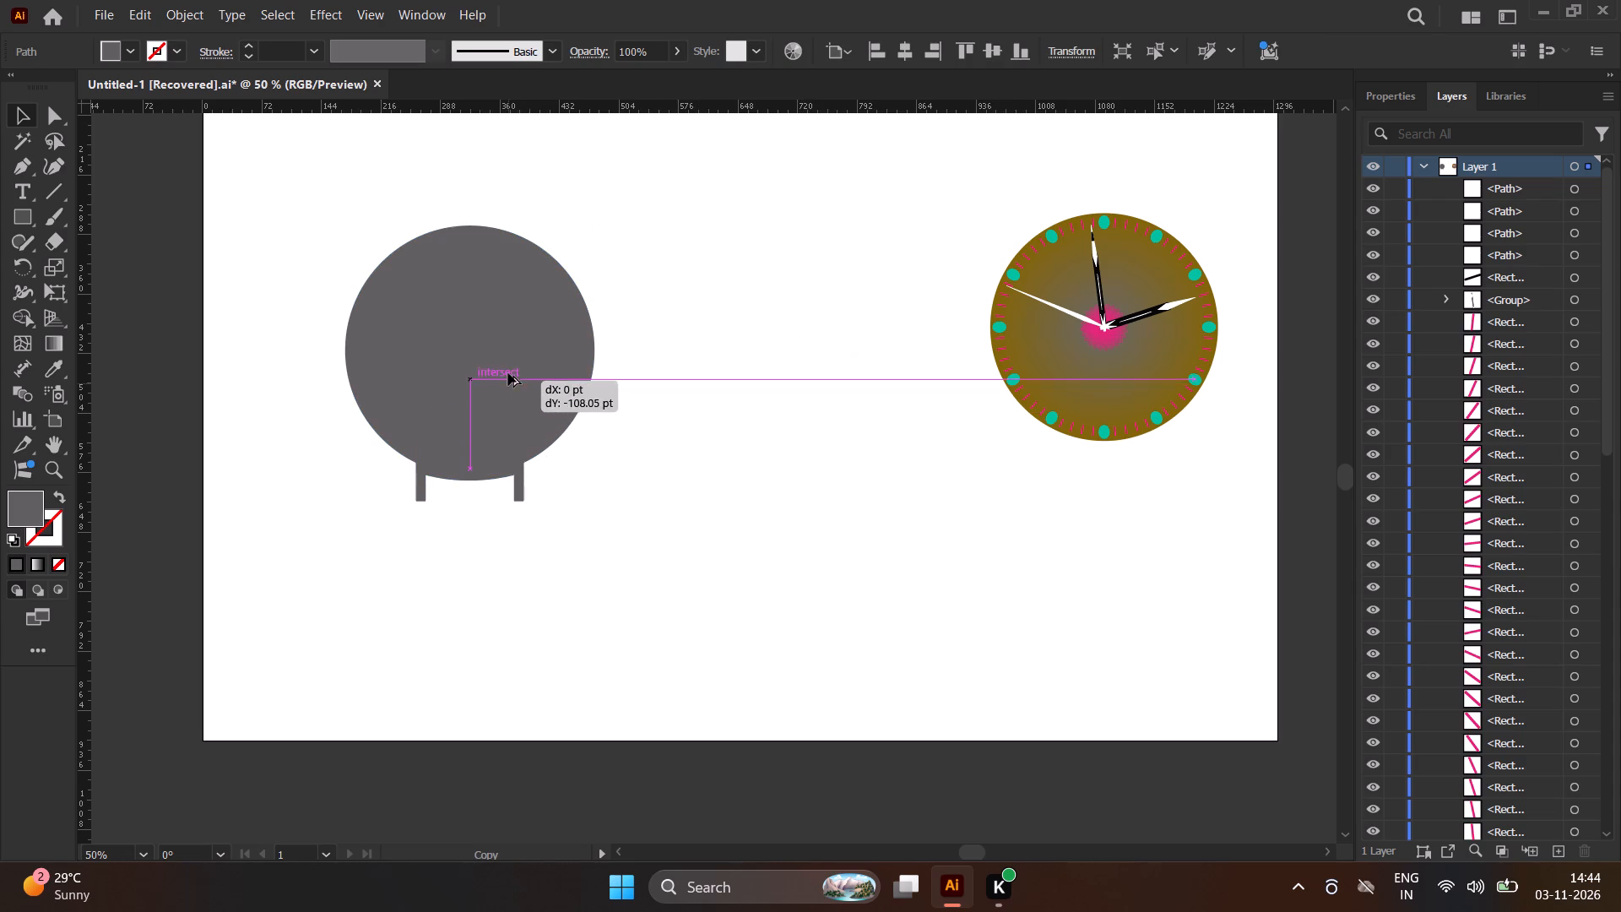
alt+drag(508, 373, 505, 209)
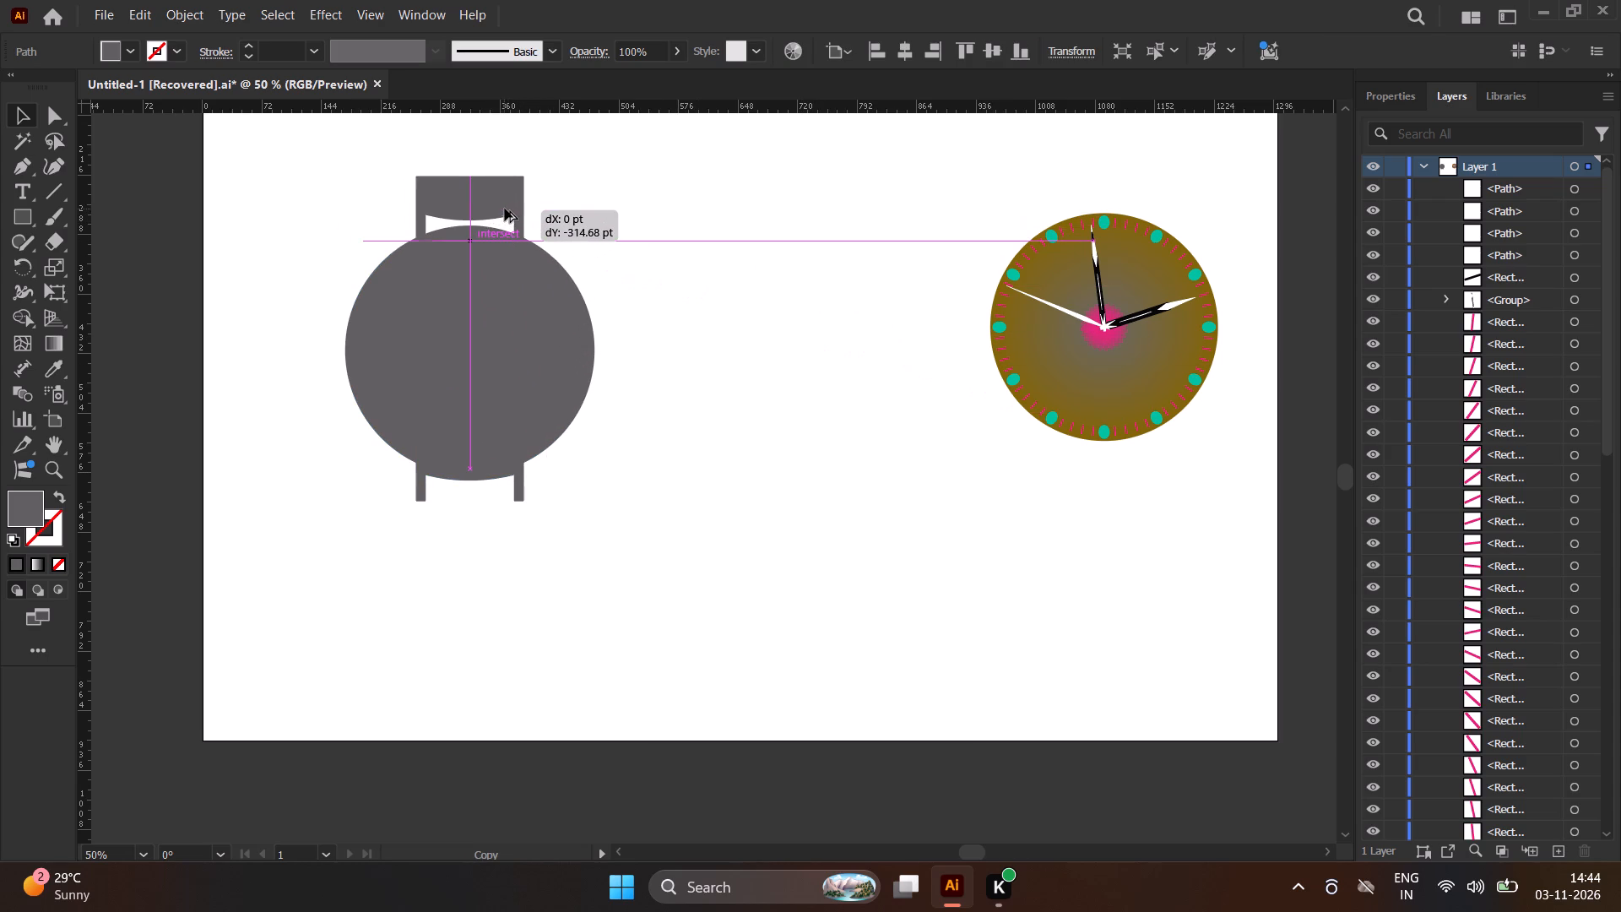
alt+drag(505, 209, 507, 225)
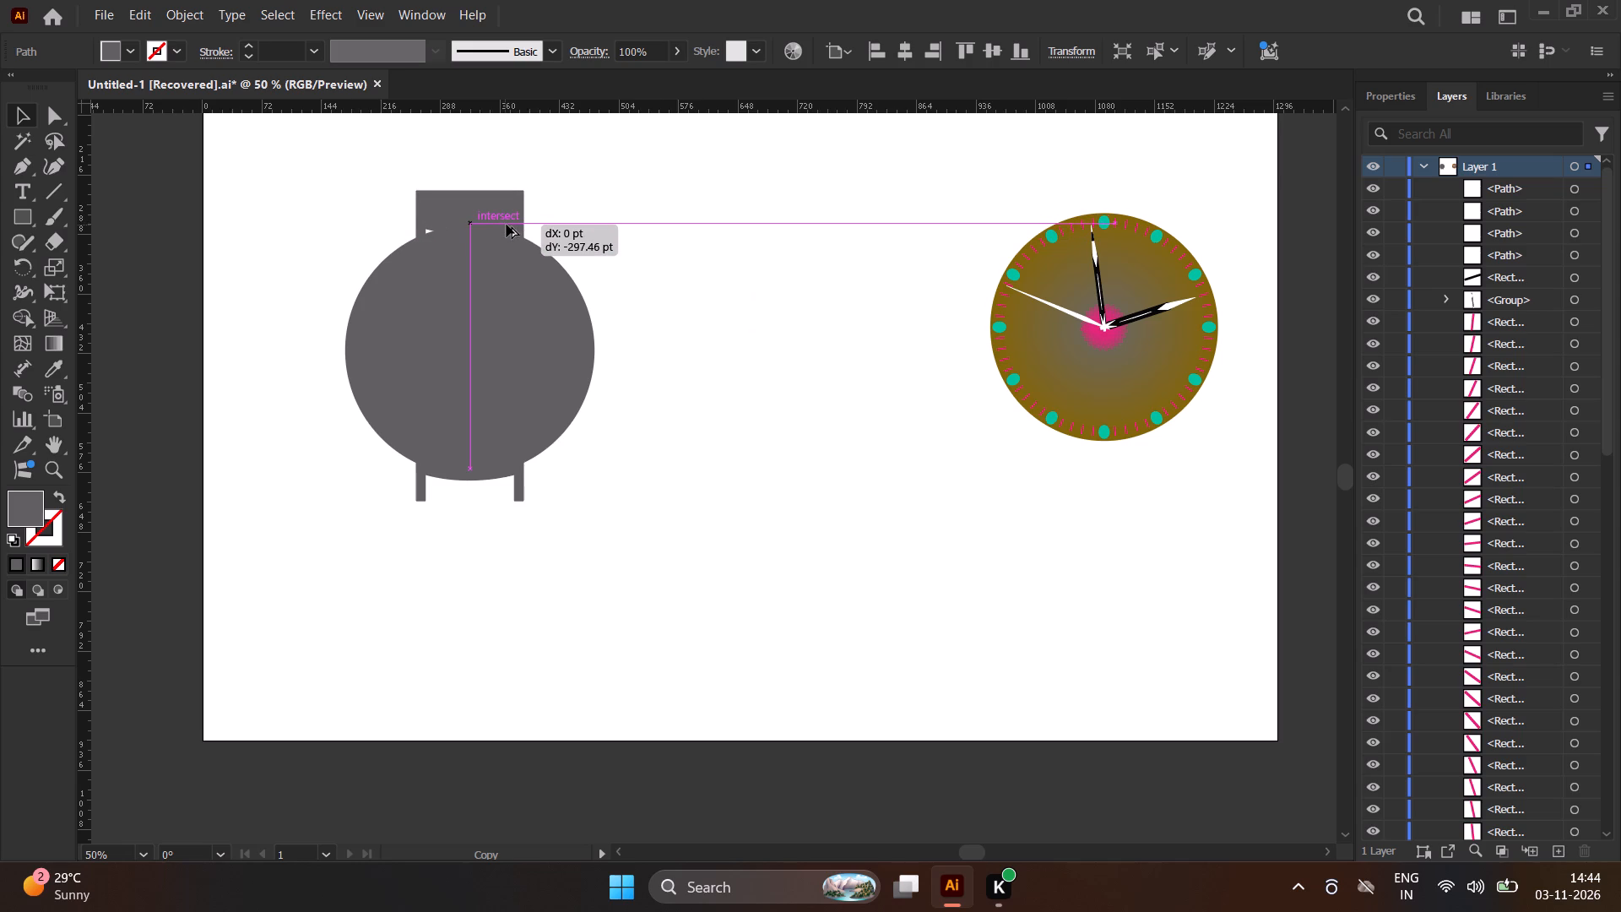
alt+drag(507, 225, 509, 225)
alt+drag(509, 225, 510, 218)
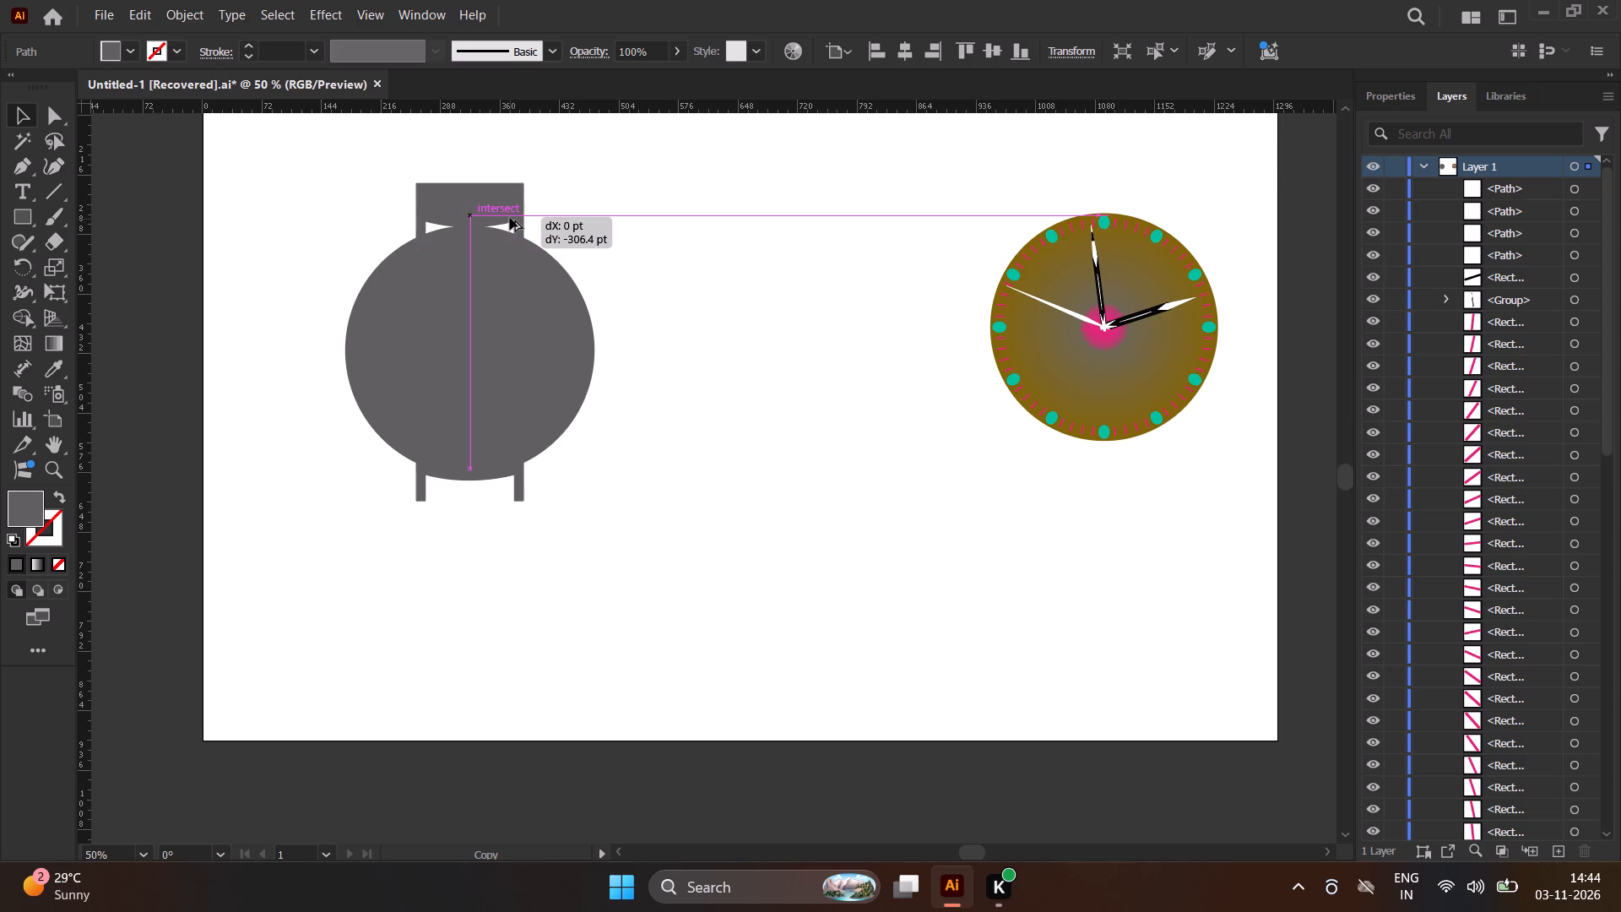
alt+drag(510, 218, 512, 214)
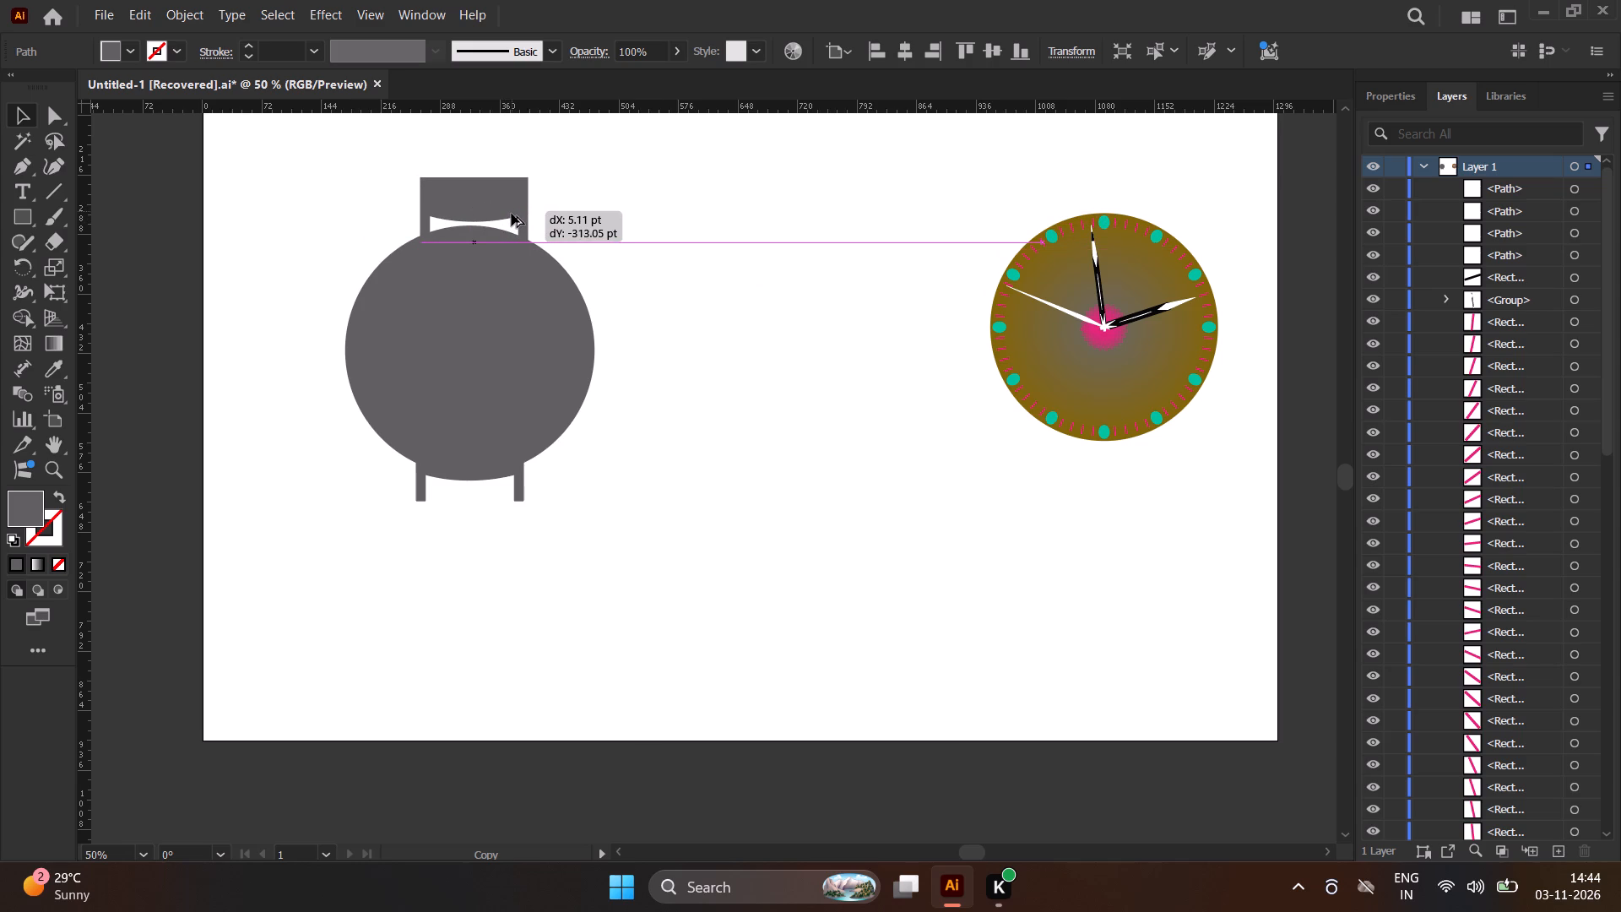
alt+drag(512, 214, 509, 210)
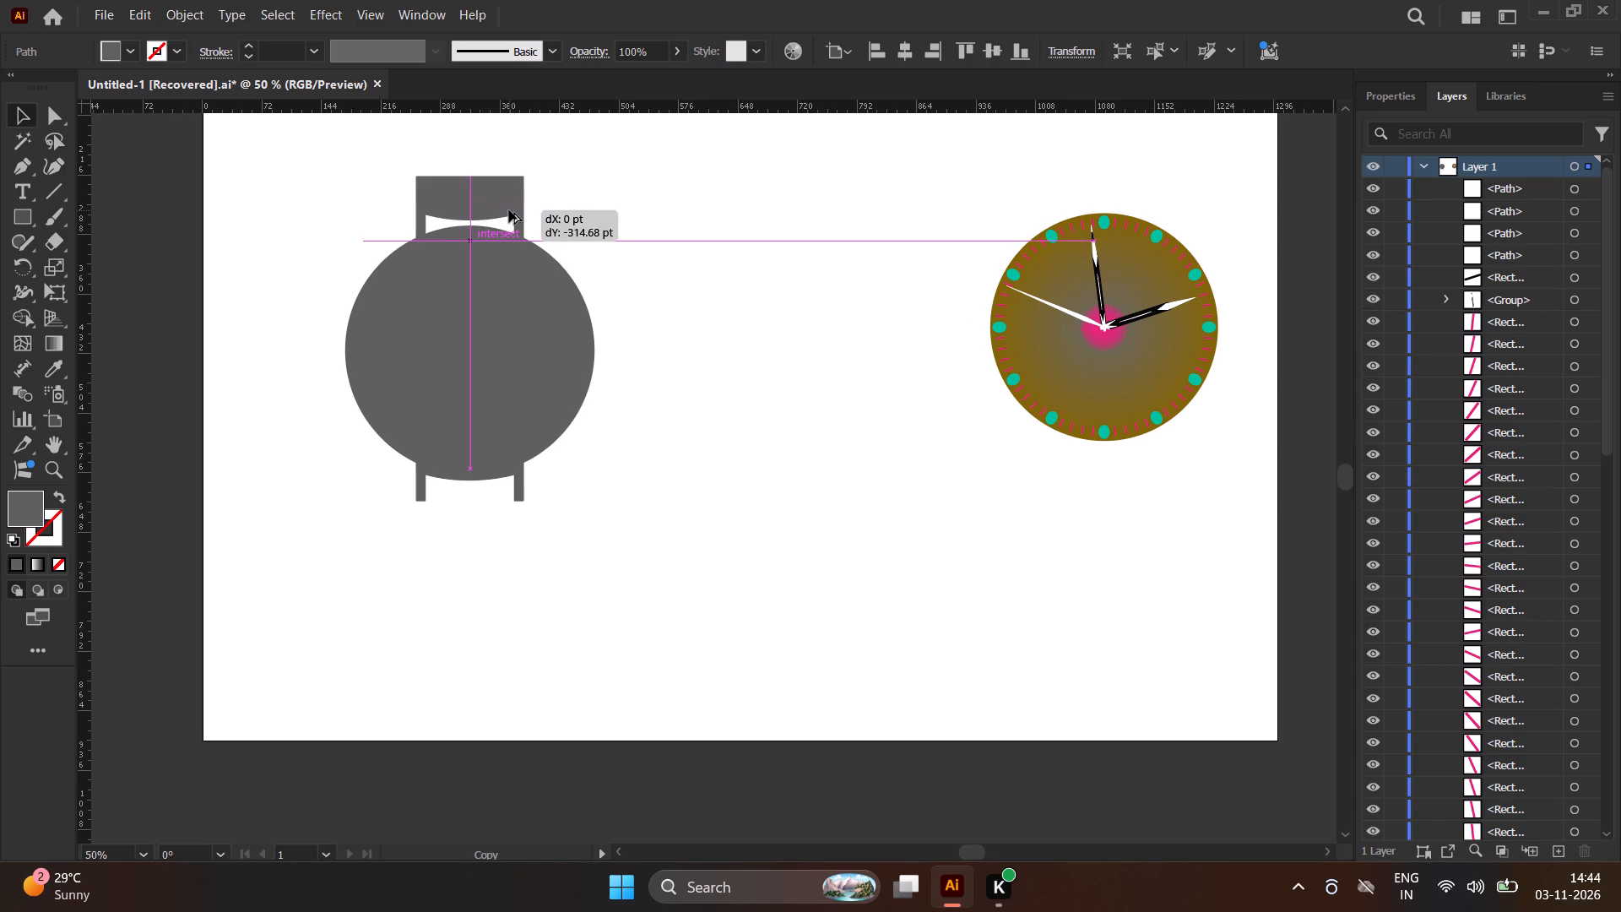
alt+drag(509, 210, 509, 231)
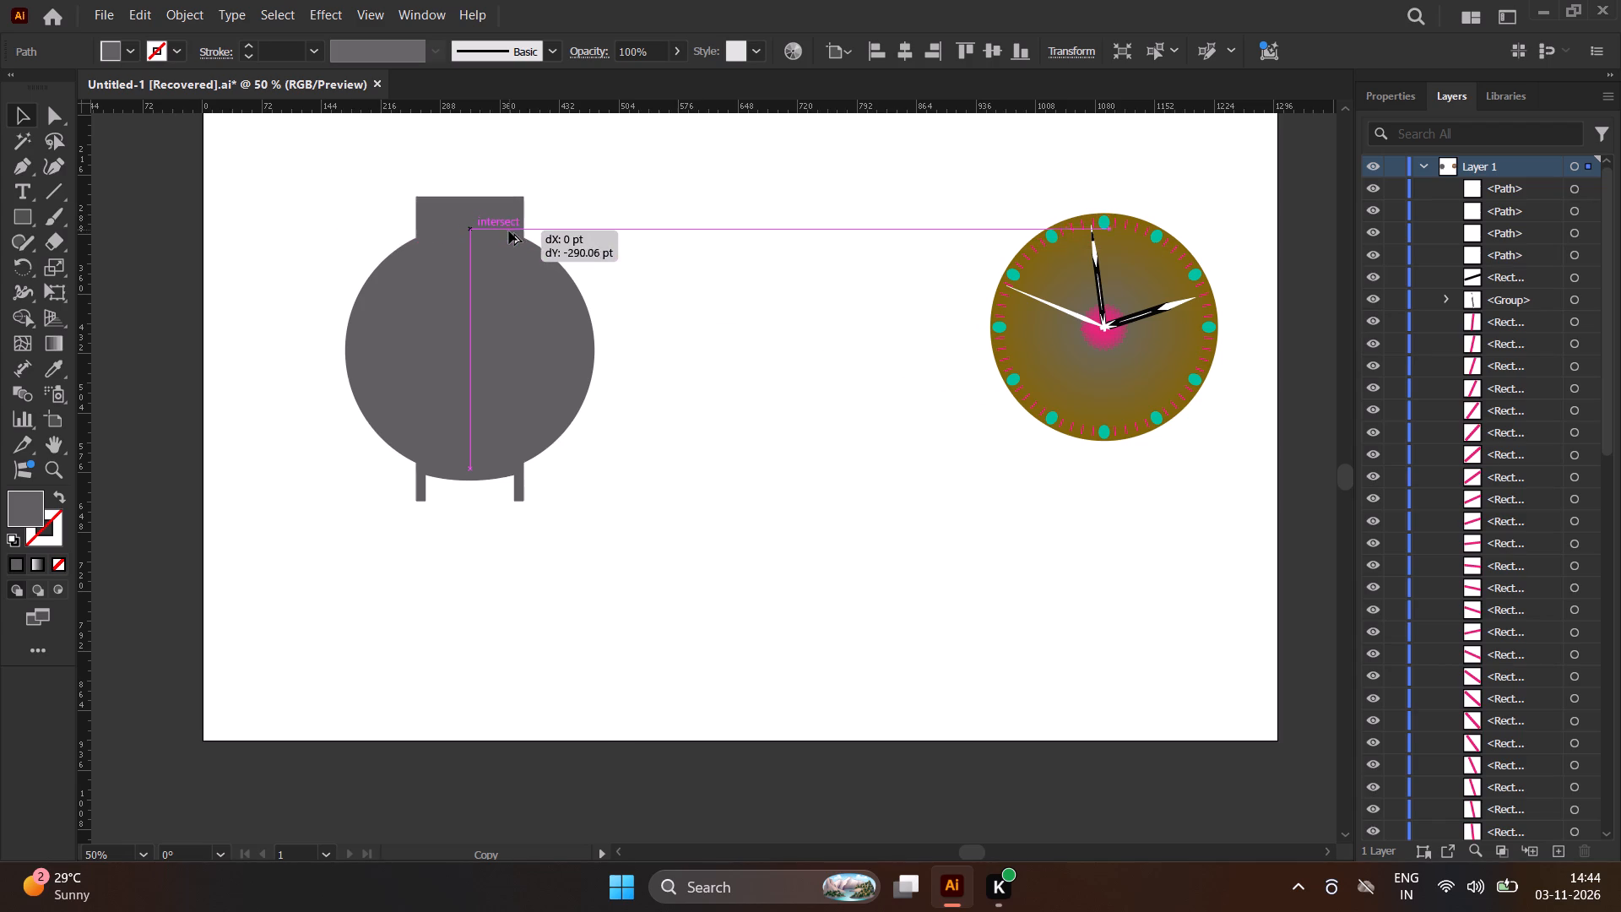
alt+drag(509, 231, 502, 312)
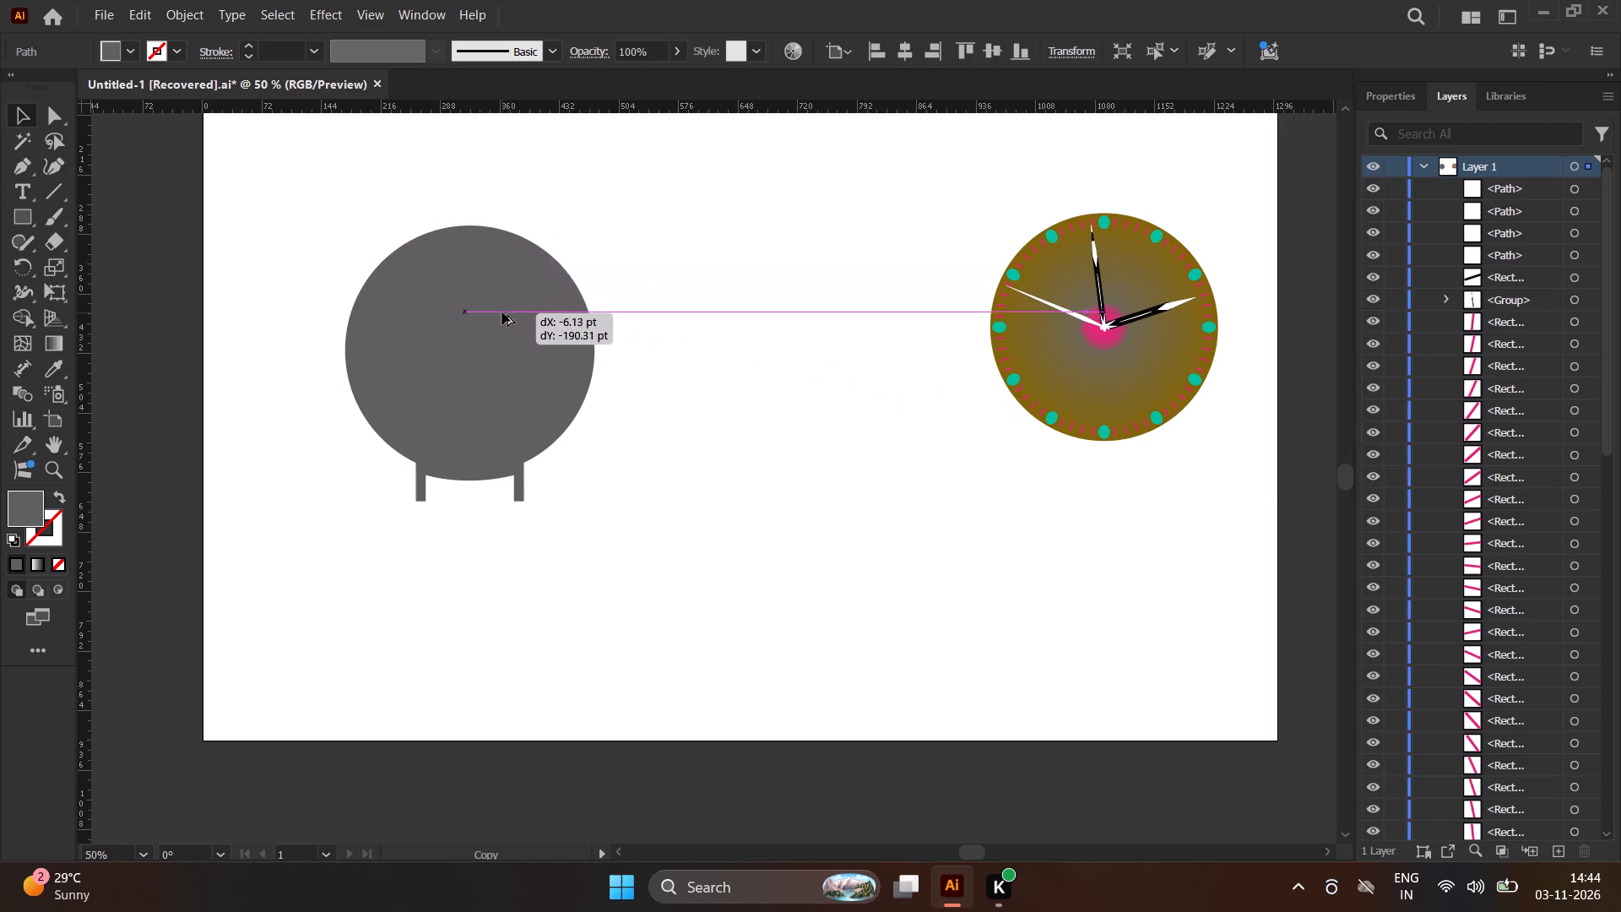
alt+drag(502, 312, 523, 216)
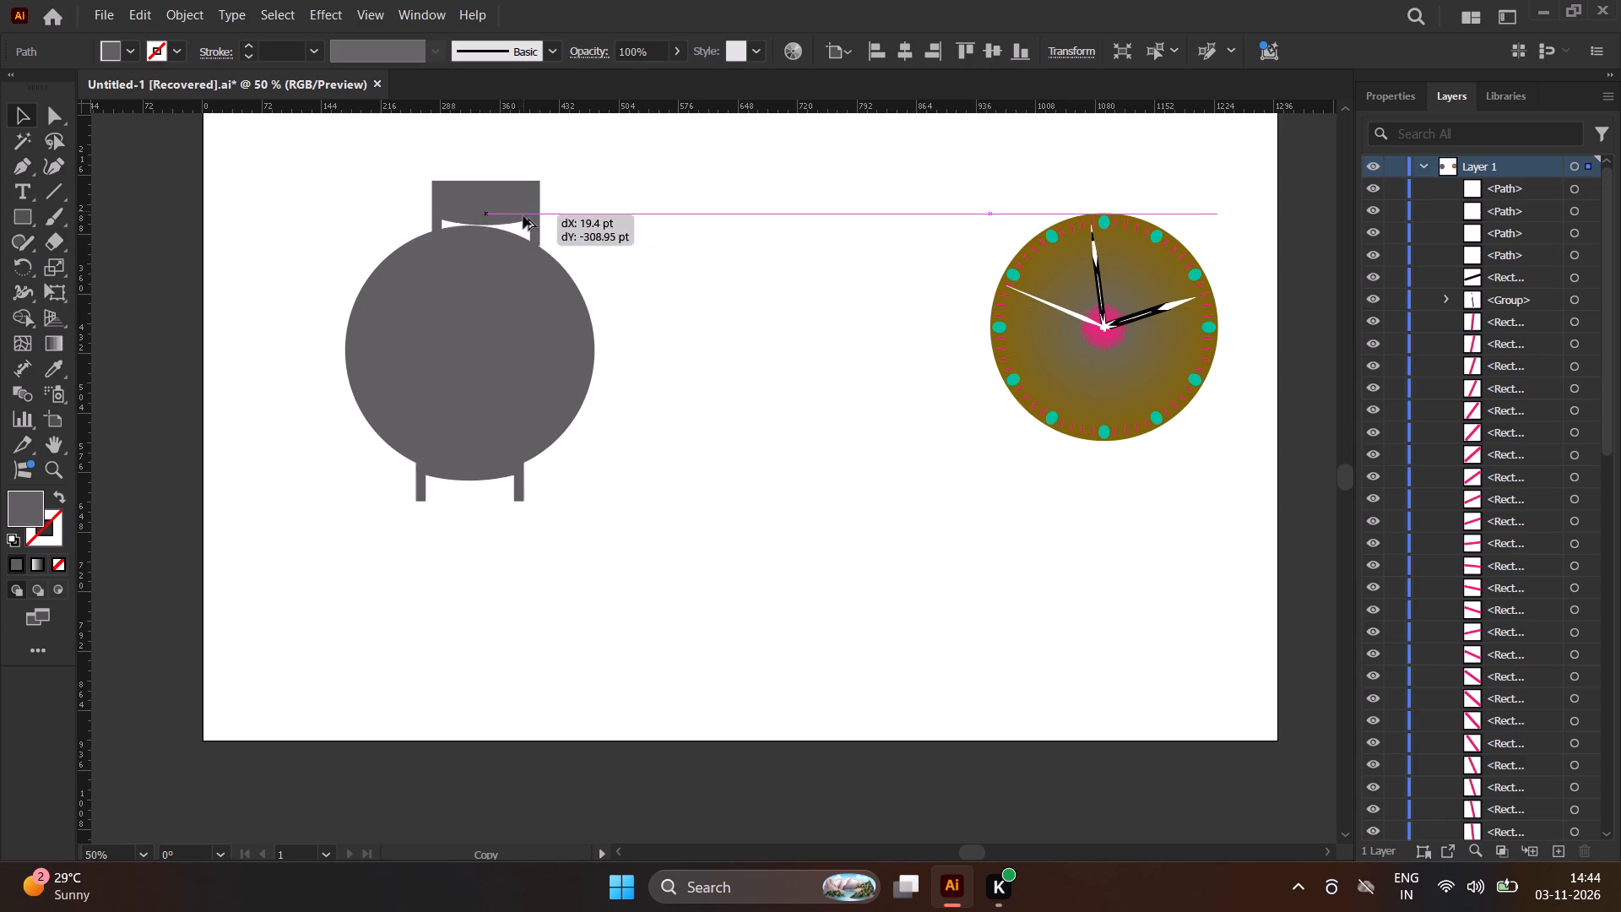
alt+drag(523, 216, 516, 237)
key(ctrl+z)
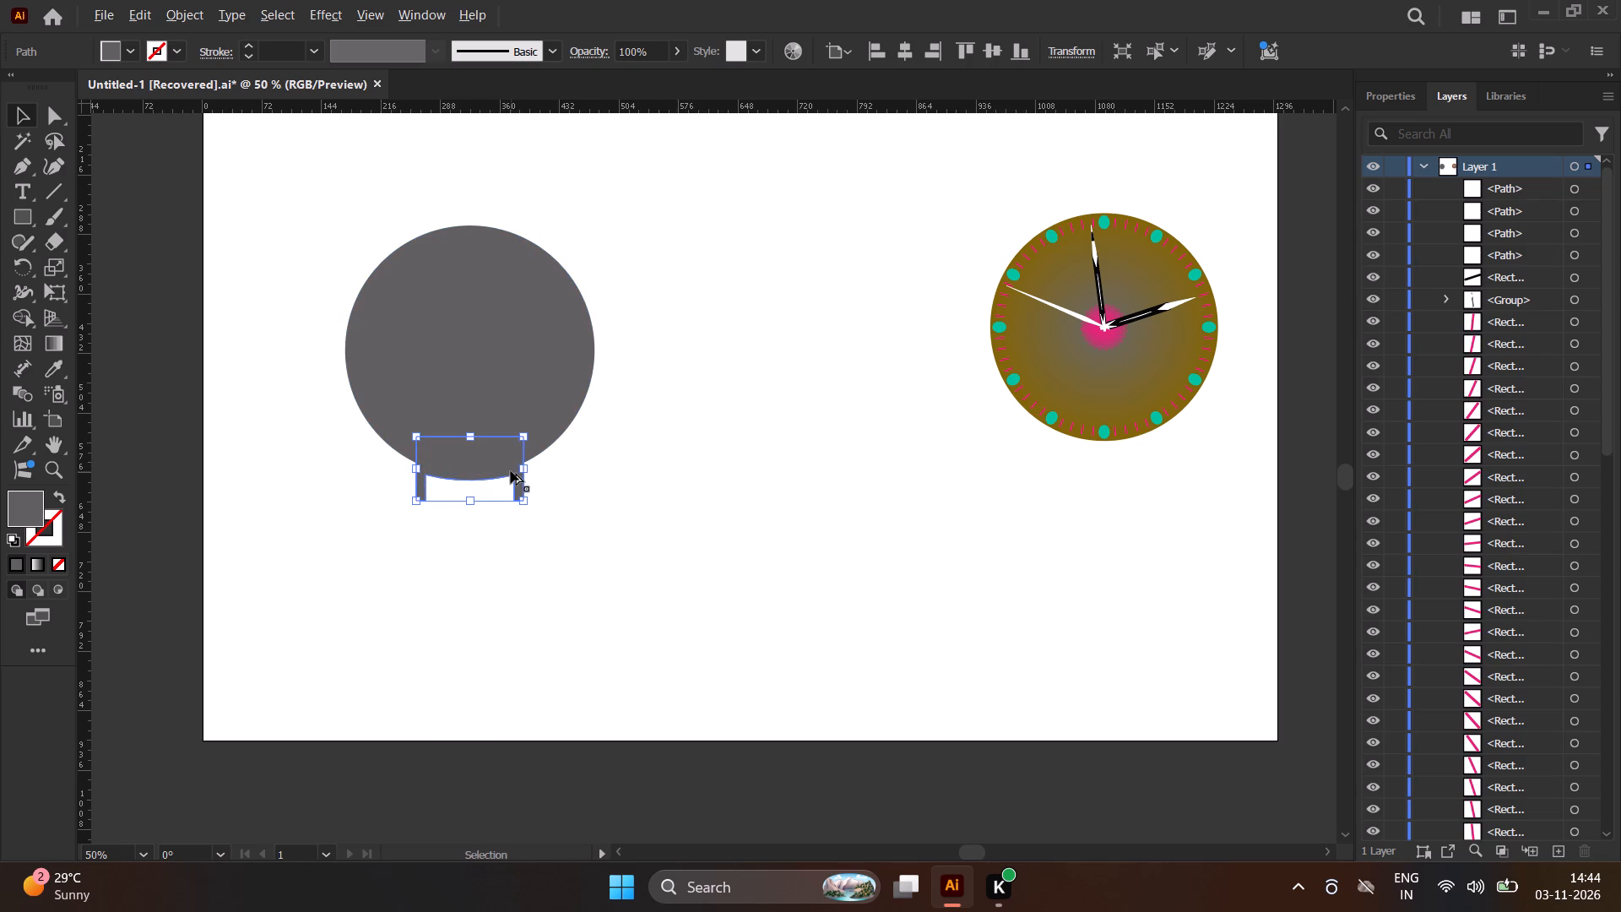
Duplicate the notched lug piece straight up over the circle's upper edge, placing the copy at about X 323 pt, Y 265 pt.
alt+drag(511, 471, 501, 254)
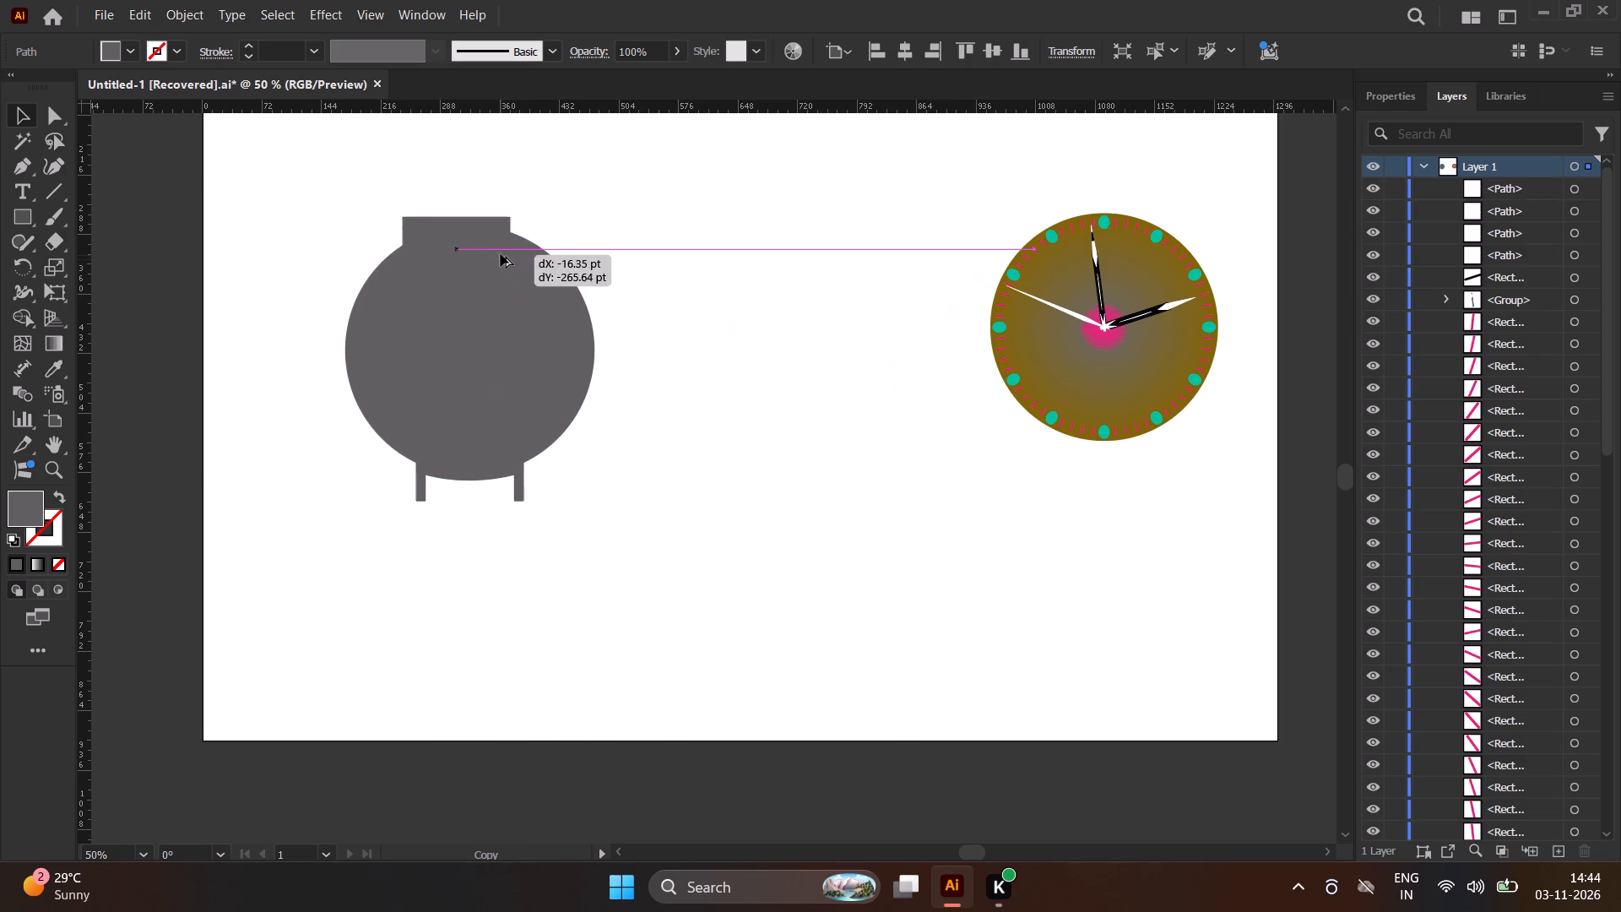
alt+drag(501, 254, 505, 224)
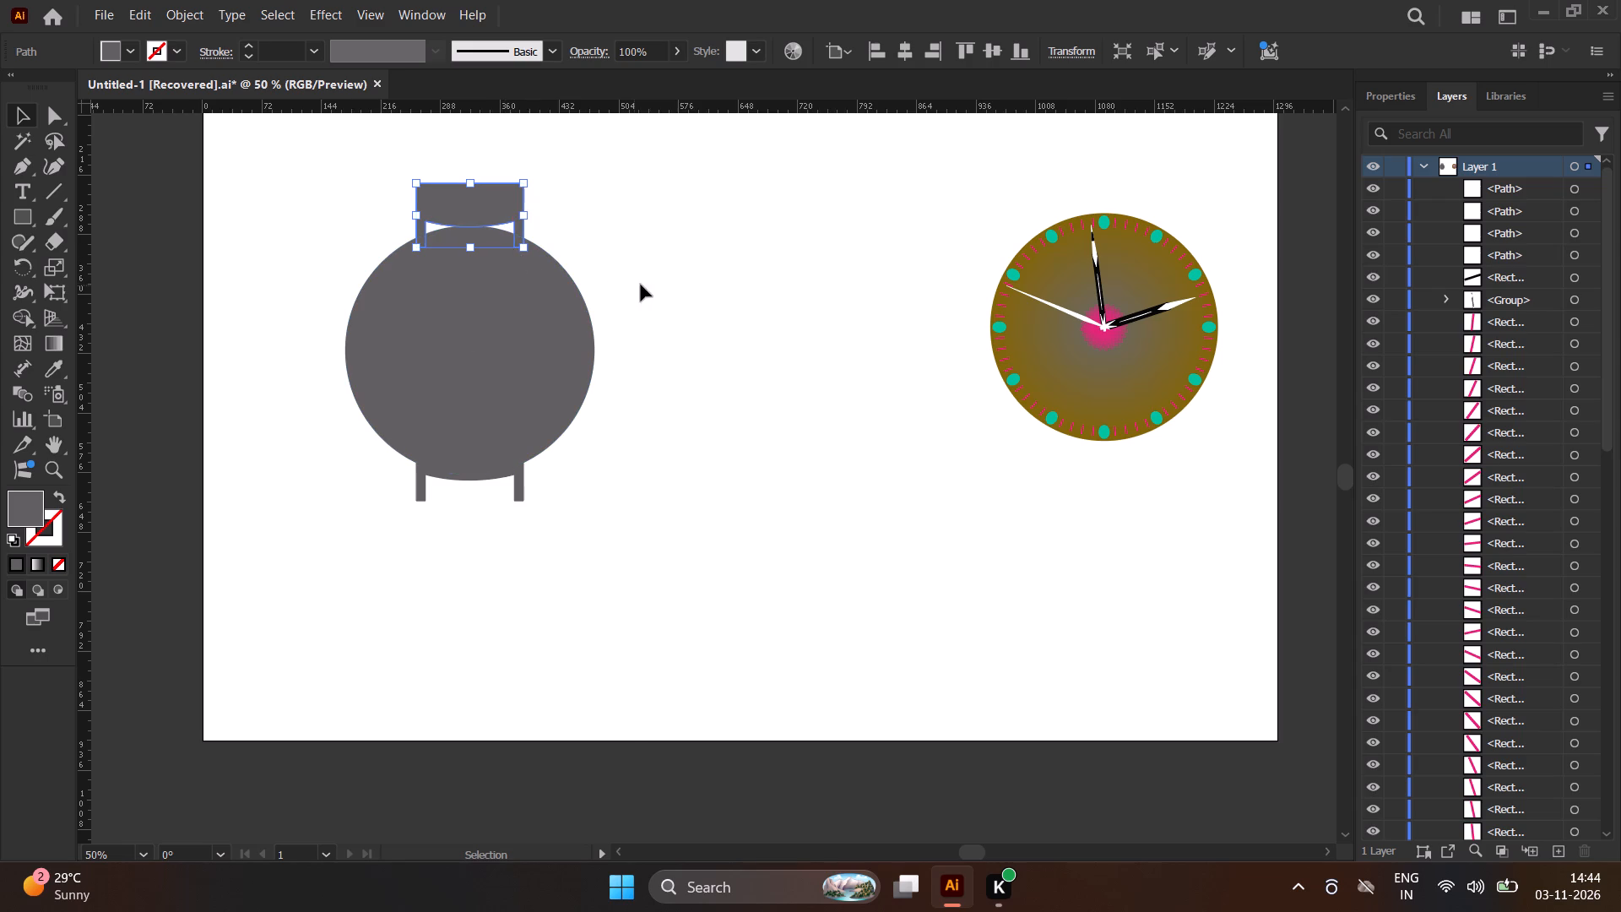
Flip the upper lug copy vertically so its two lugs point away from the circle, and deselect it.
right_click(470, 216)
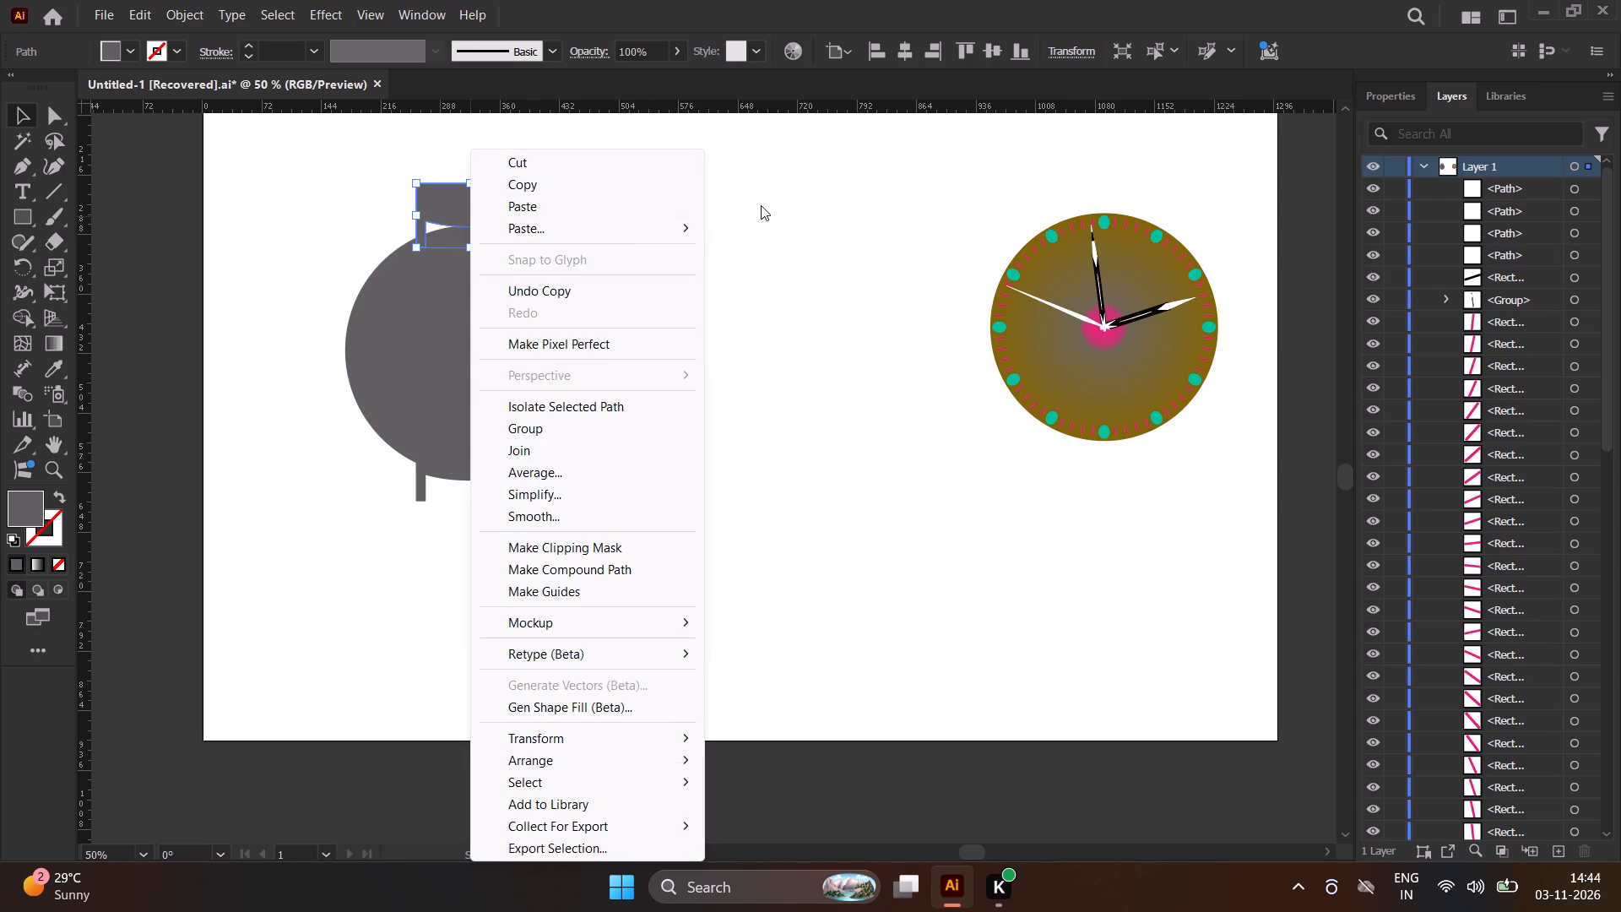
click(760, 205)
click(522, 200)
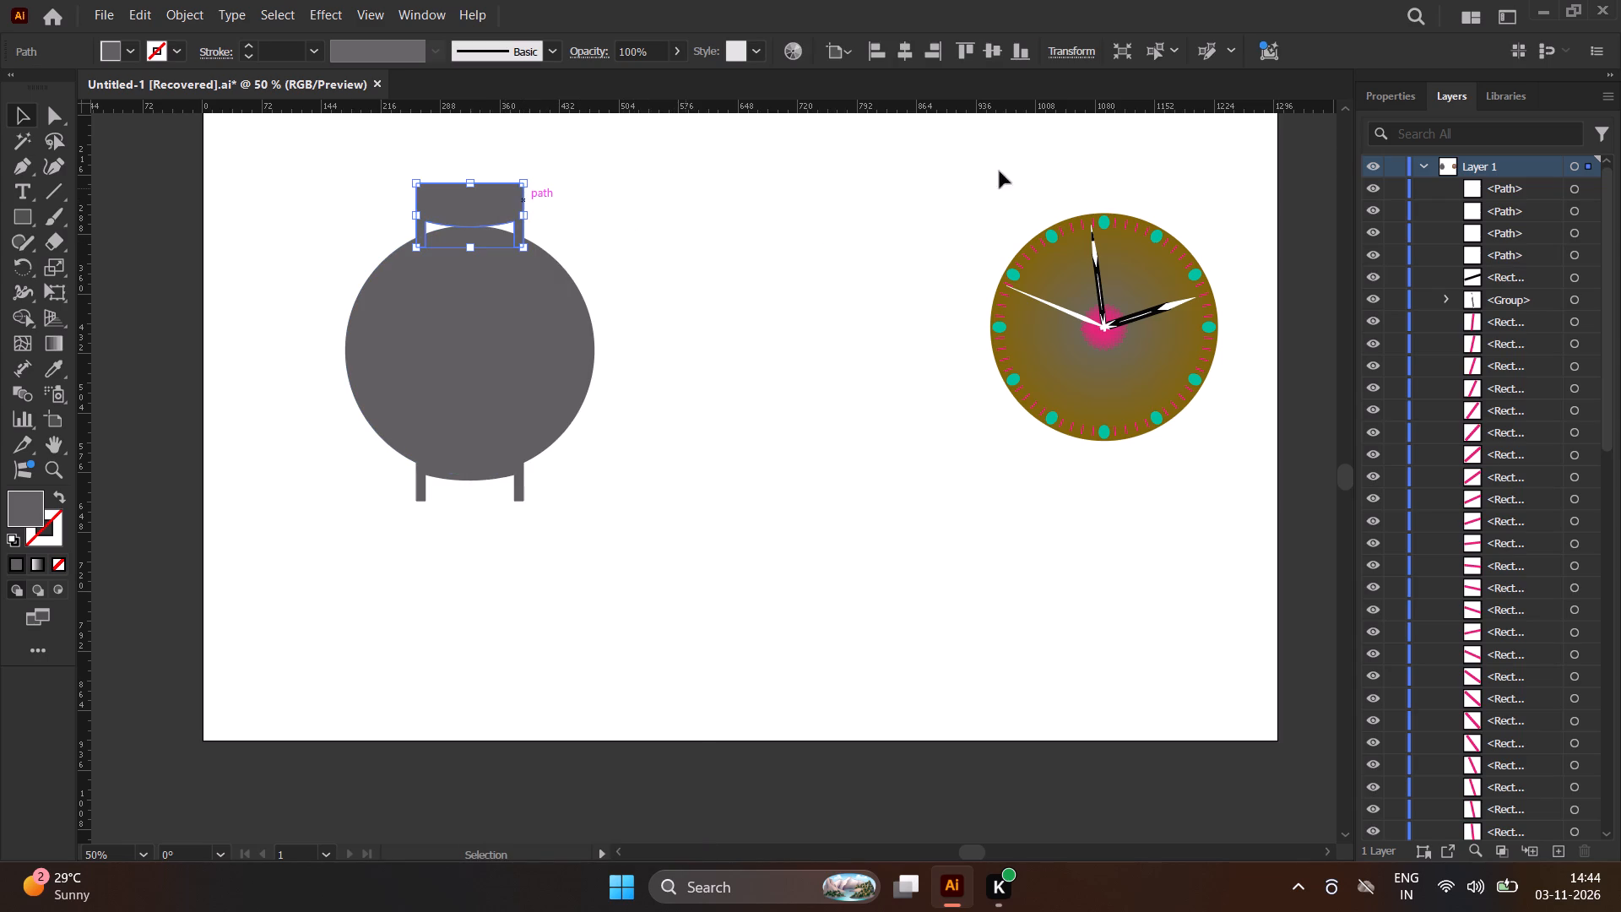
click(1380, 98)
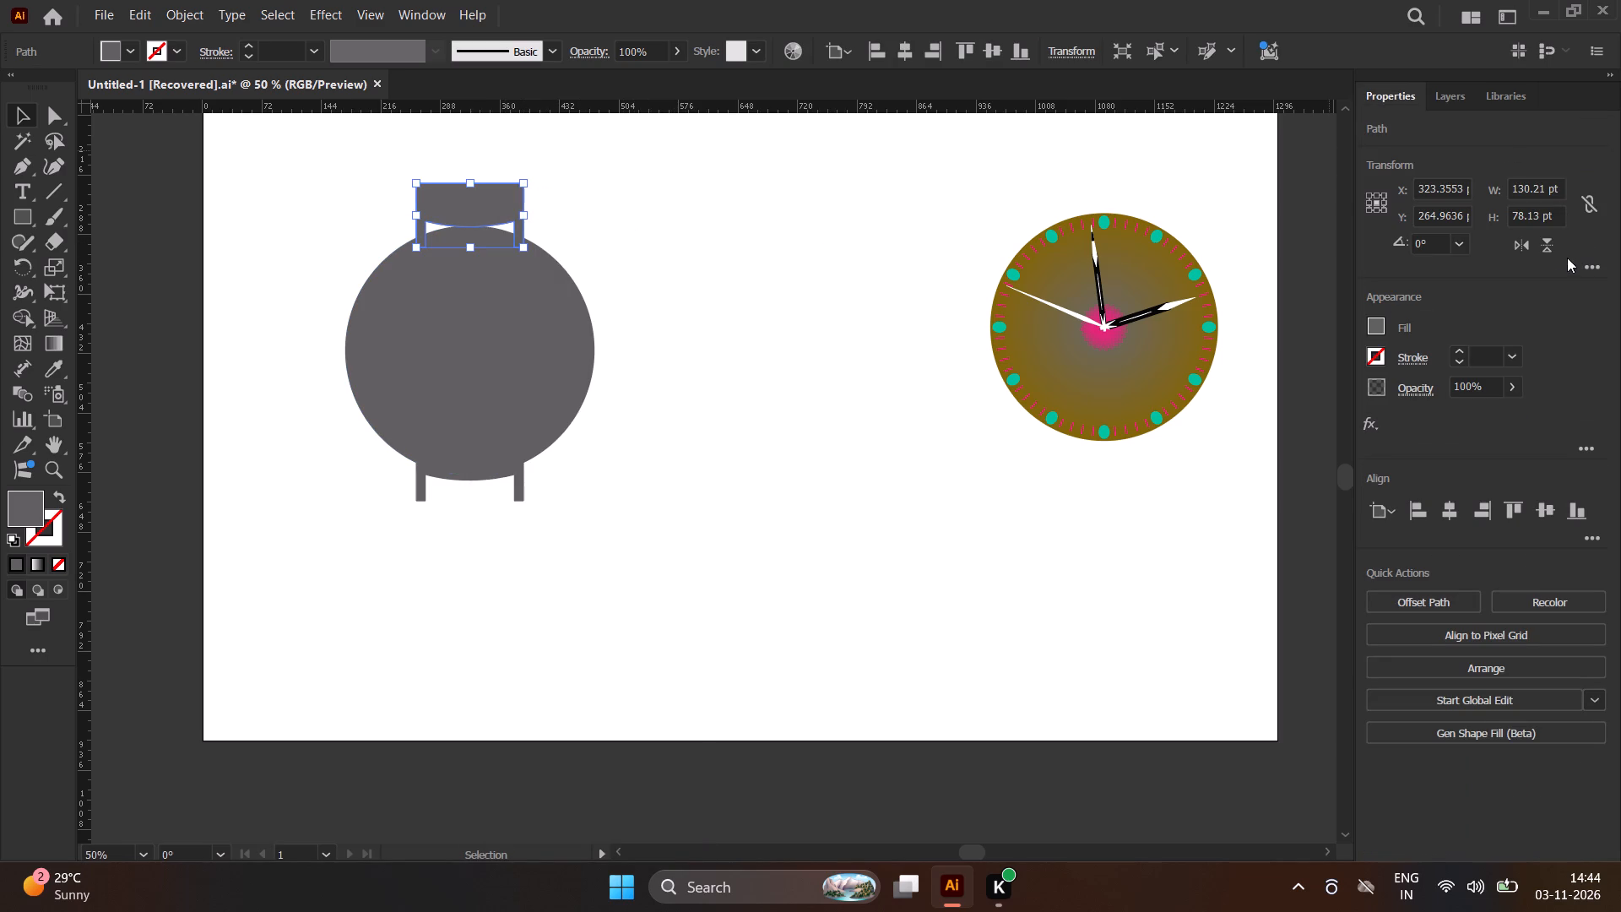
click(1553, 248)
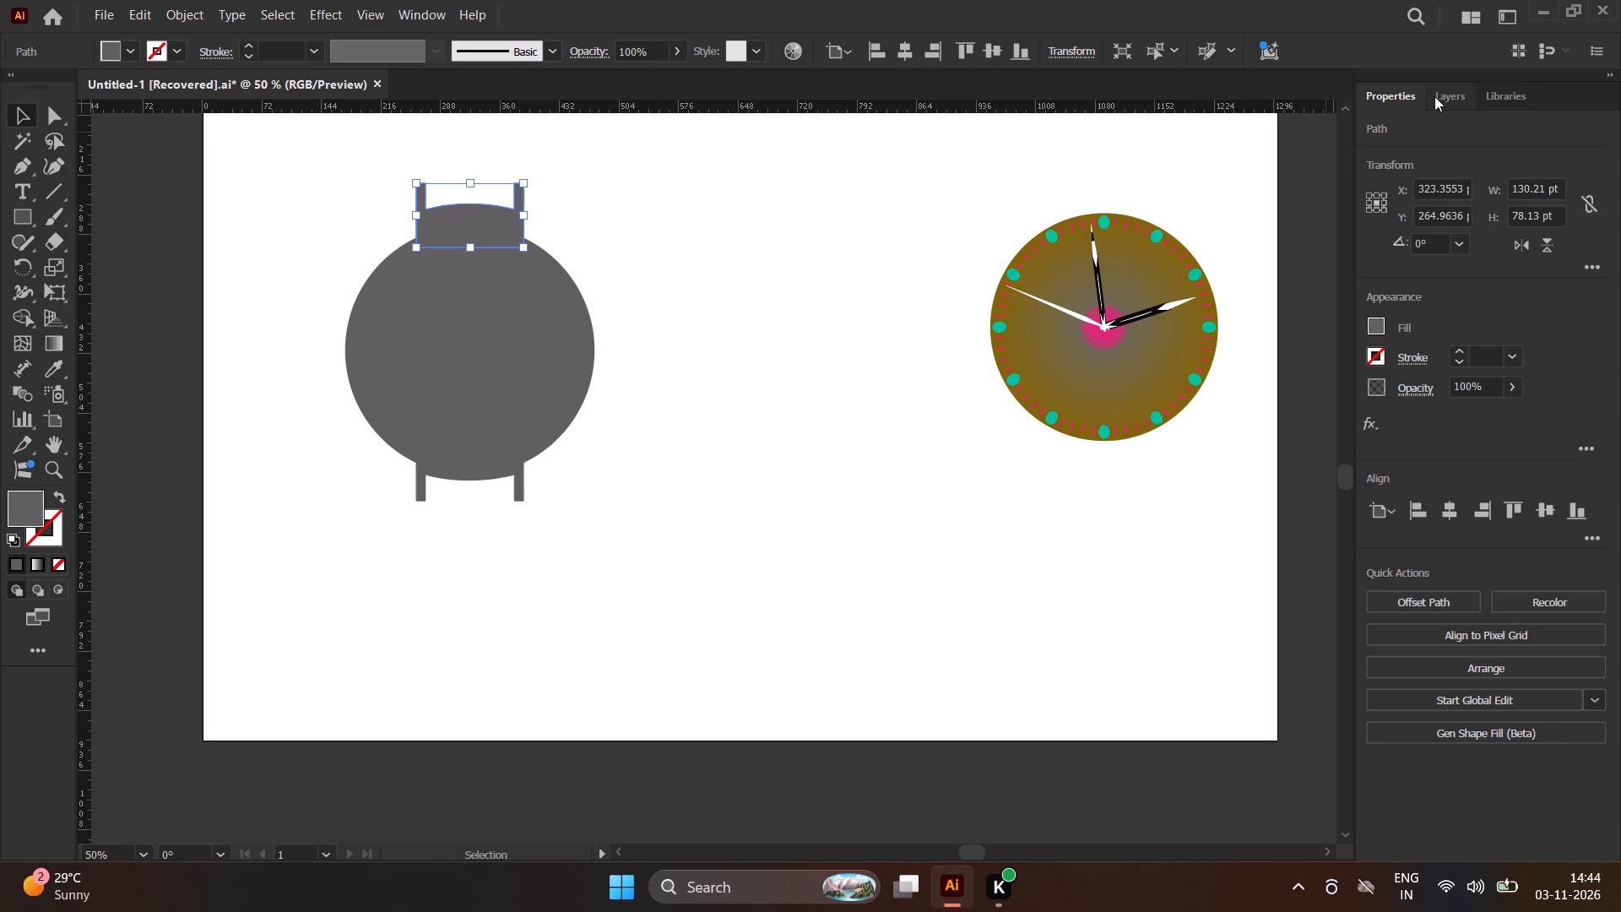
click(1434, 96)
click(785, 268)
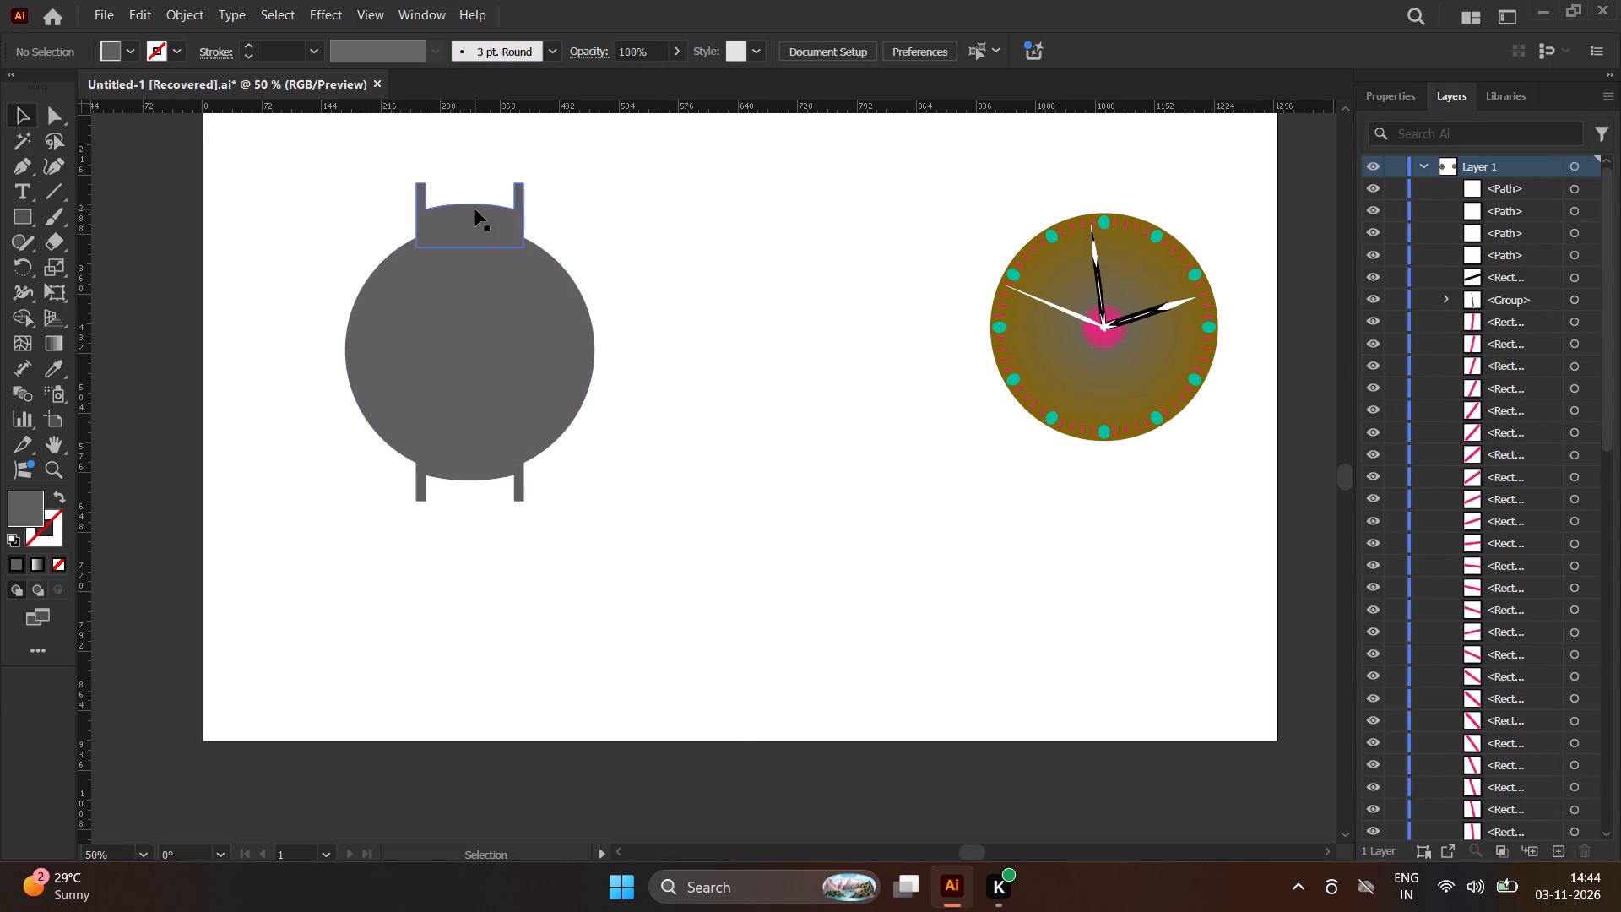
Move the flipped lug piece about 20 pt down and 7 pt left, further into the circle's upper edge.
drag(475, 209, 468, 224)
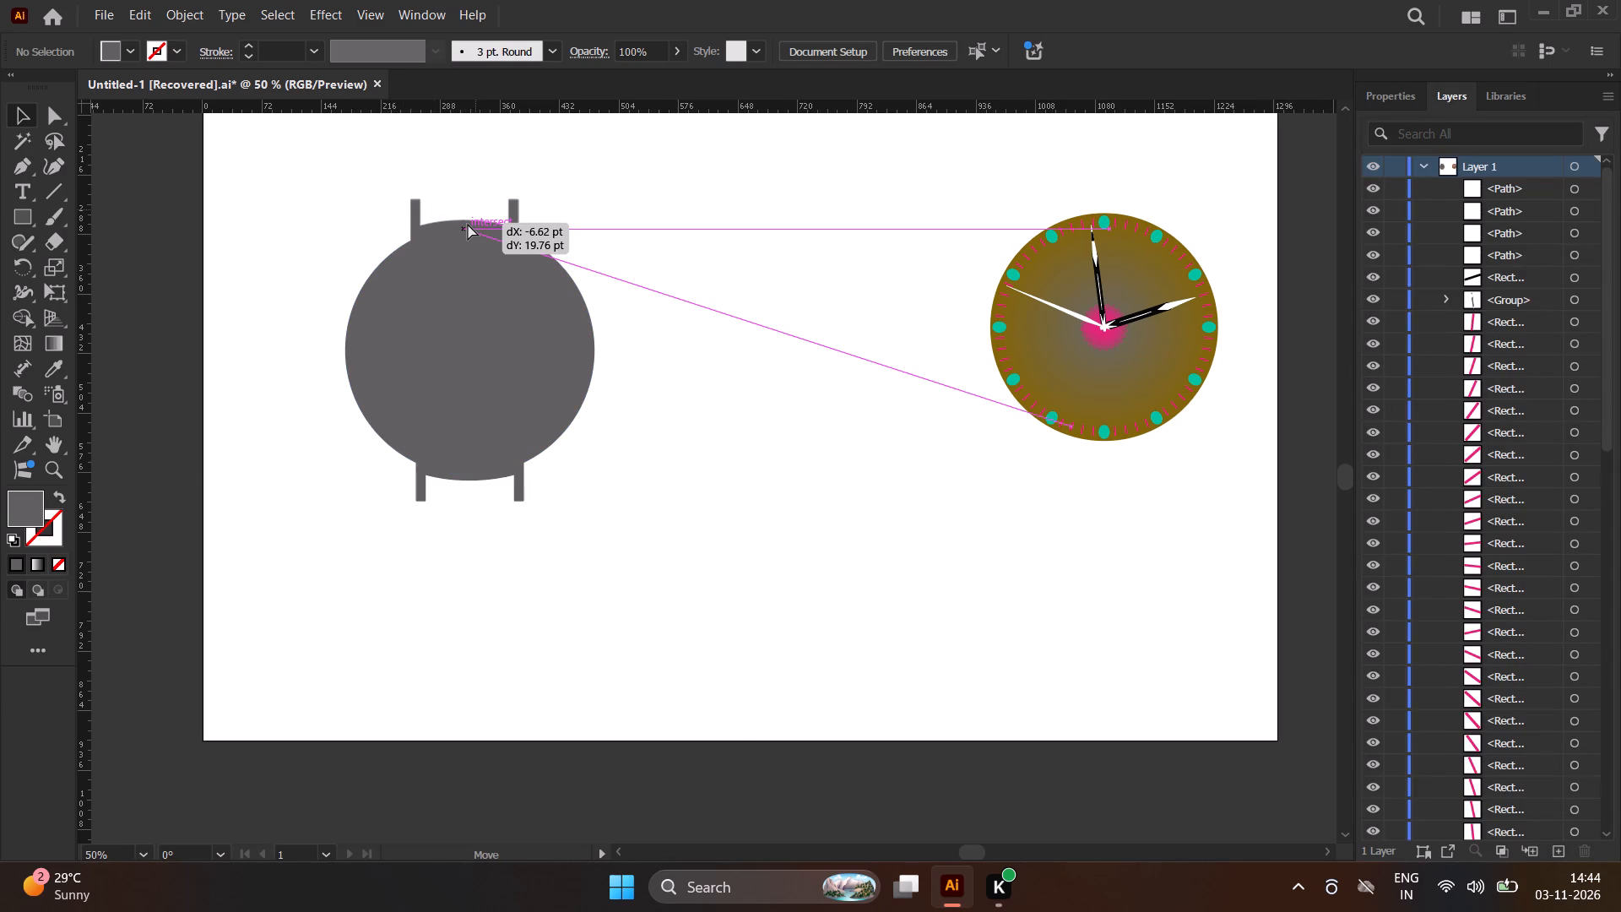
drag(468, 224, 470, 225)
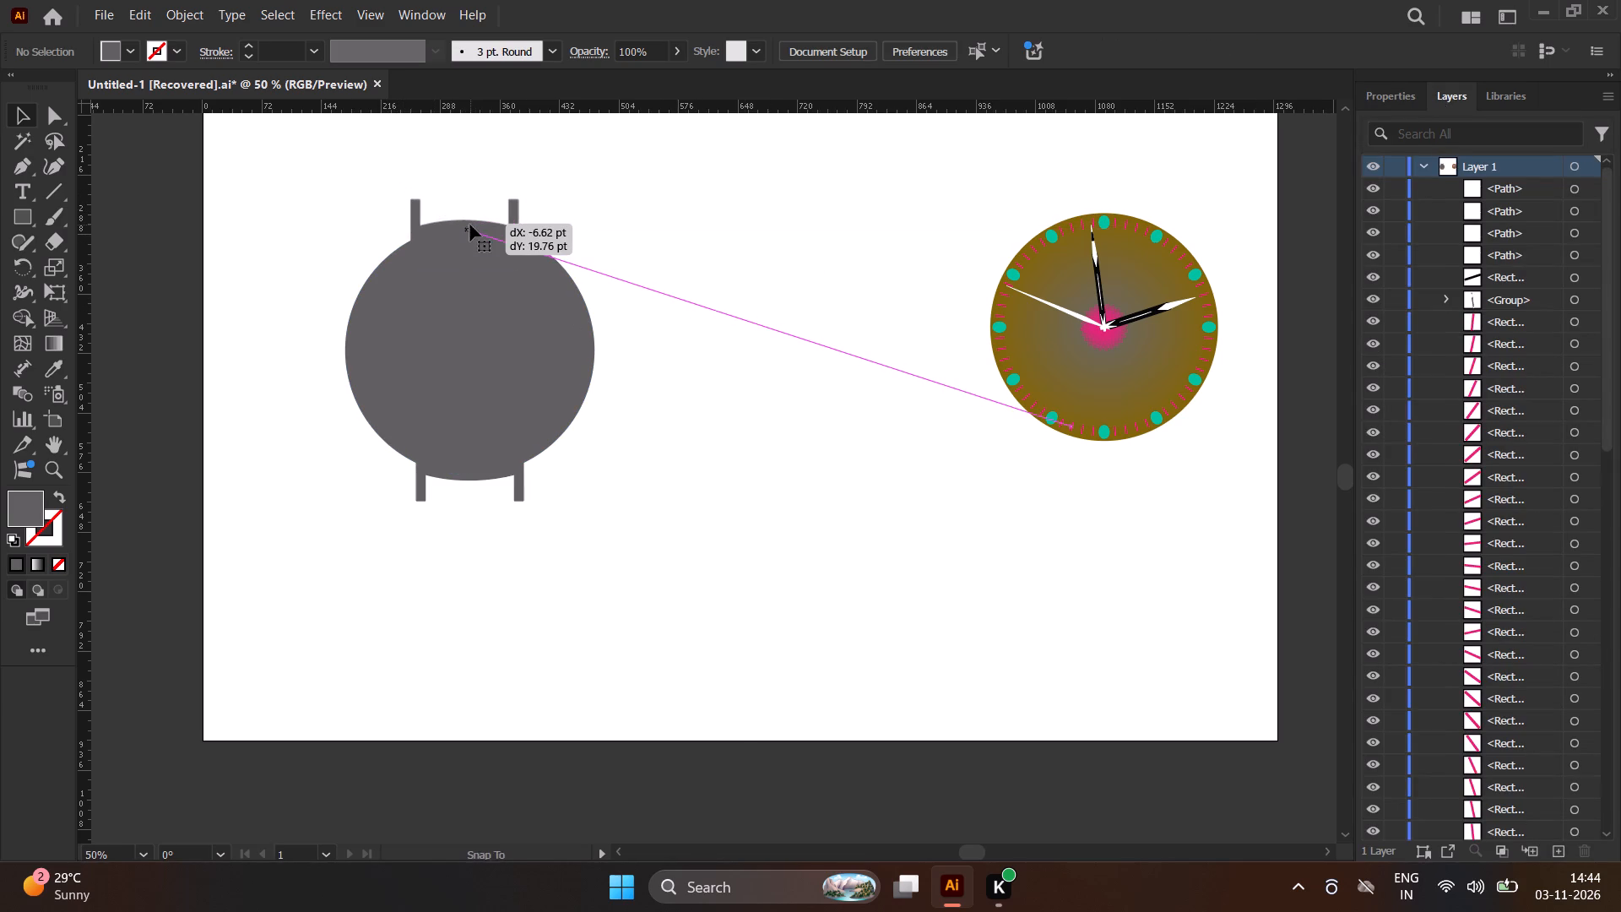
click(368, 177)
Select the grey circle together with both lug pieces and align them to their common horizontal centre.
drag(344, 172, 586, 581)
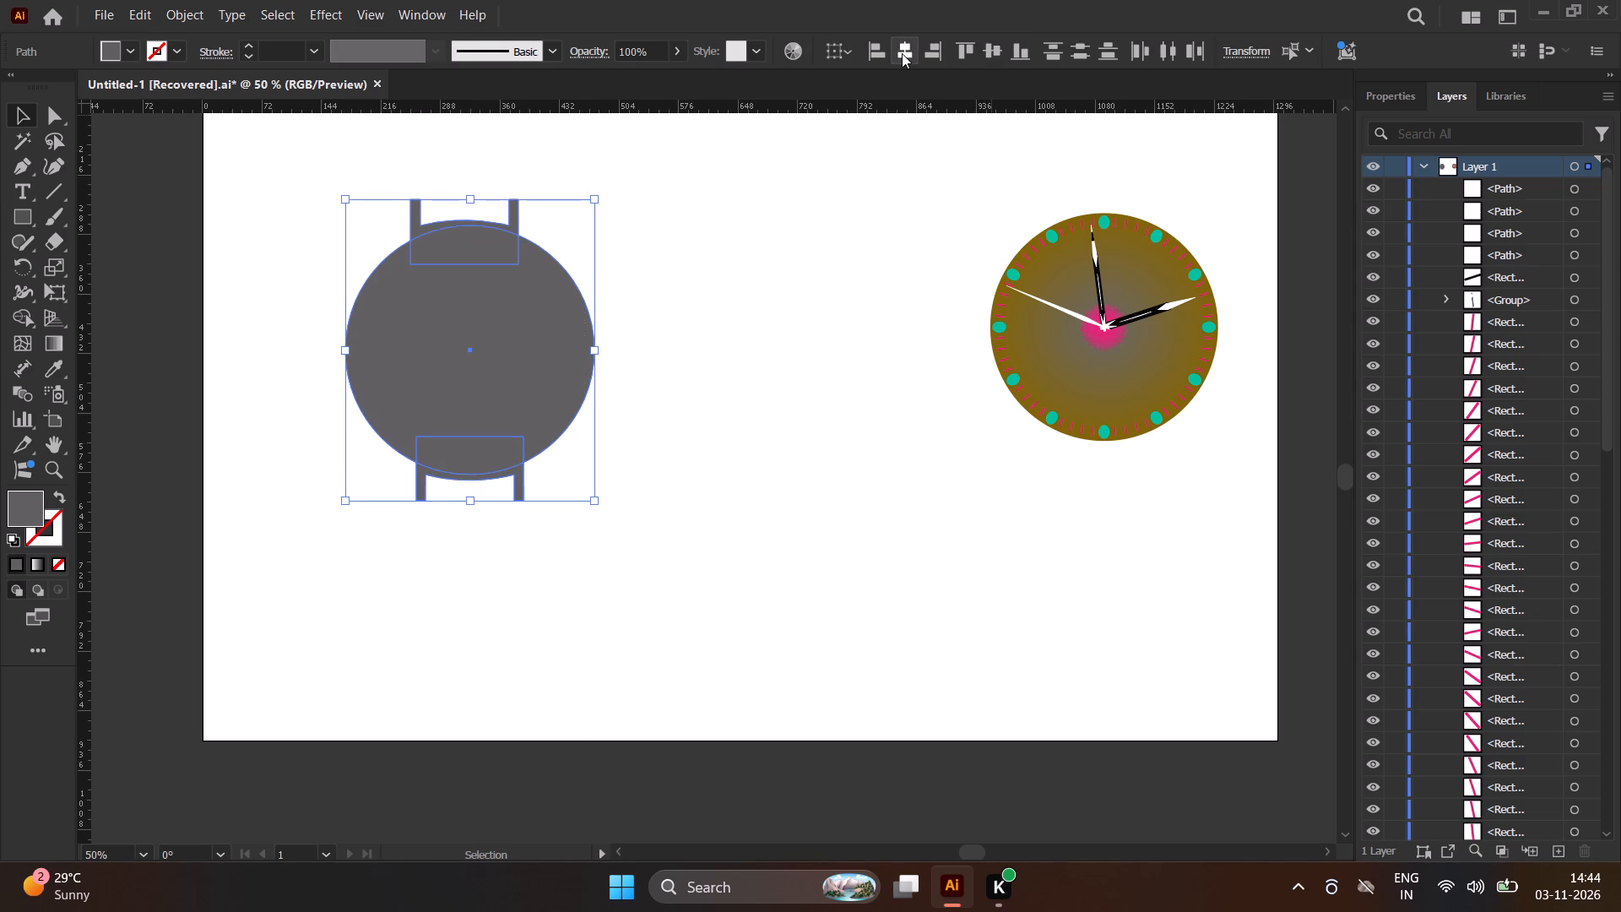
click(902, 53)
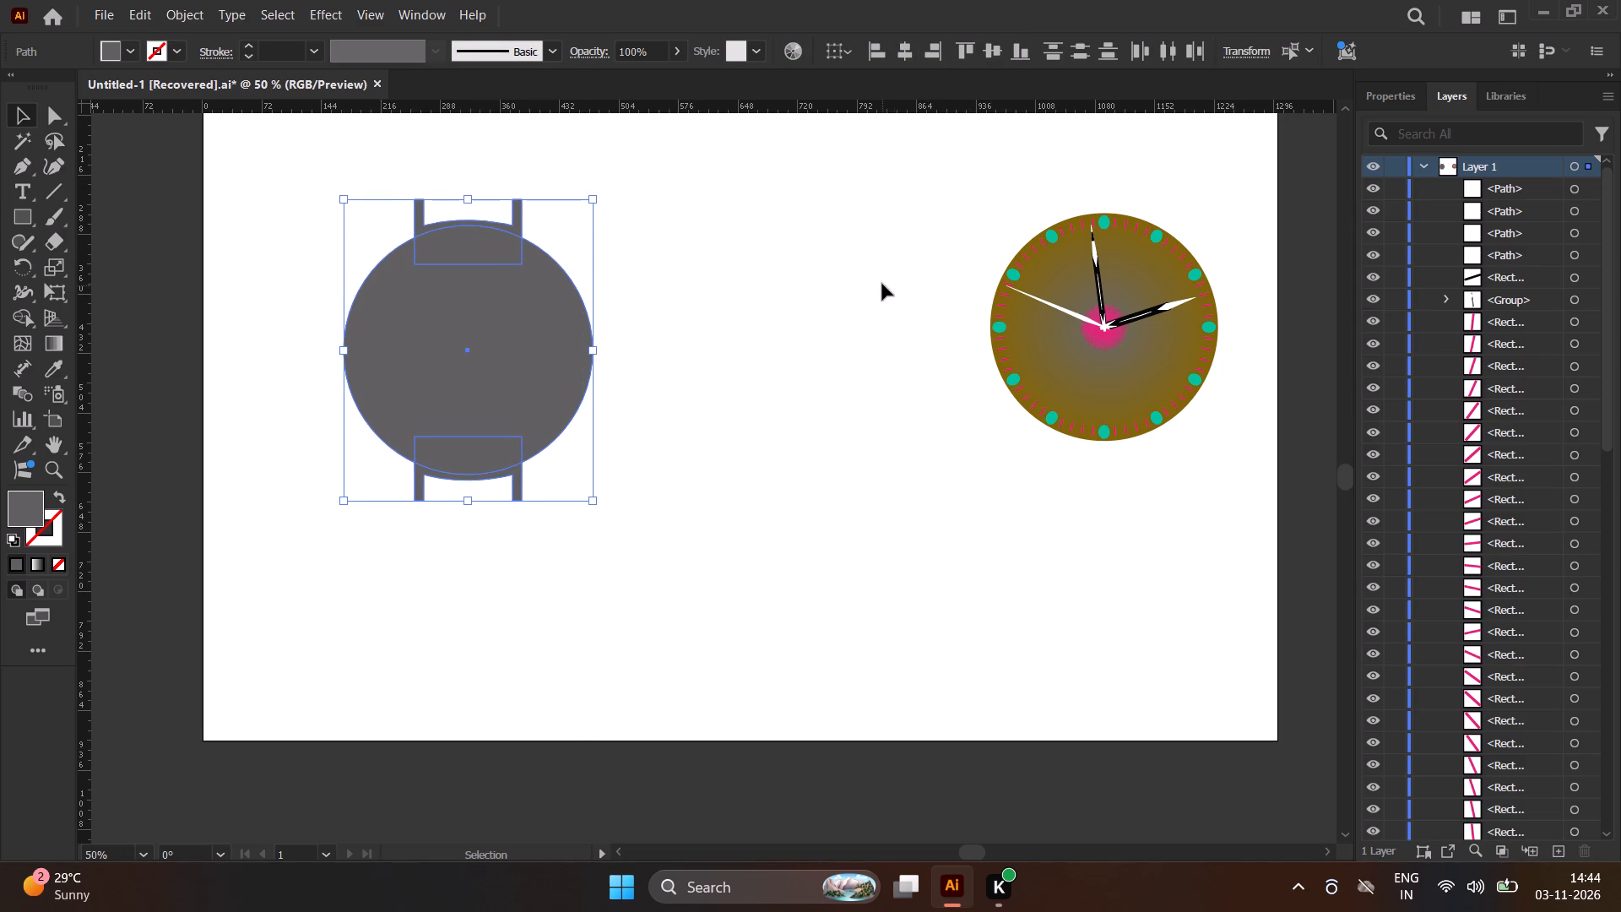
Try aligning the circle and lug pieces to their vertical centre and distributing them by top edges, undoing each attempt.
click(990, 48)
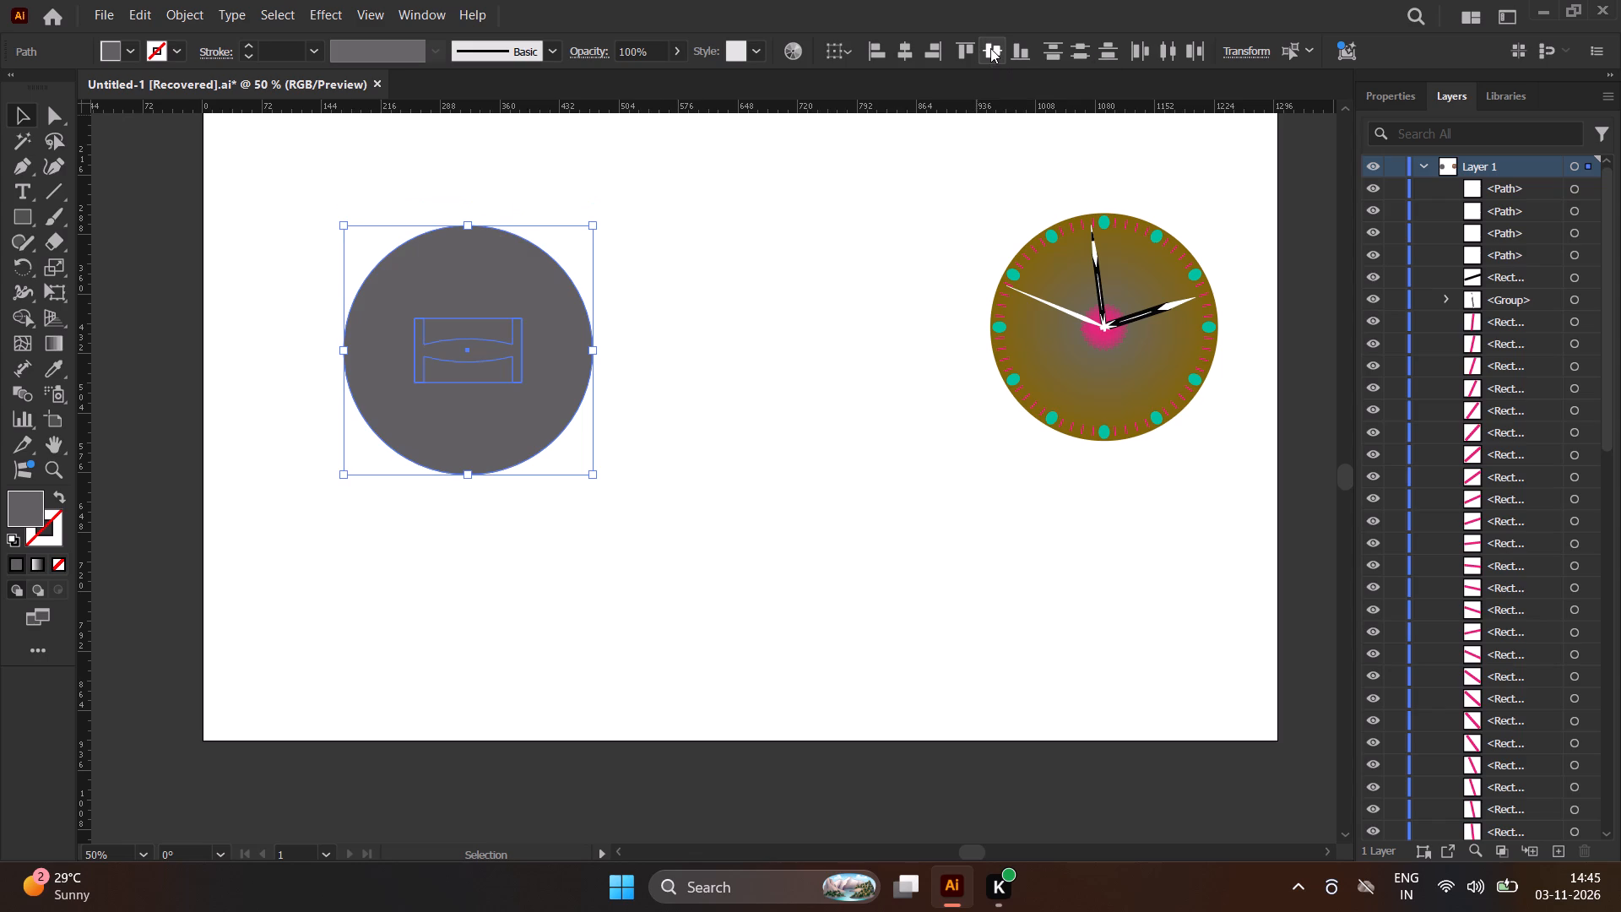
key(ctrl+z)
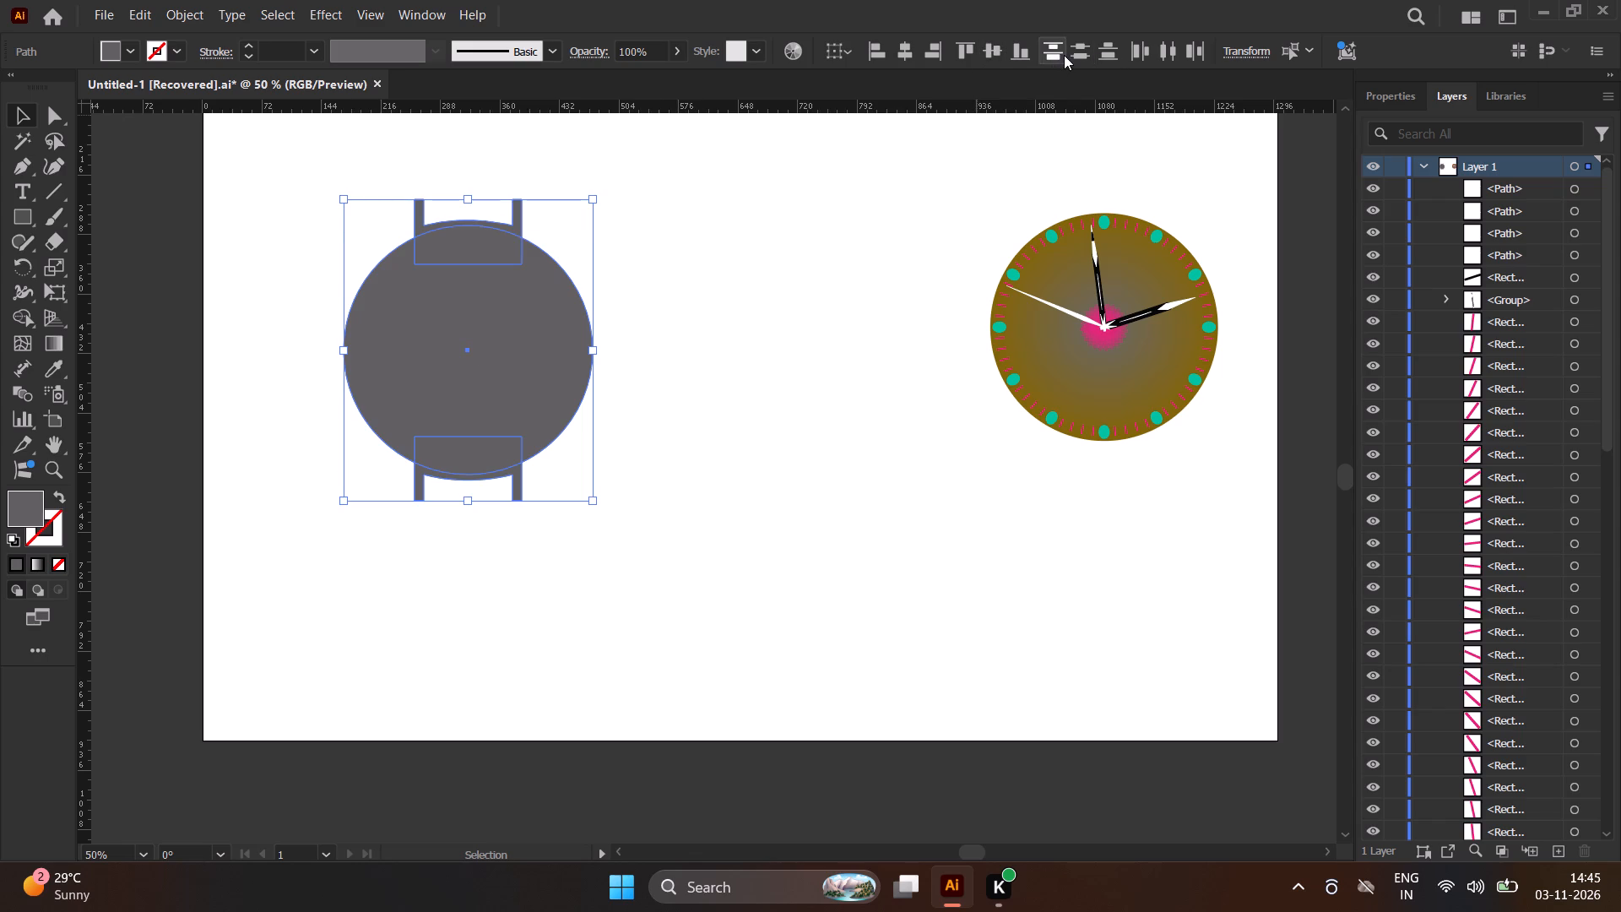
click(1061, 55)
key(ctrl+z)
Distribute the circle and both lug pieces evenly by their vertical centres, and deselect them.
click(1079, 55)
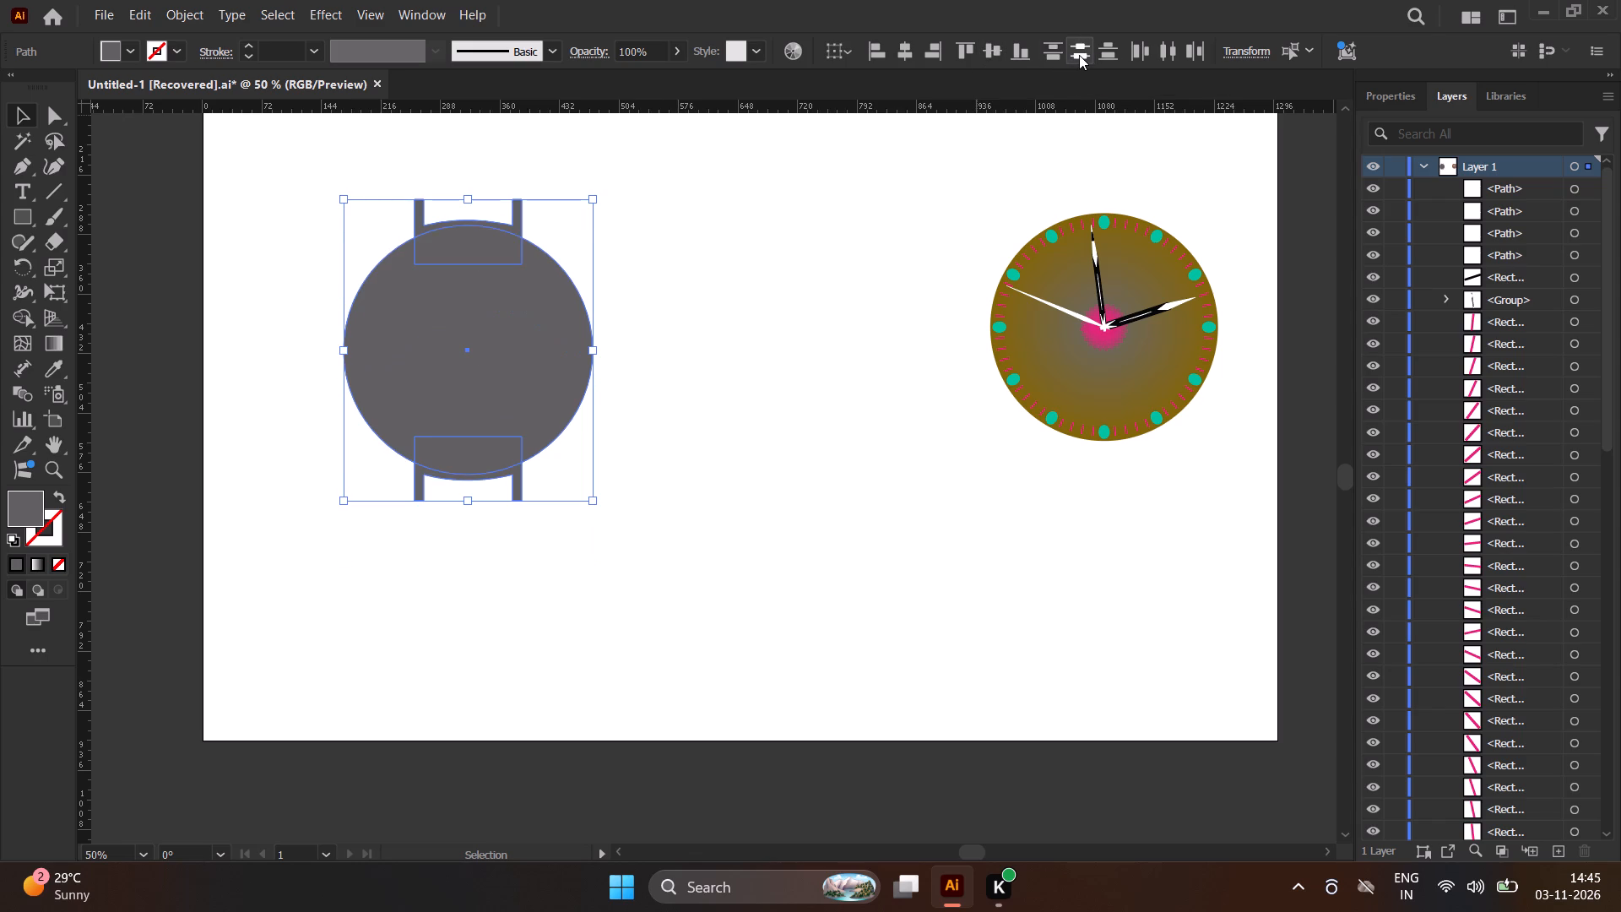
click(1079, 55)
click(767, 308)
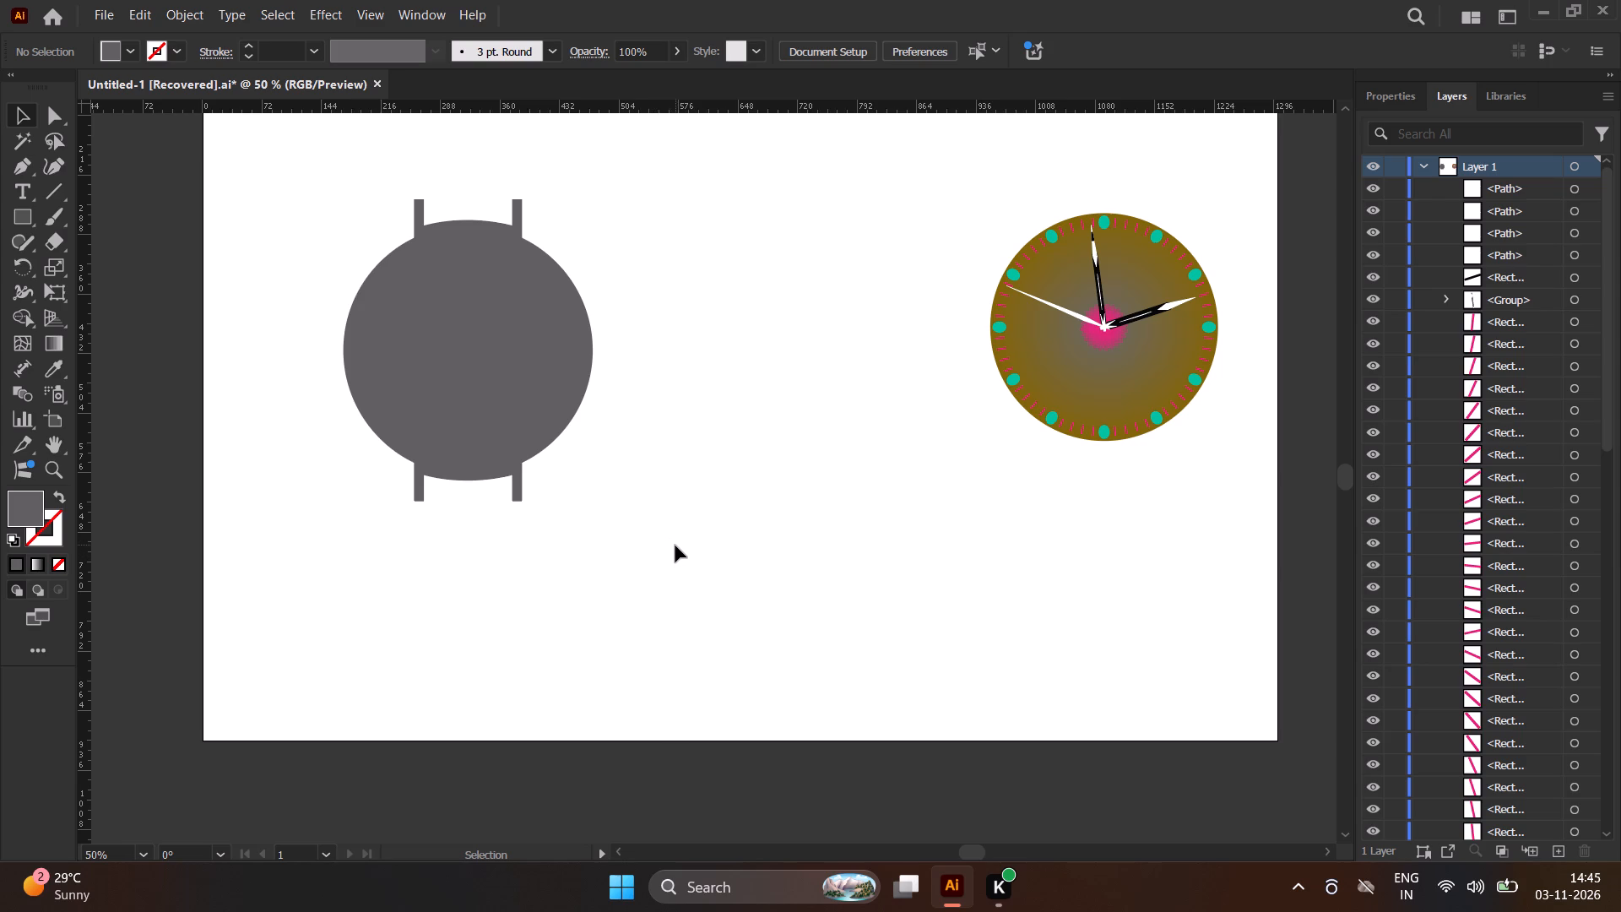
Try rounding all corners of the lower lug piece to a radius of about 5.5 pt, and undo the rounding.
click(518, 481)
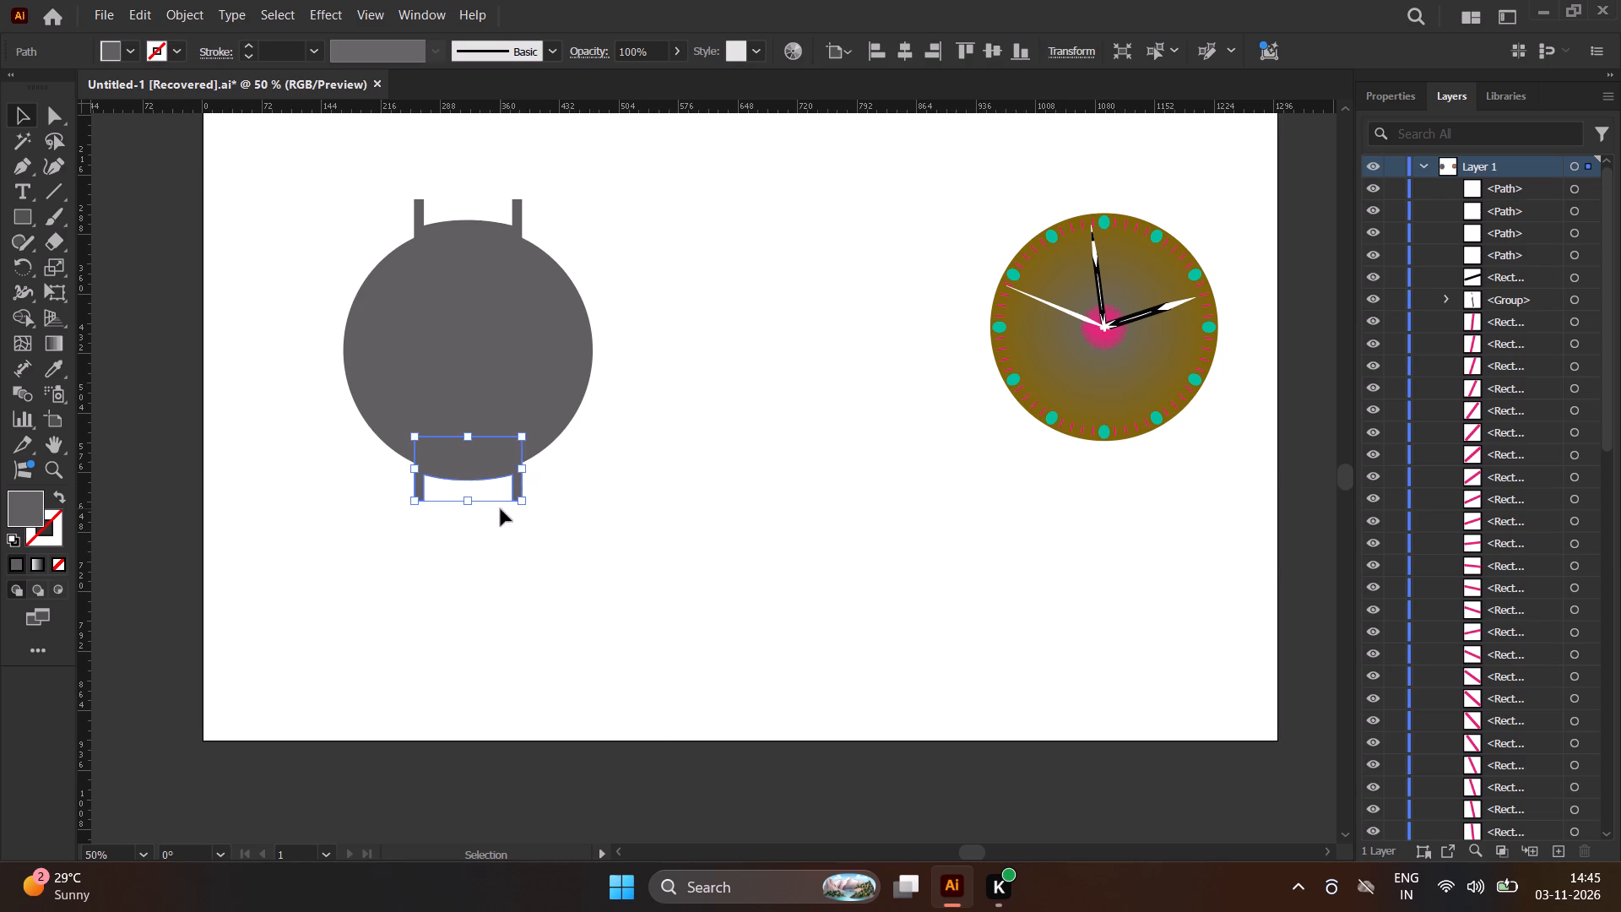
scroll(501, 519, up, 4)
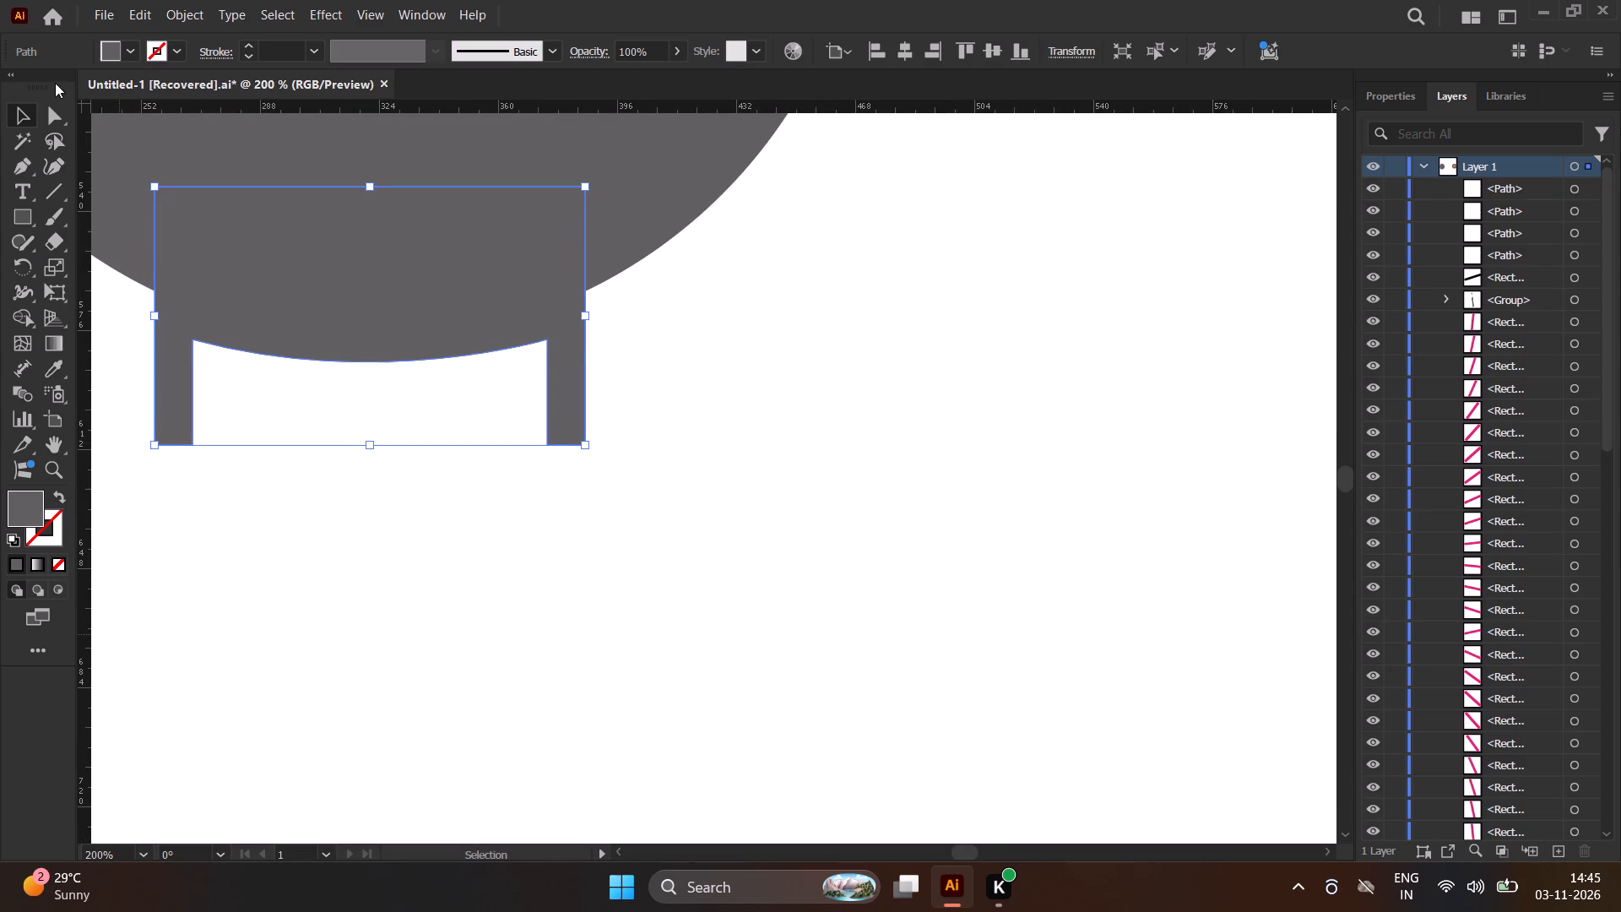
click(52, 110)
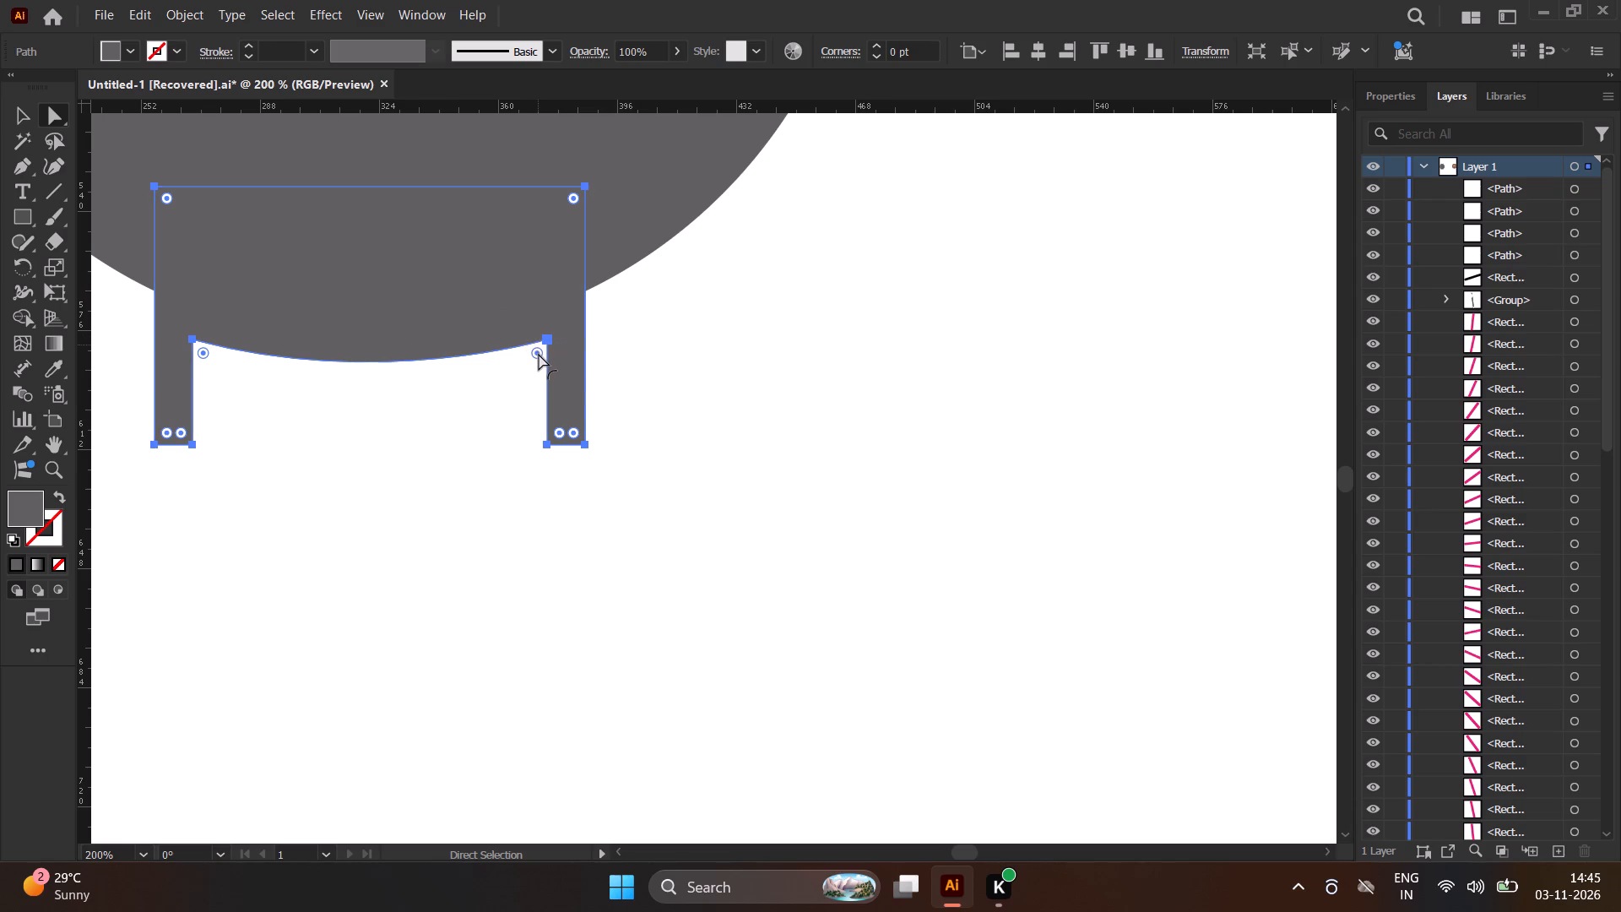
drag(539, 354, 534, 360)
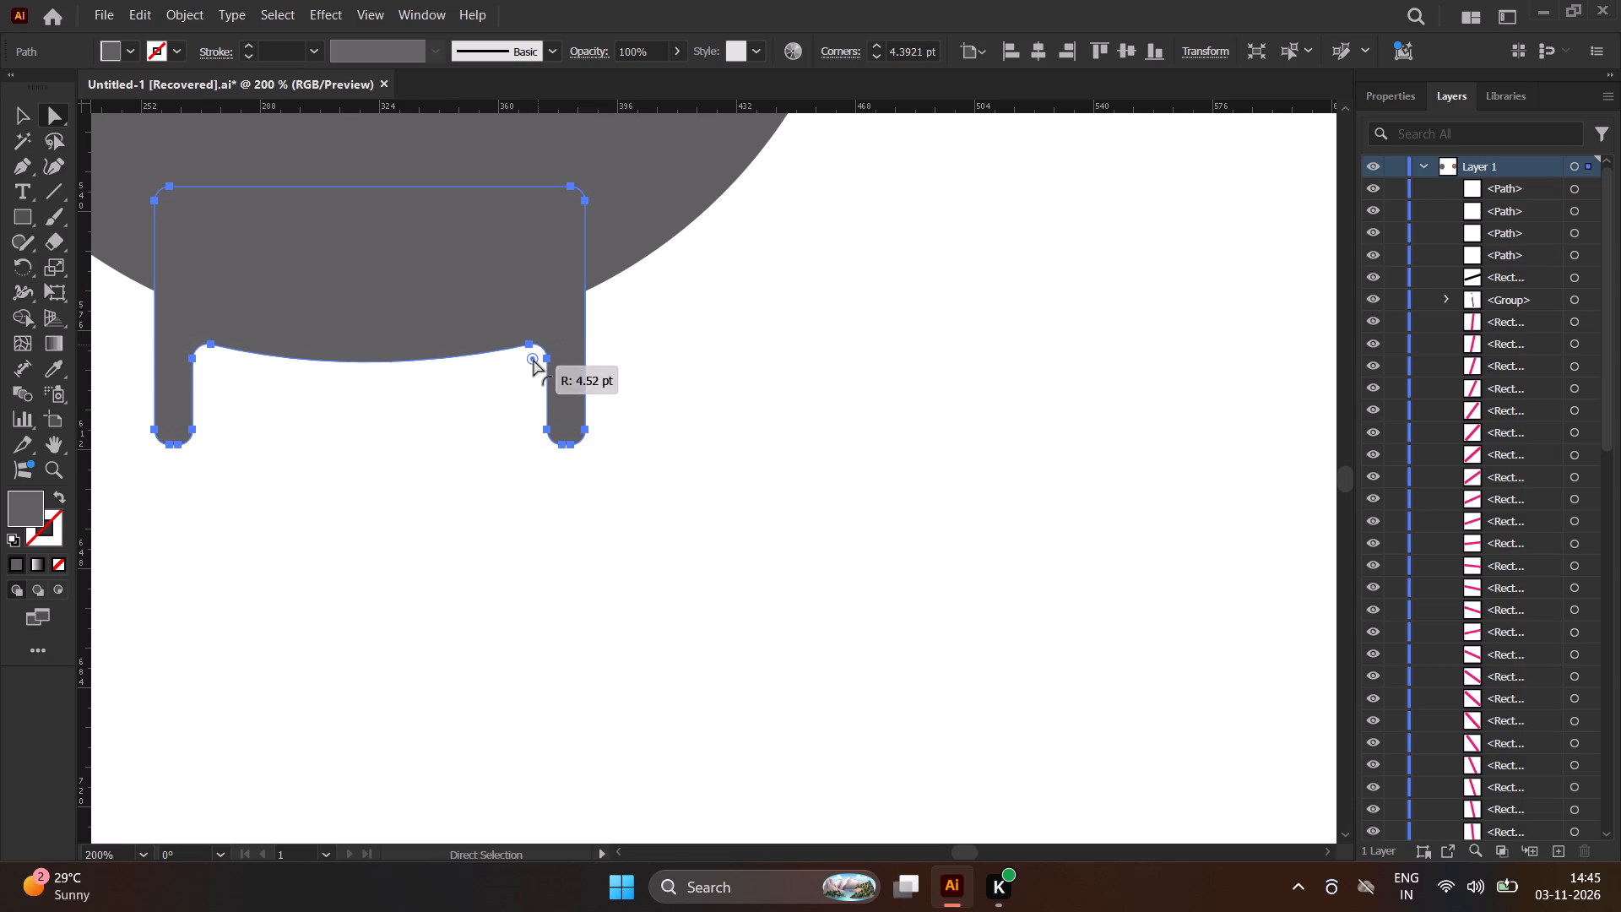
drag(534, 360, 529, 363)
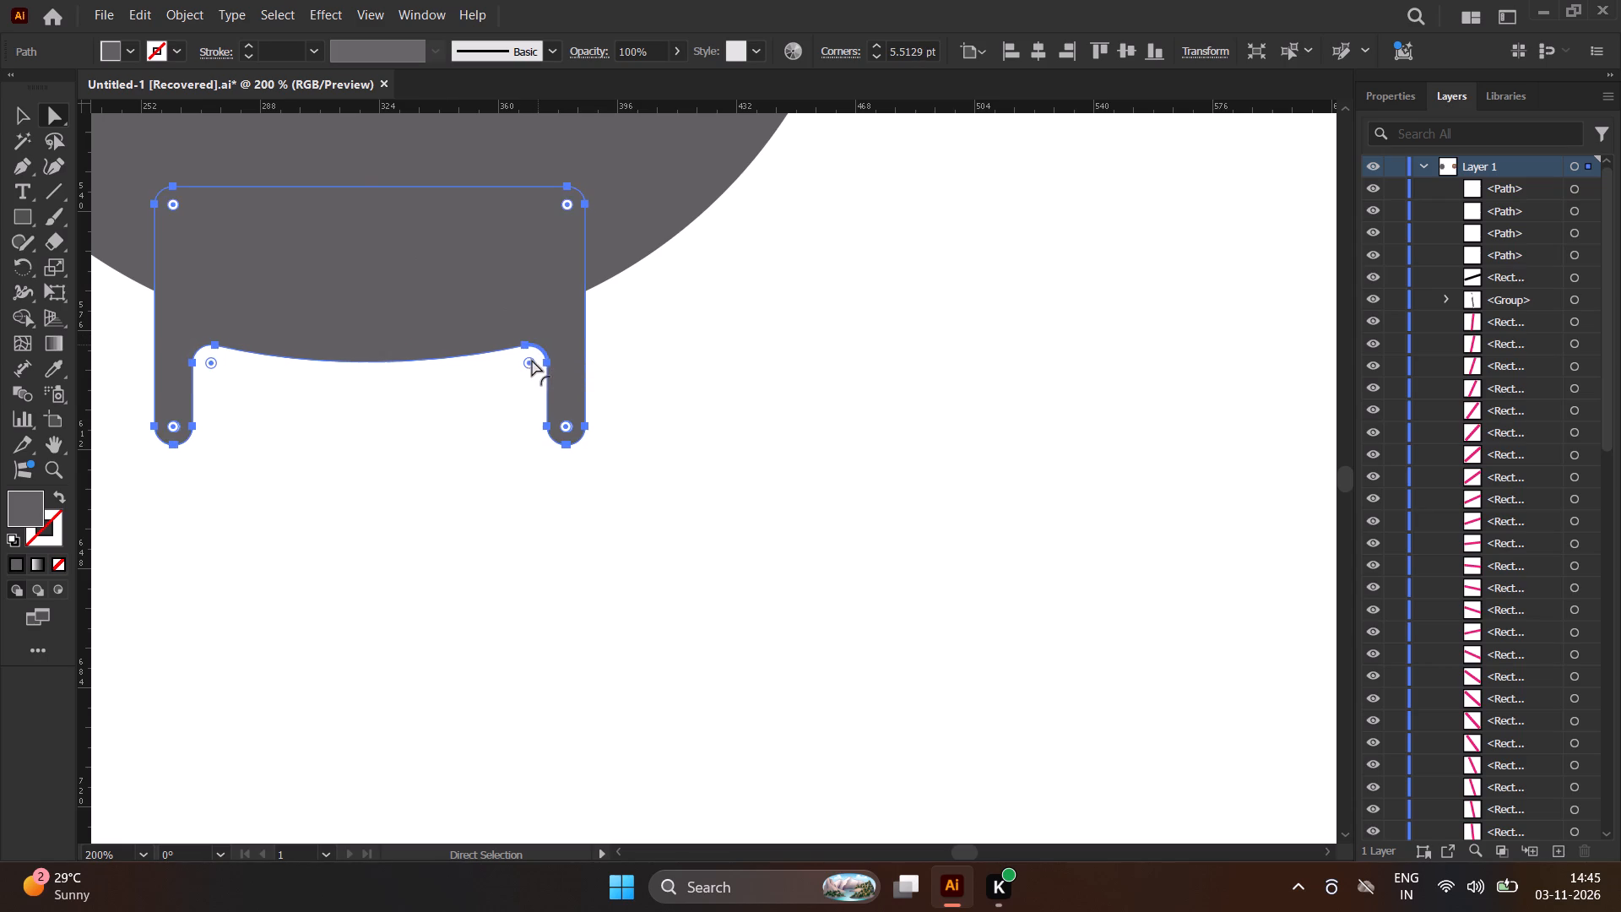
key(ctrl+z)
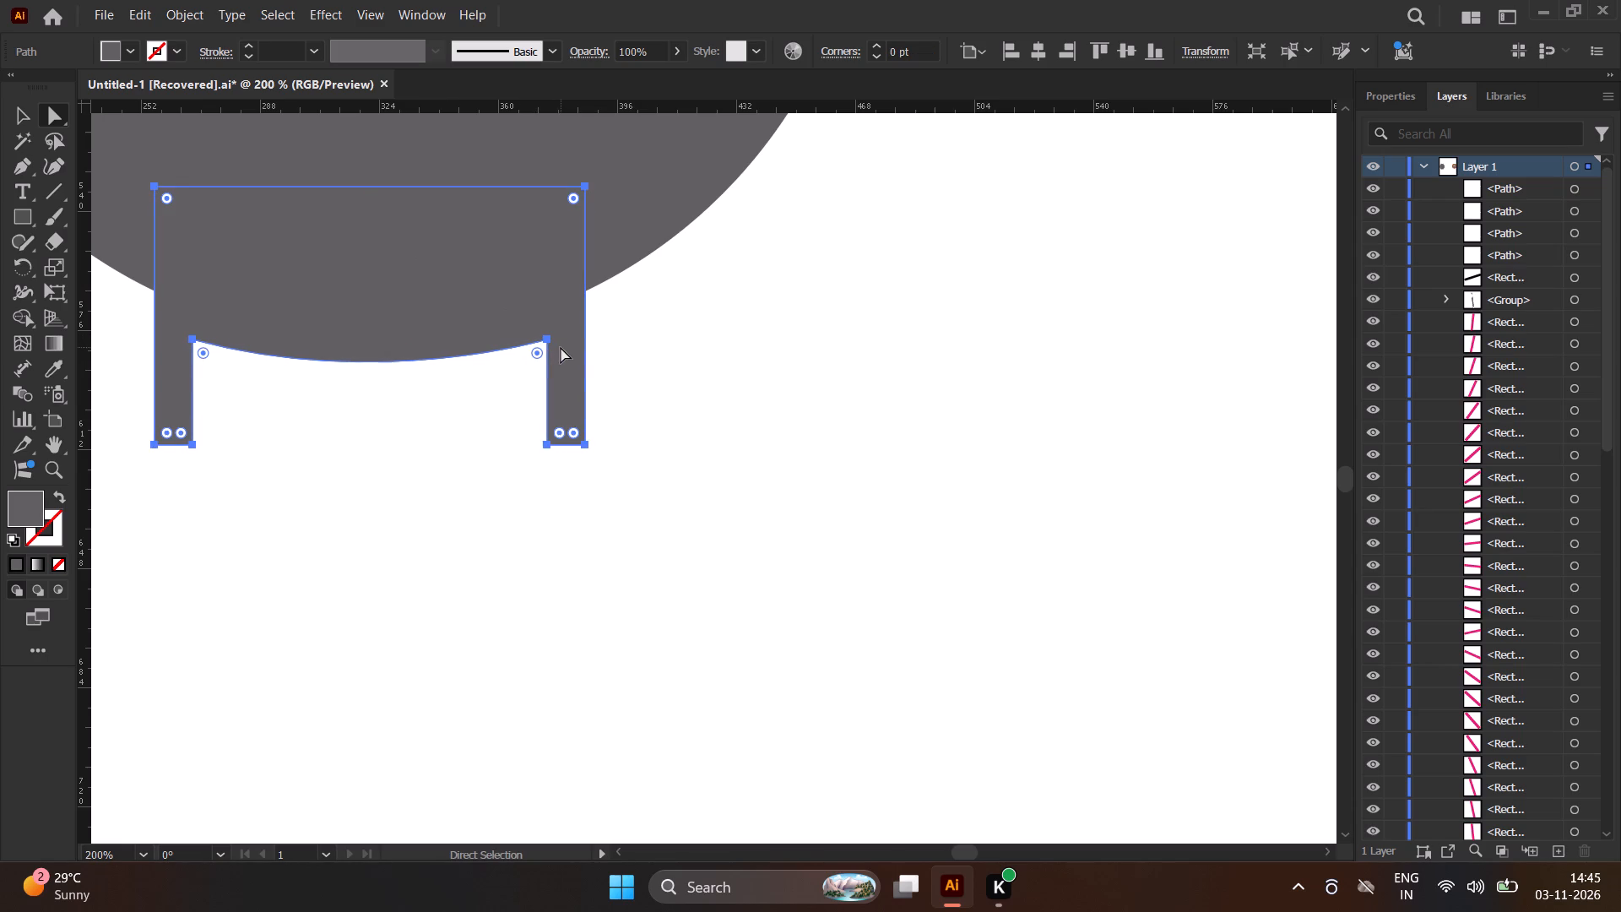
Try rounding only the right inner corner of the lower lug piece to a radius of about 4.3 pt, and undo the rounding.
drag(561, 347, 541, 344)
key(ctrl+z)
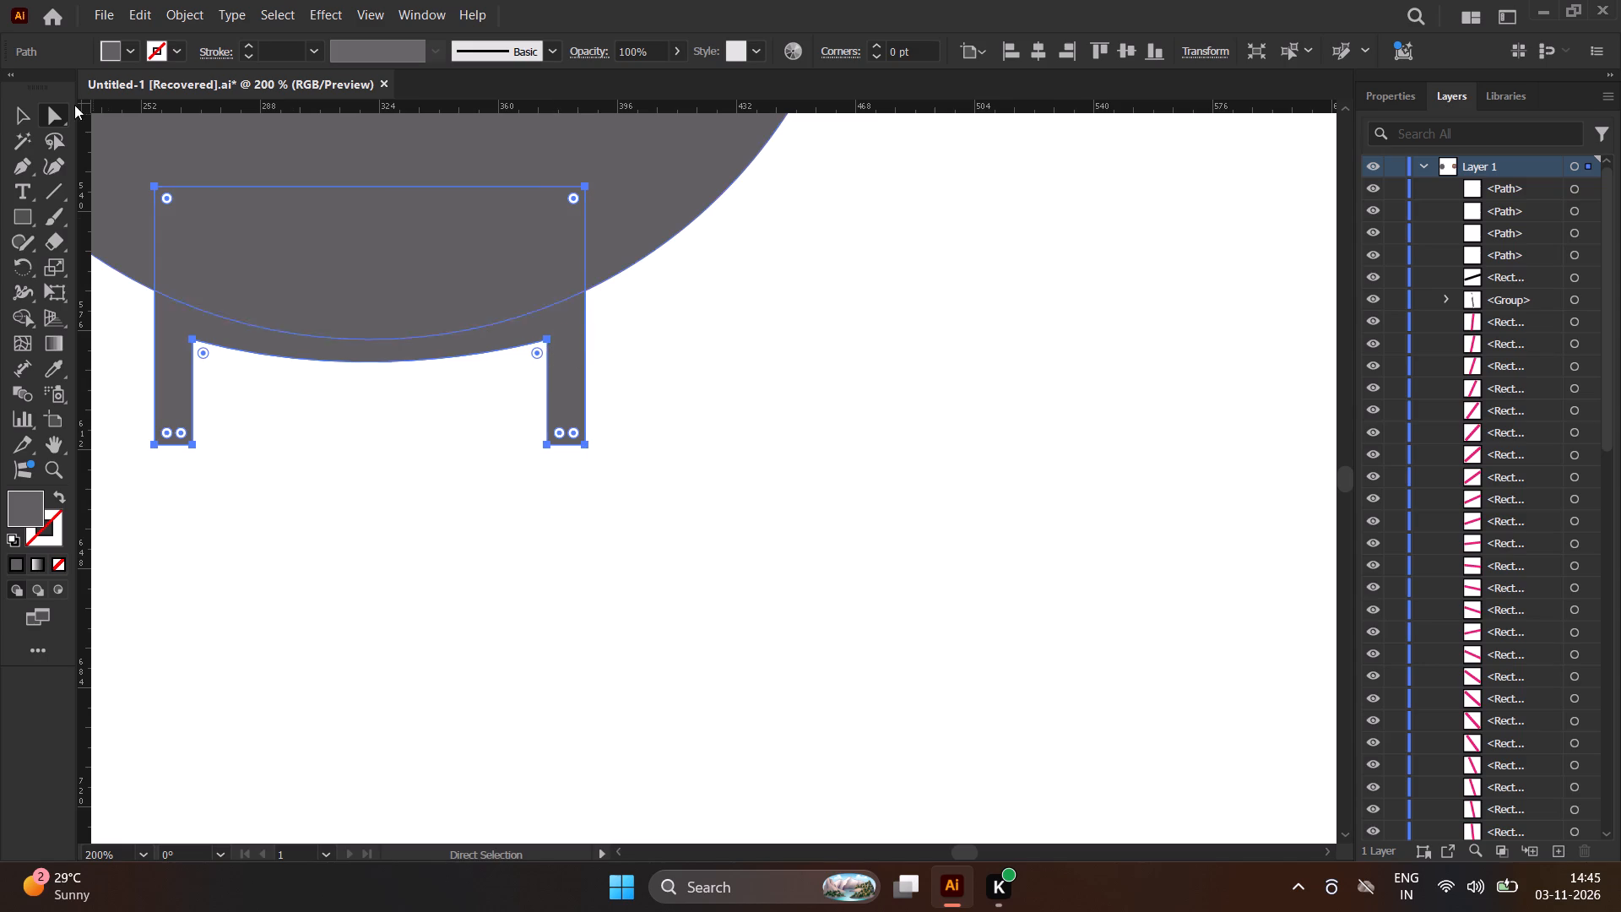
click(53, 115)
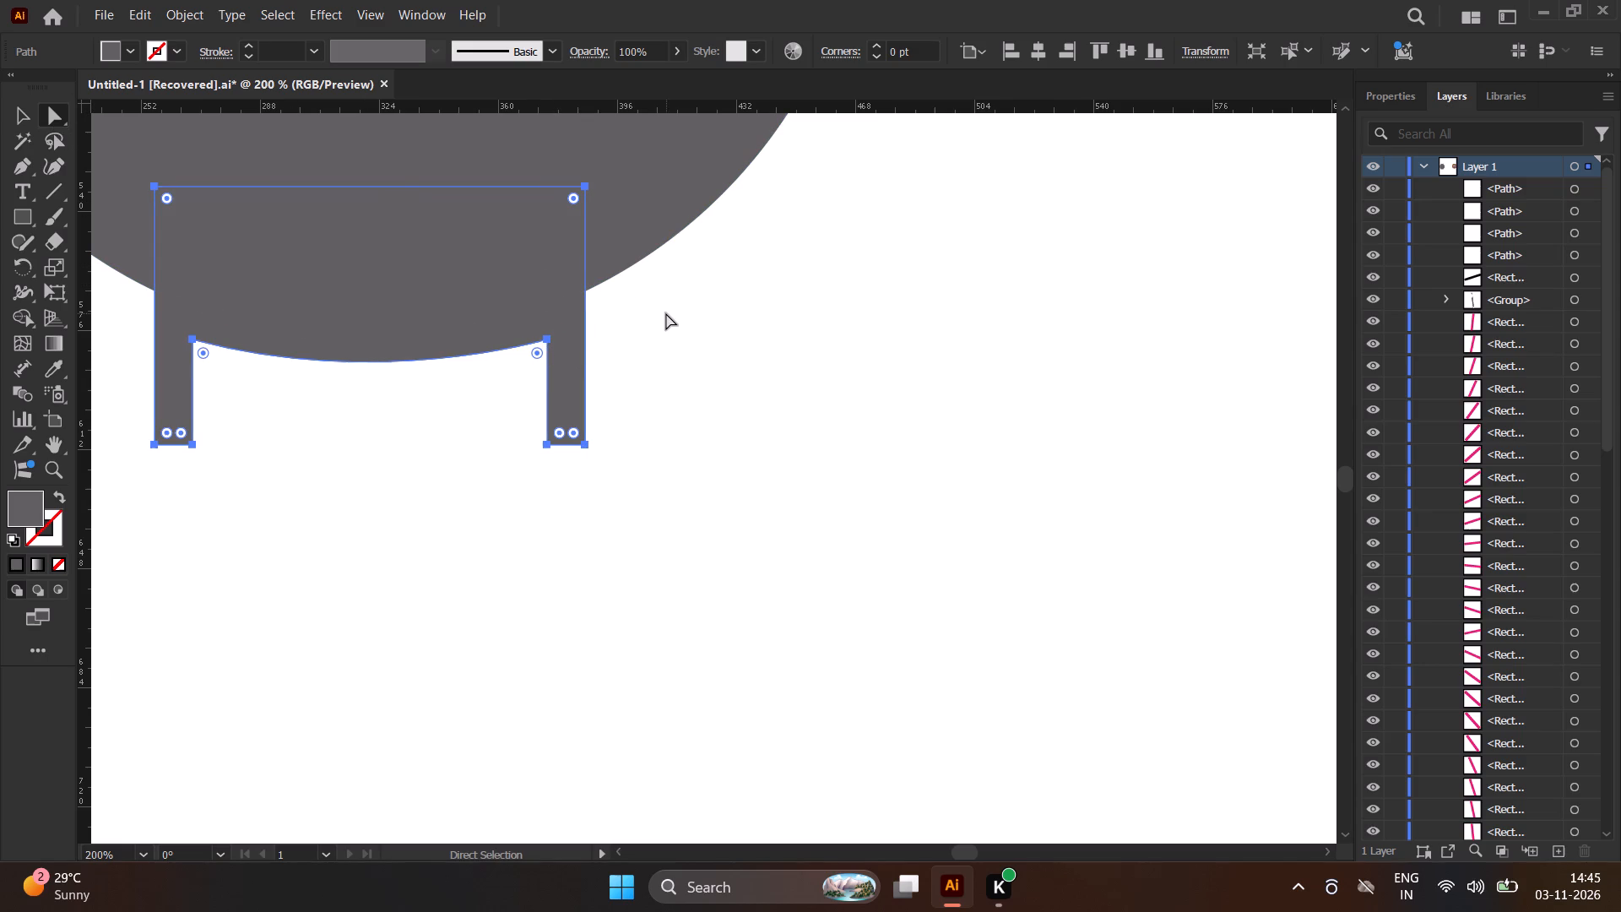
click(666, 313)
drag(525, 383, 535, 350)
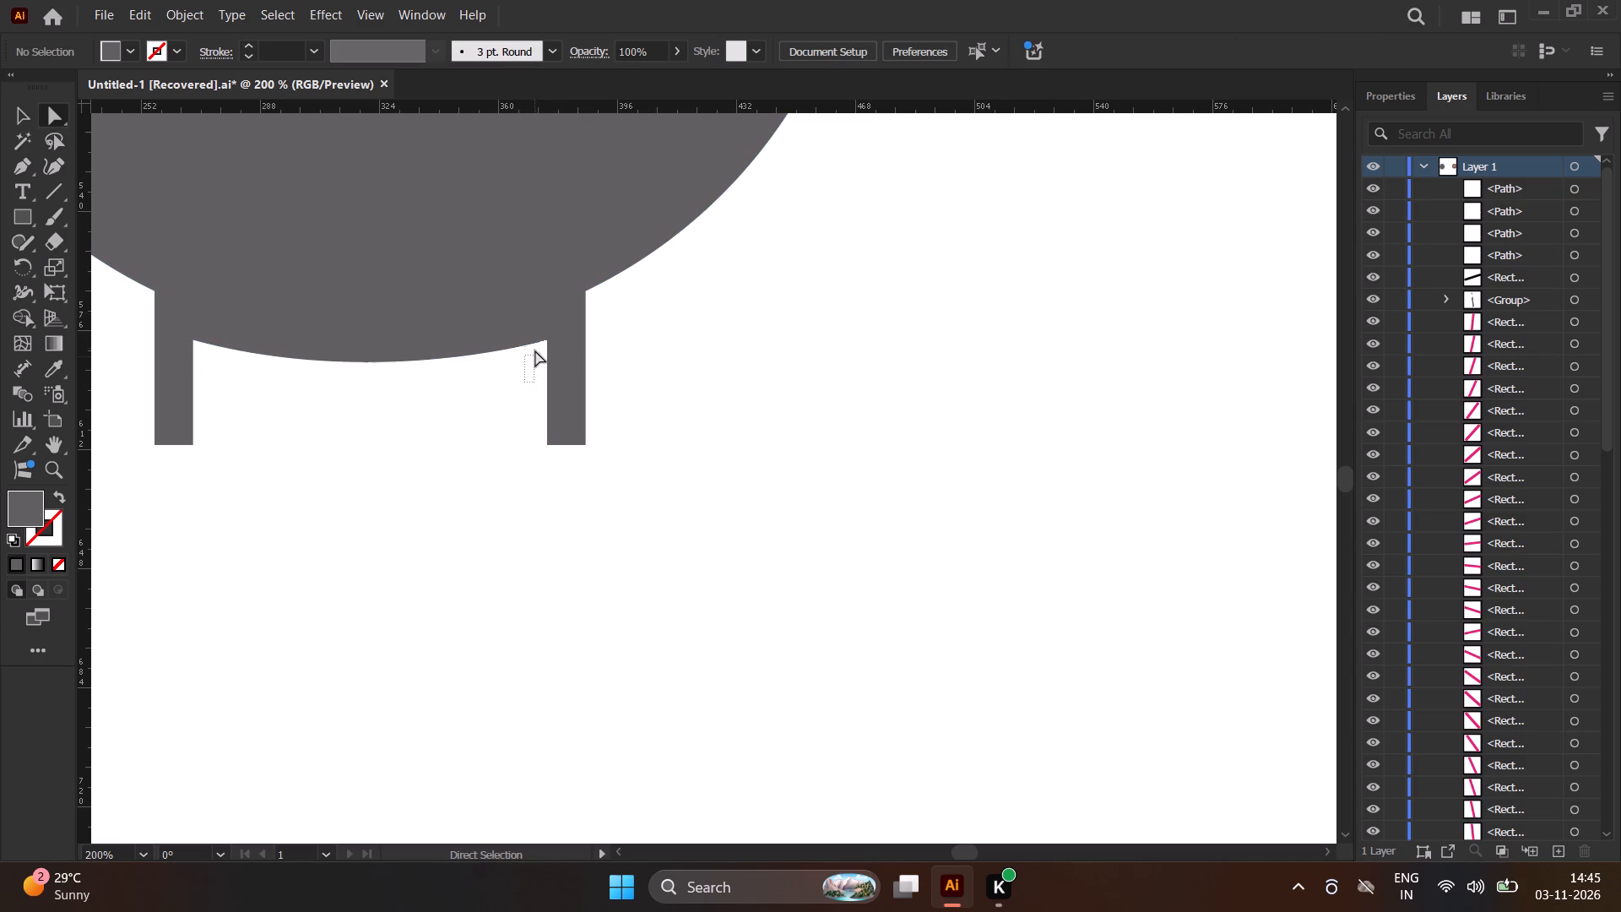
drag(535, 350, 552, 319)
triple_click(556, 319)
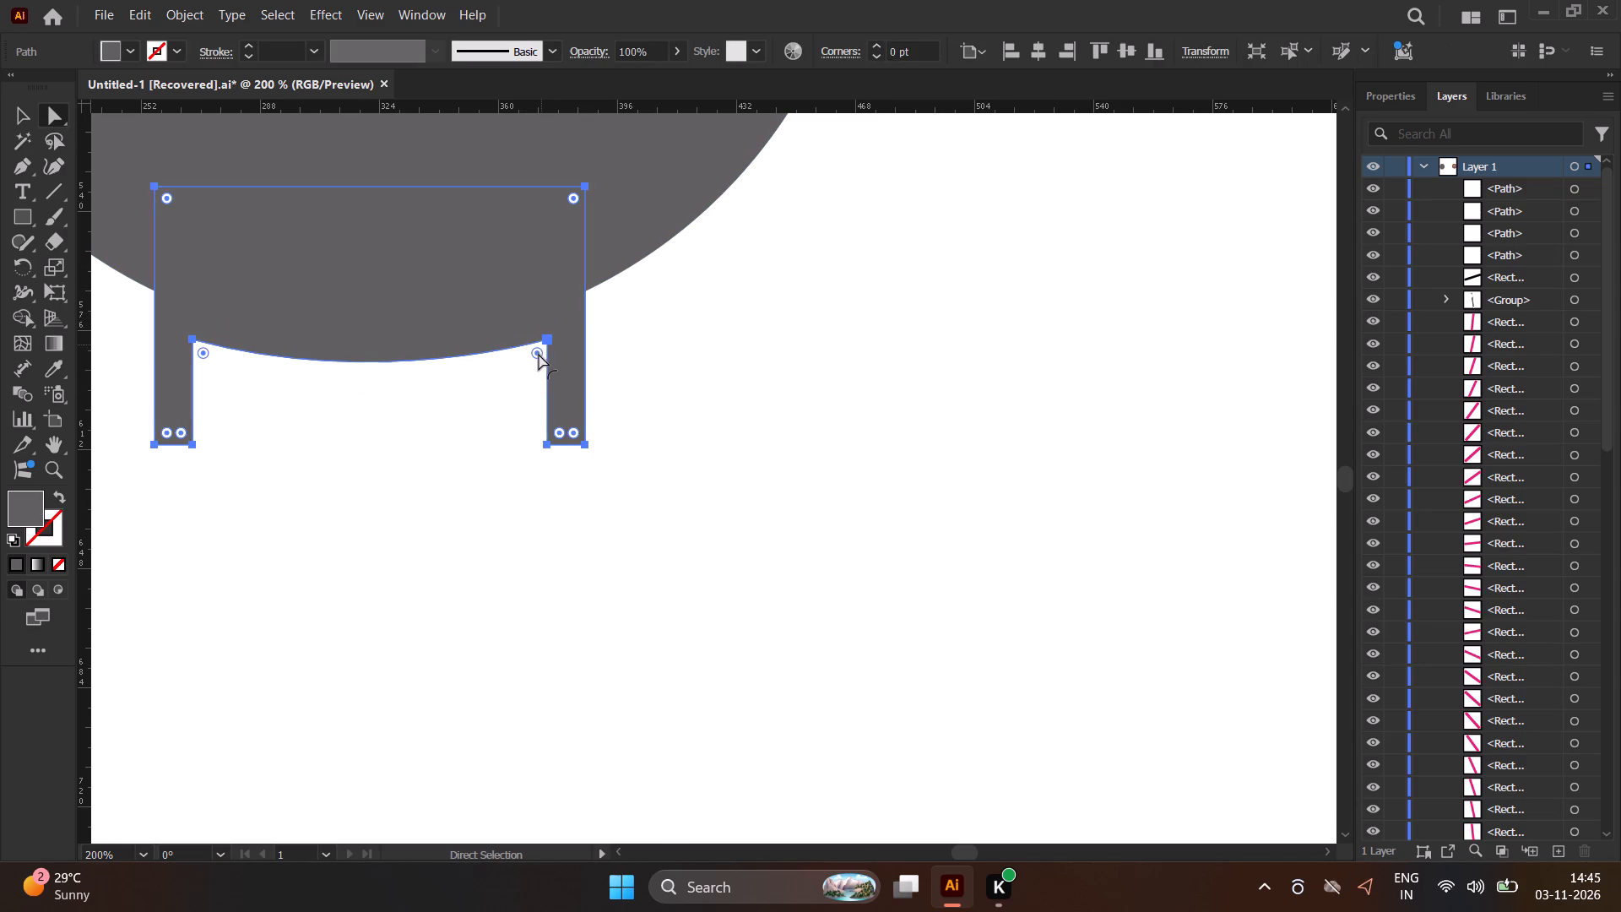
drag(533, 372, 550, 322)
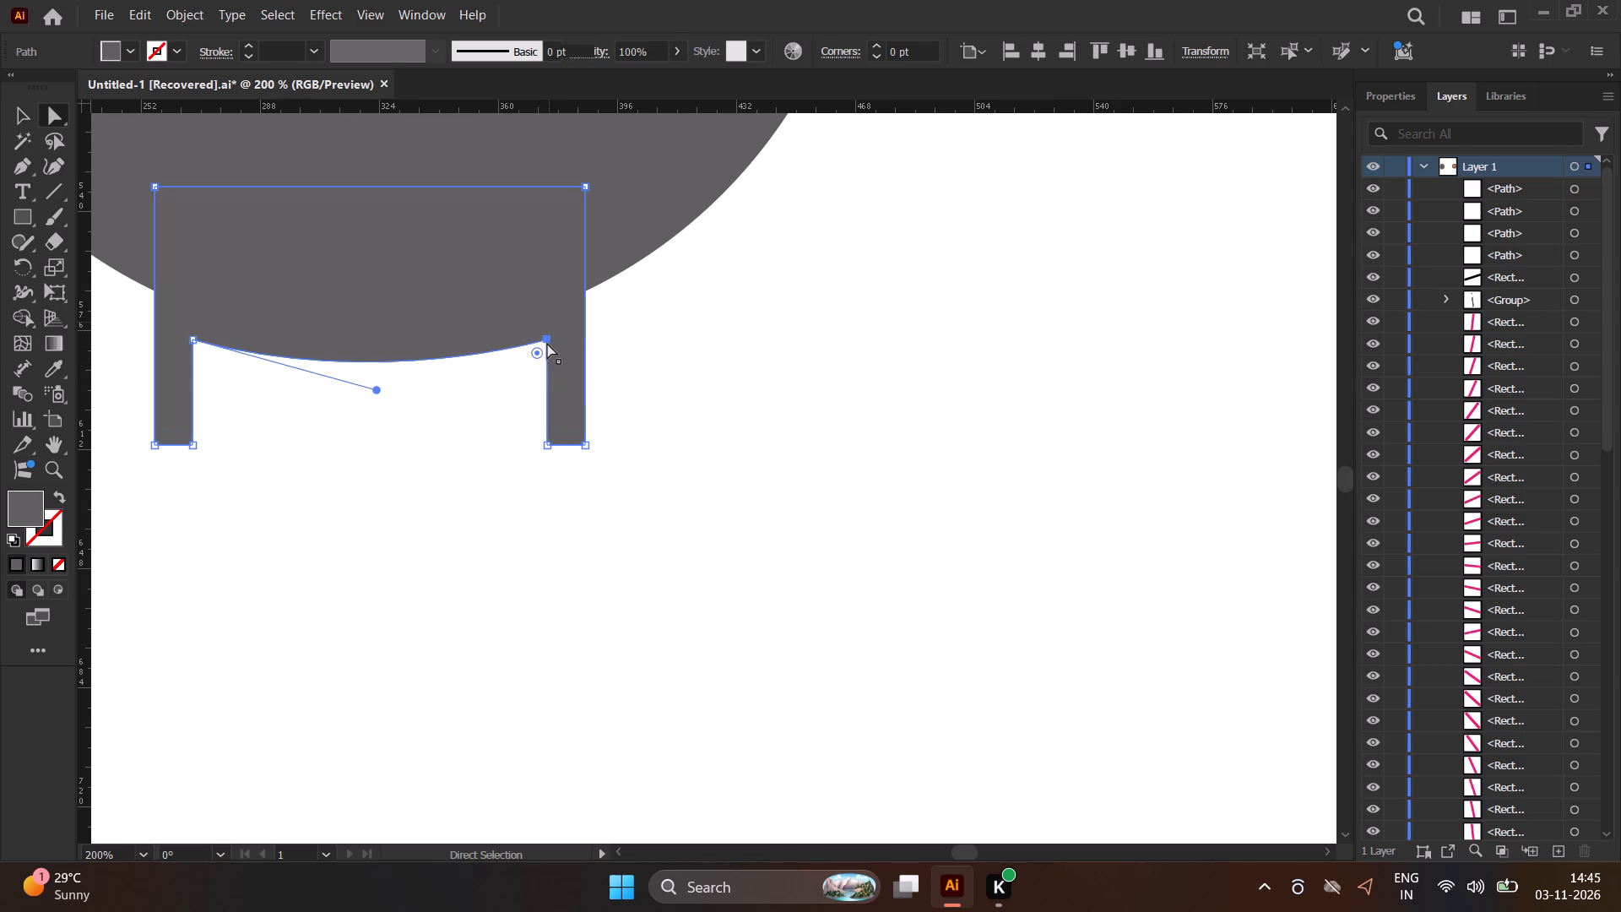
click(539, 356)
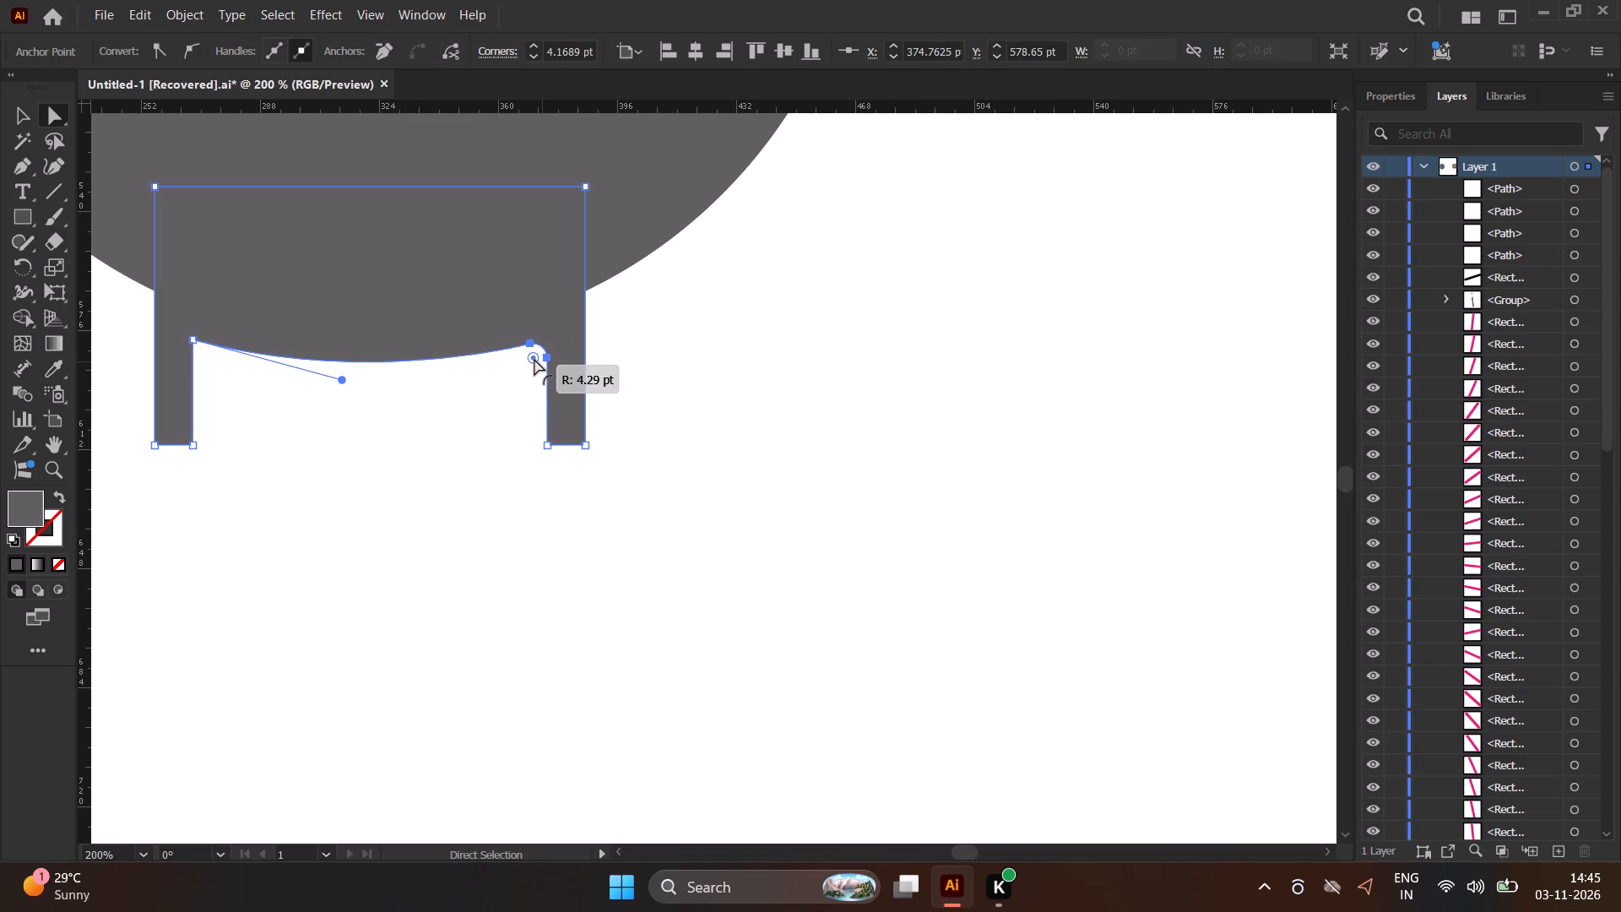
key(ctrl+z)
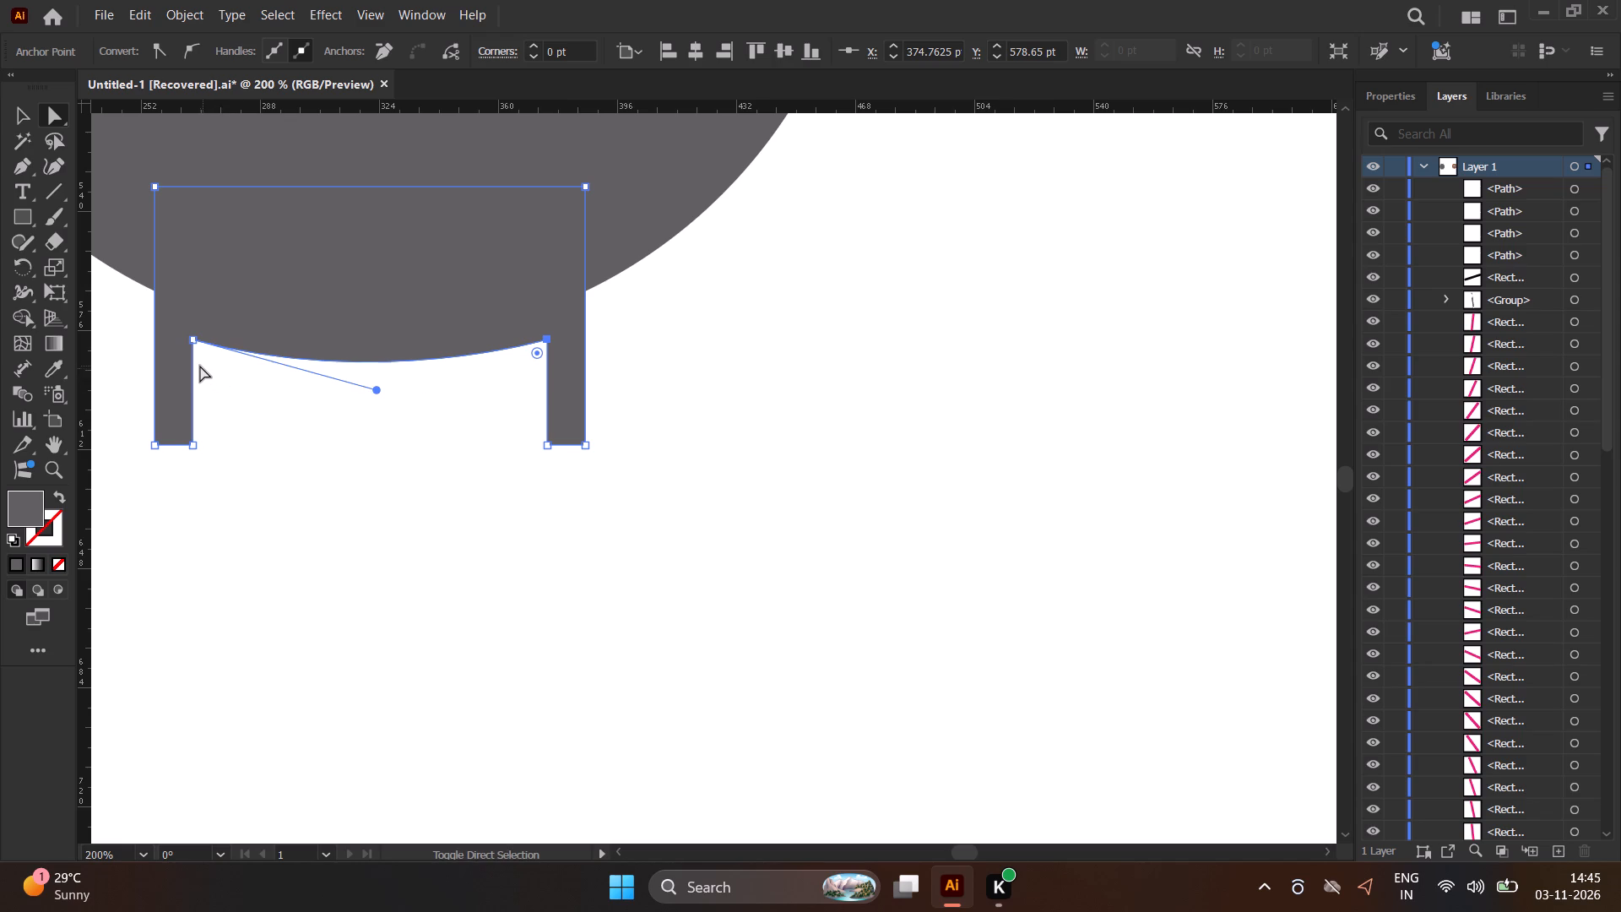
Round both inner corners of the lower lug piece, where the legs meet the curved edge, to a radius of about 5.2 pt.
shift+drag(204, 364, 187, 324)
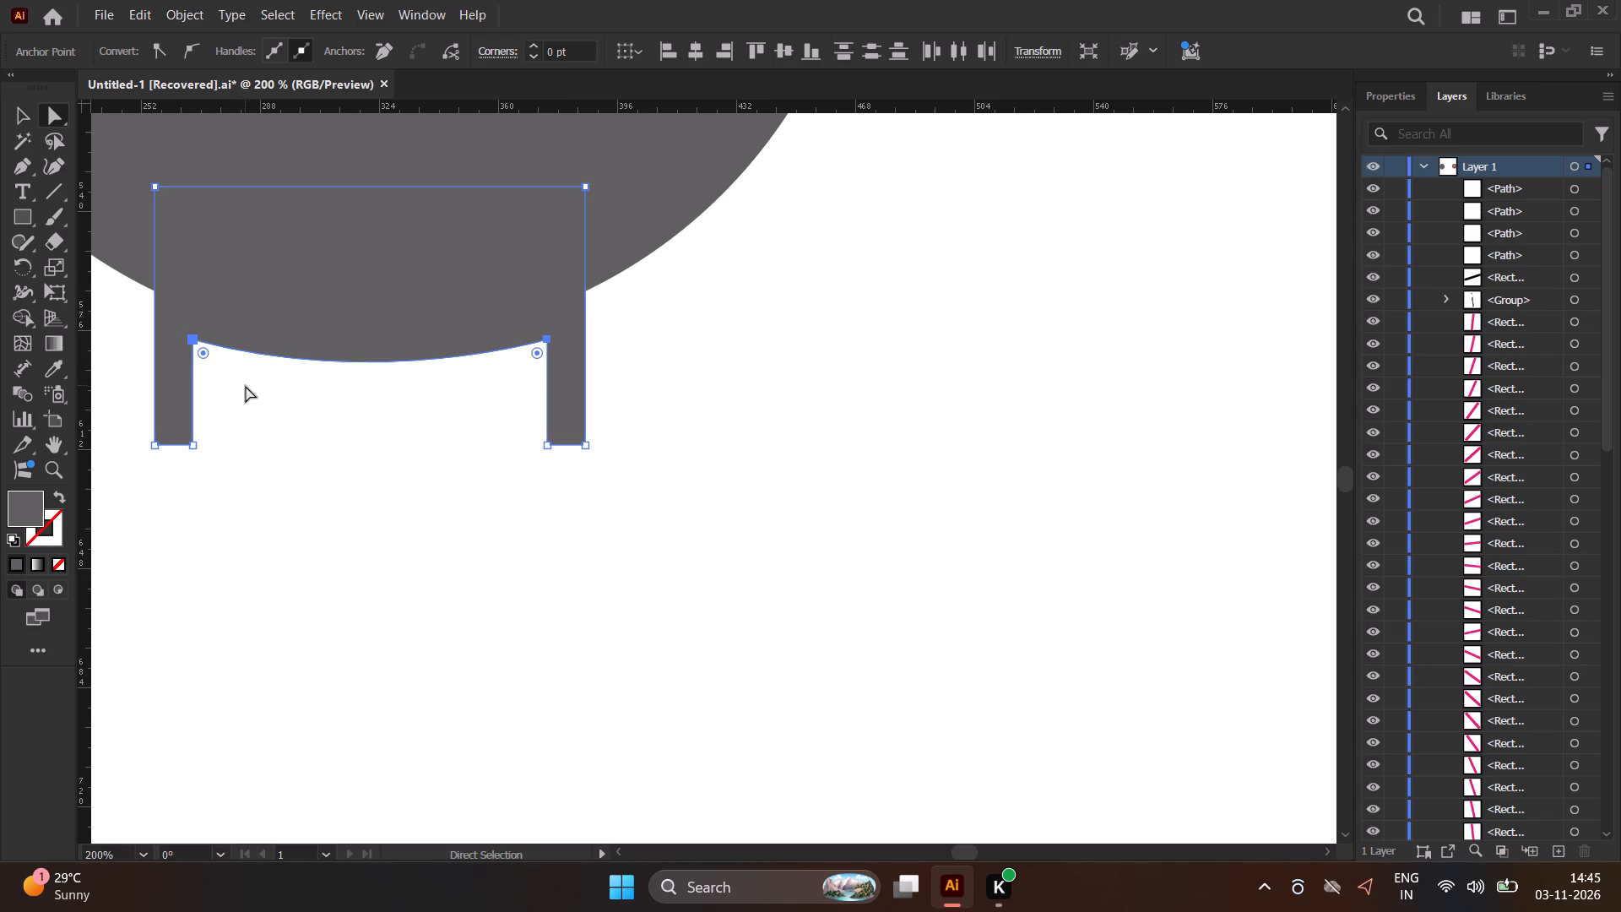
drag(204, 352, 207, 361)
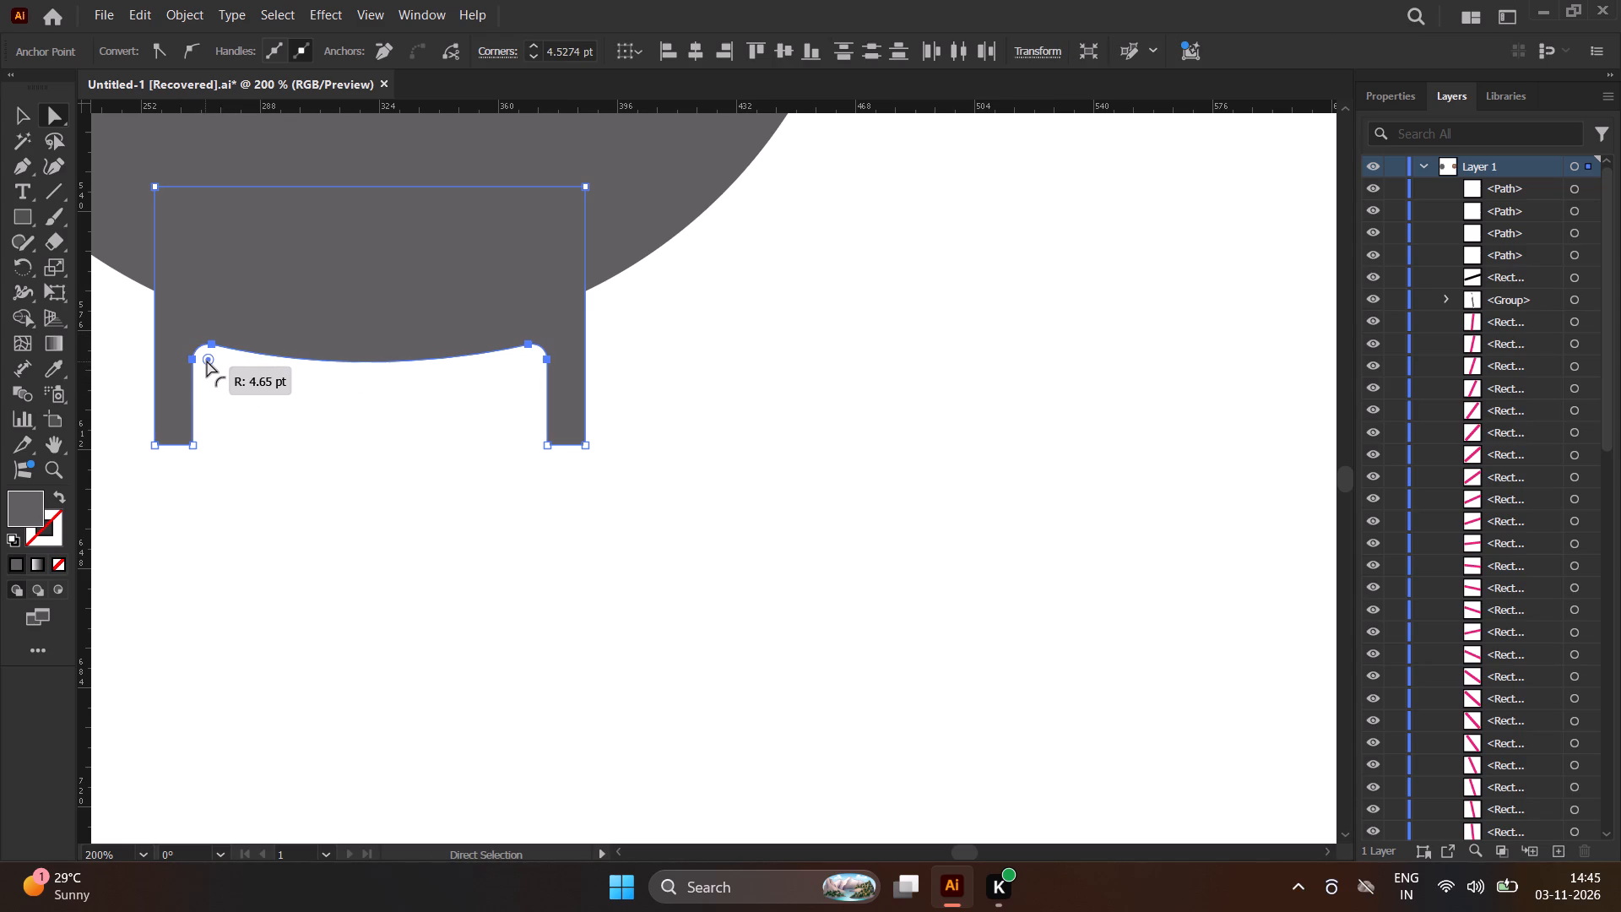
drag(207, 361, 209, 363)
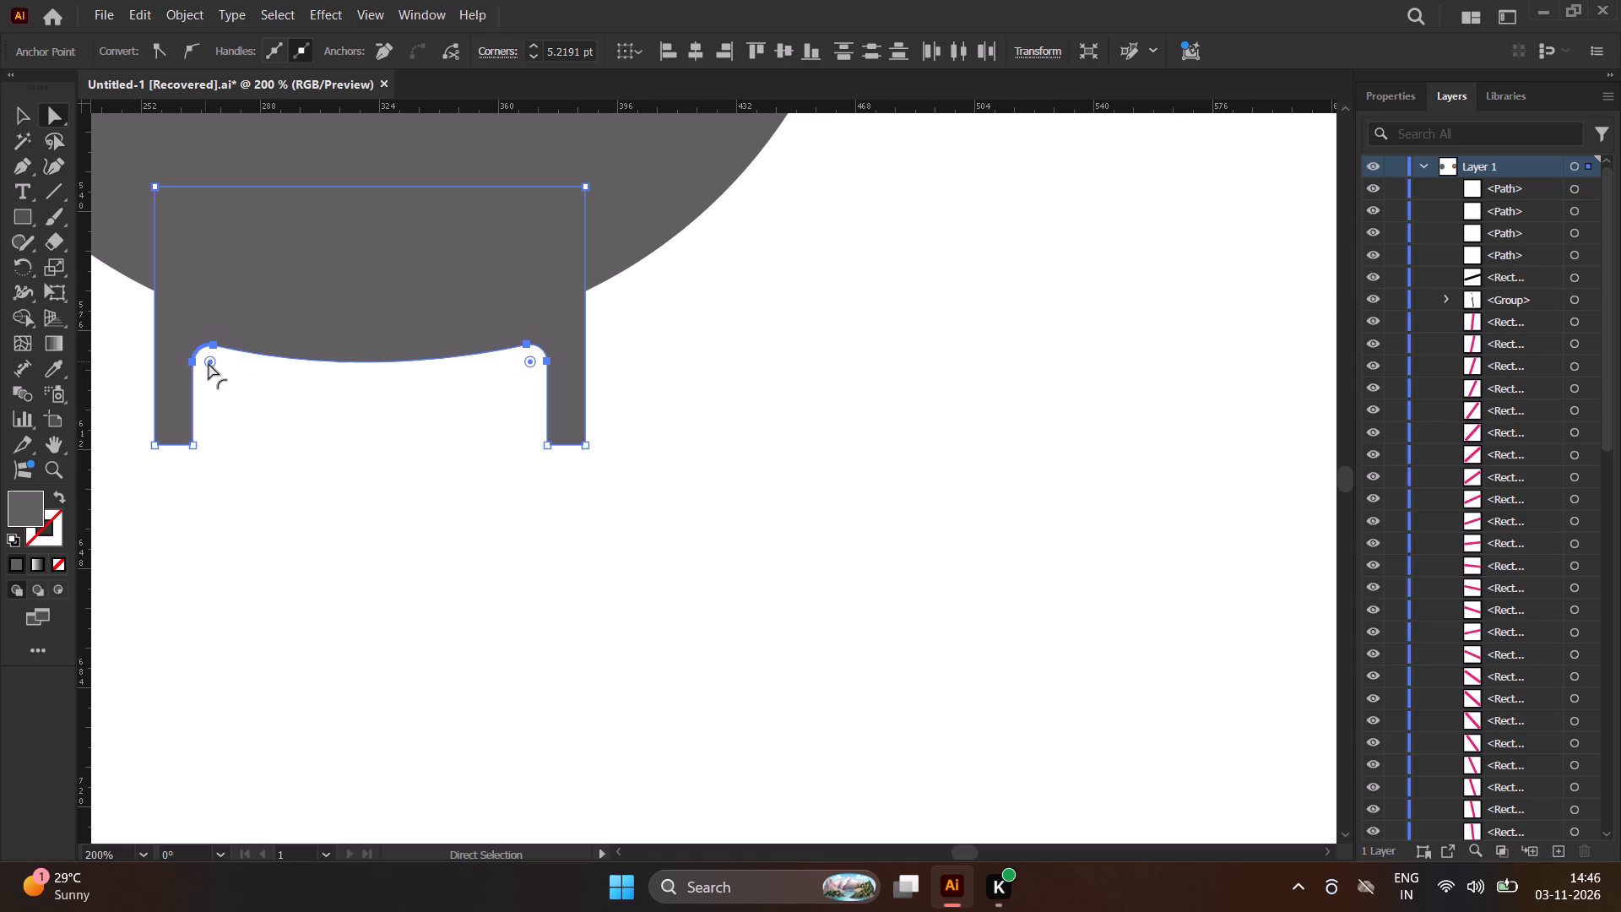
click(610, 457)
Round the outer bottom corners of the lower lug piece's two legs to a radius of about 4.6 pt, and deselect.
drag(590, 456, 588, 439)
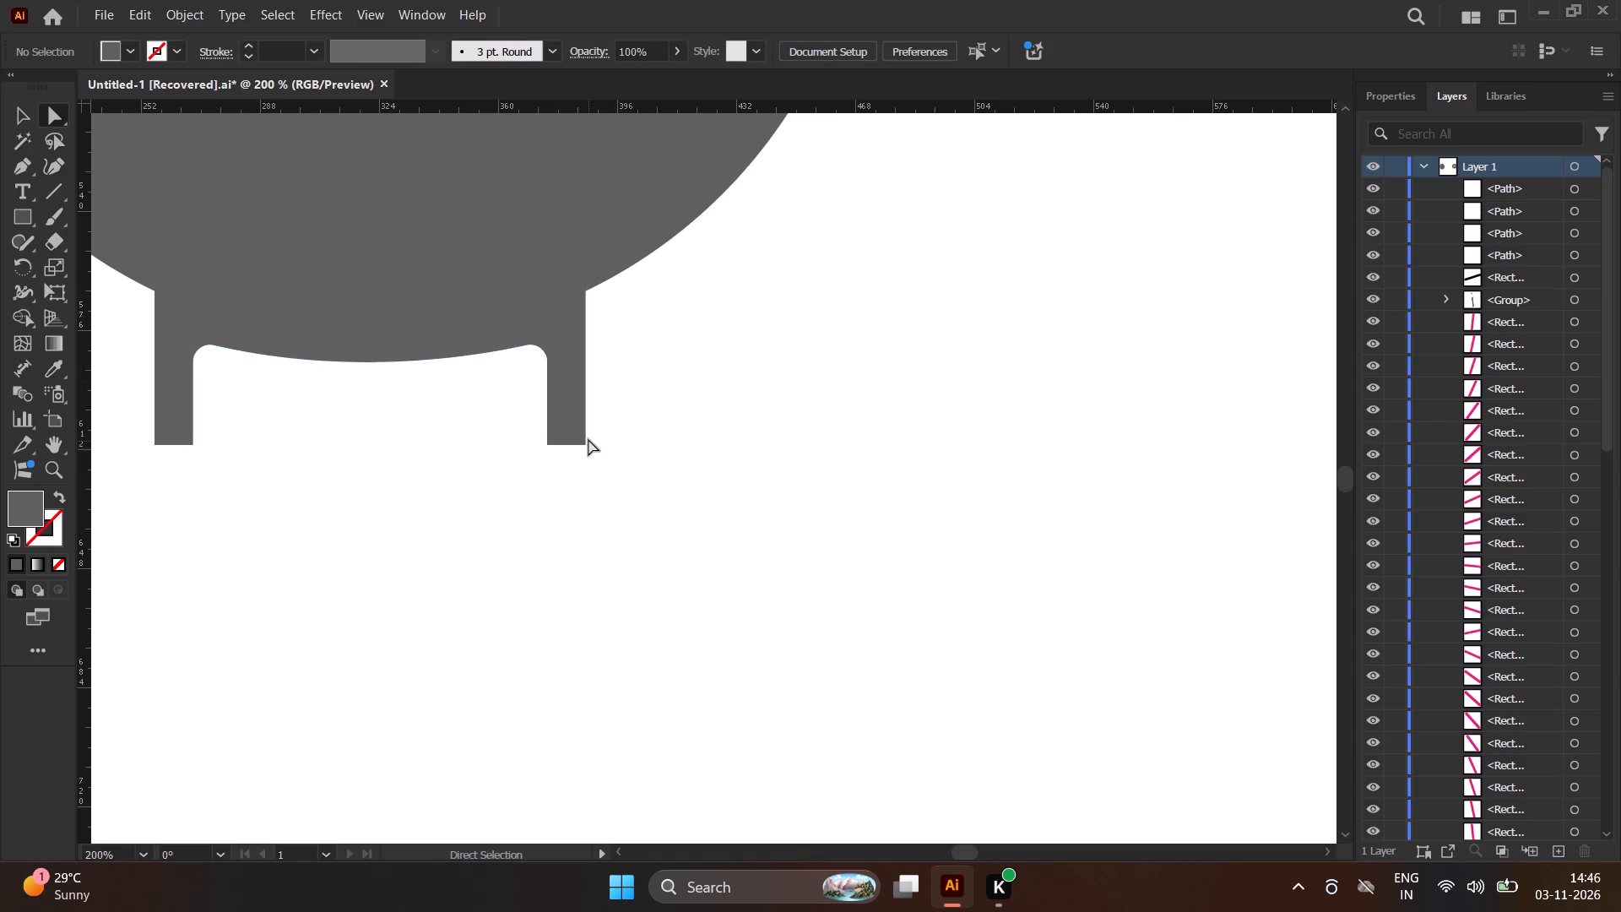
drag(588, 439, 579, 434)
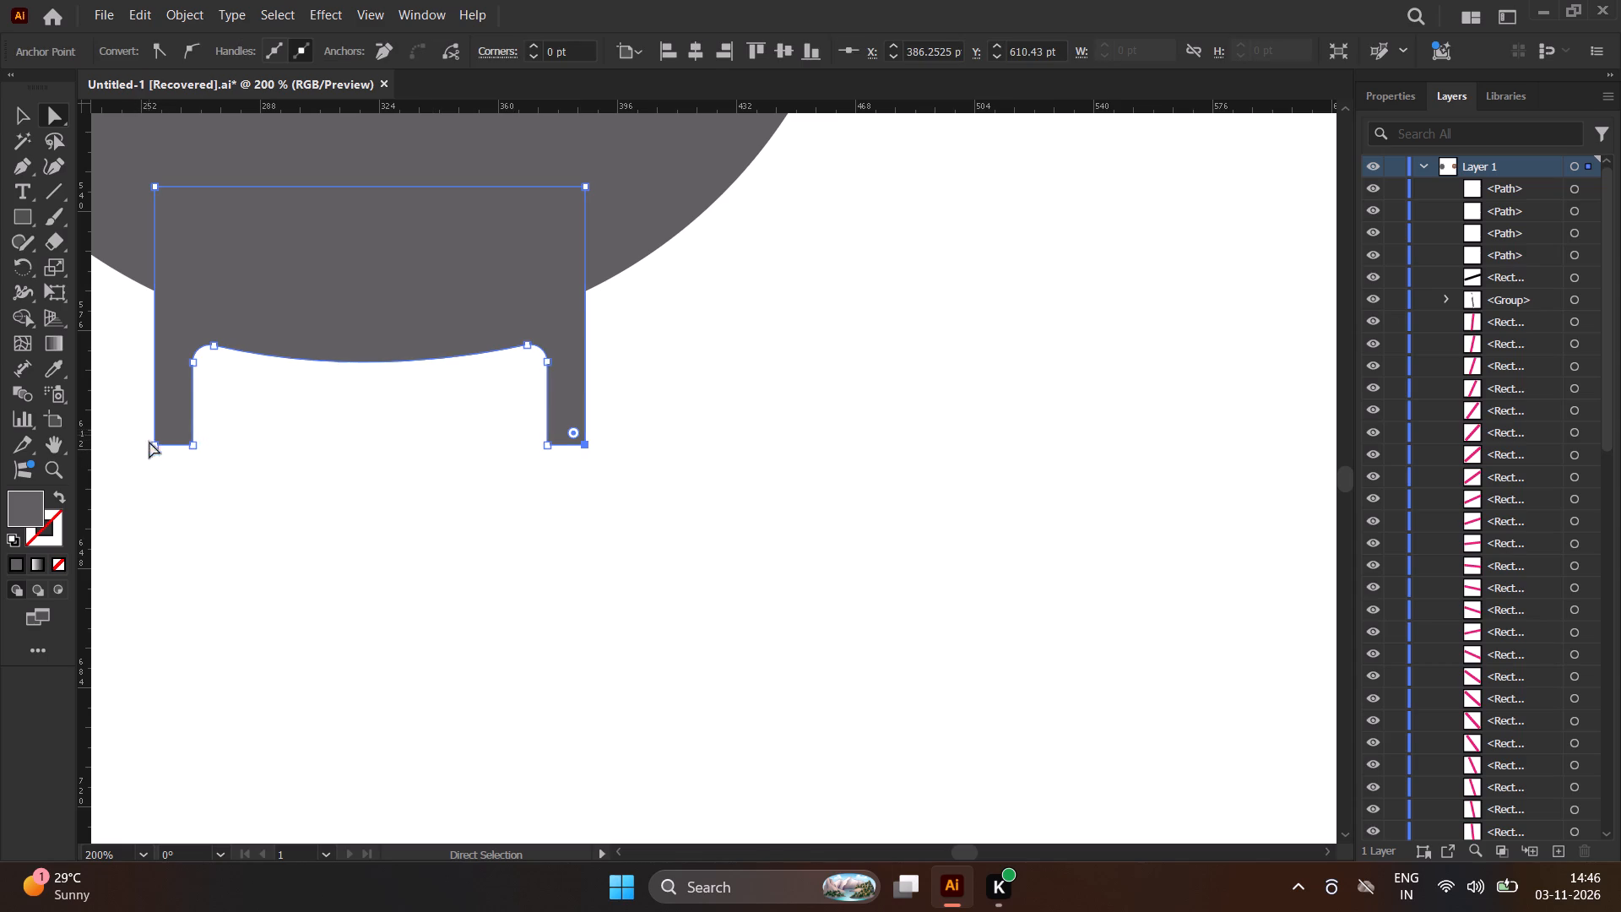
shift+drag(159, 457, 142, 422)
click(165, 432)
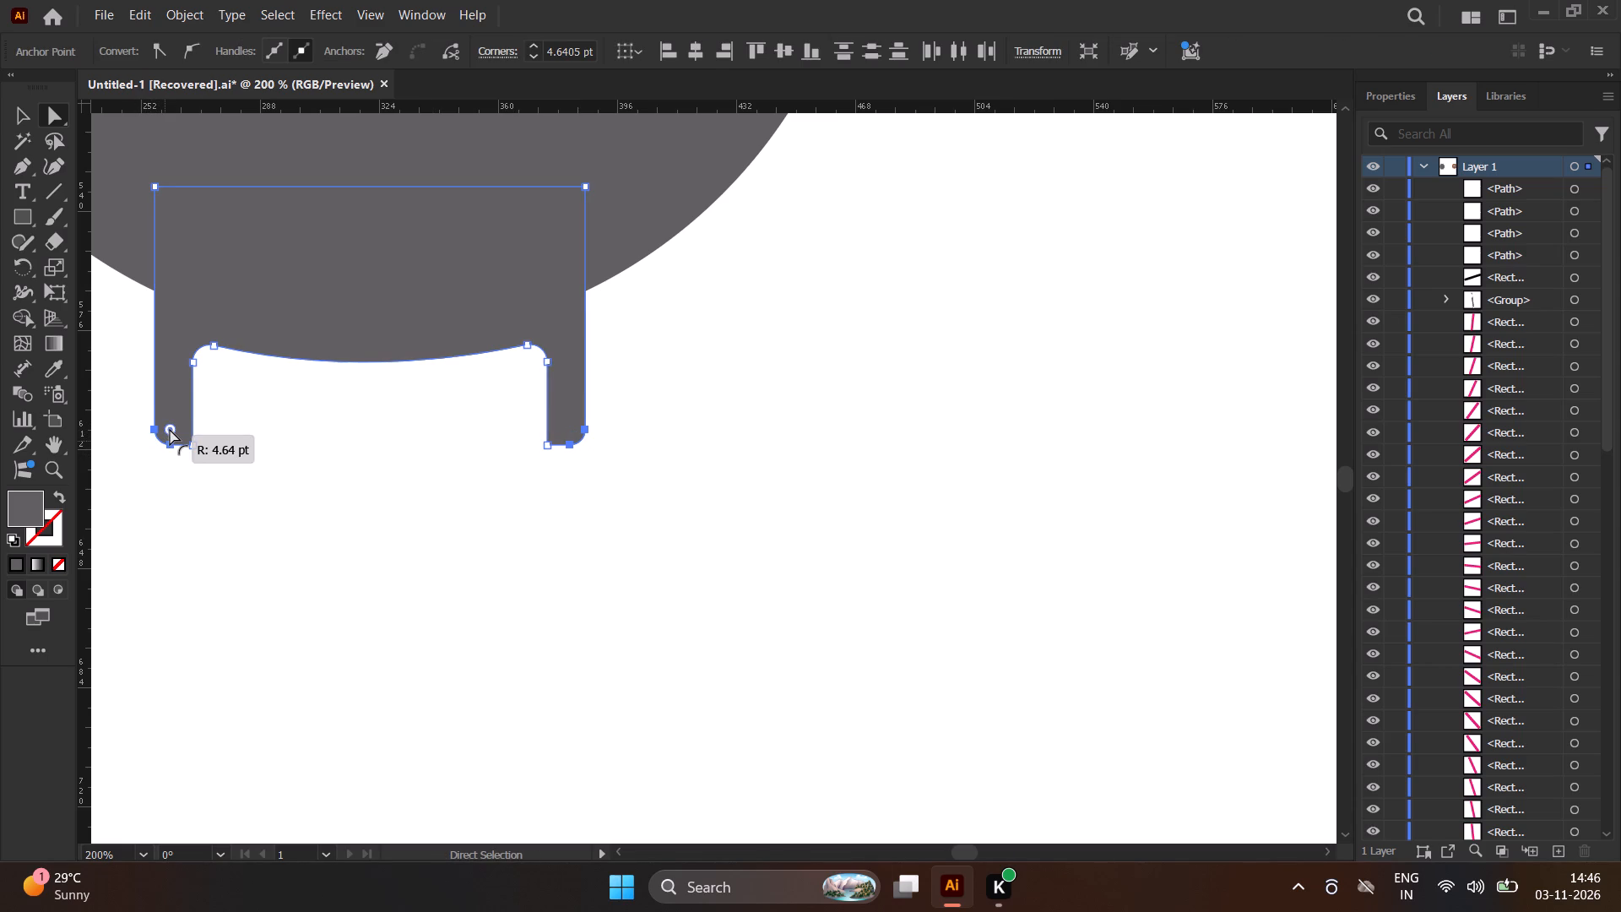
click(413, 441)
Delete the entire unrounded lug piece at the top of the grey circle.
scroll(356, 479, down, 1)
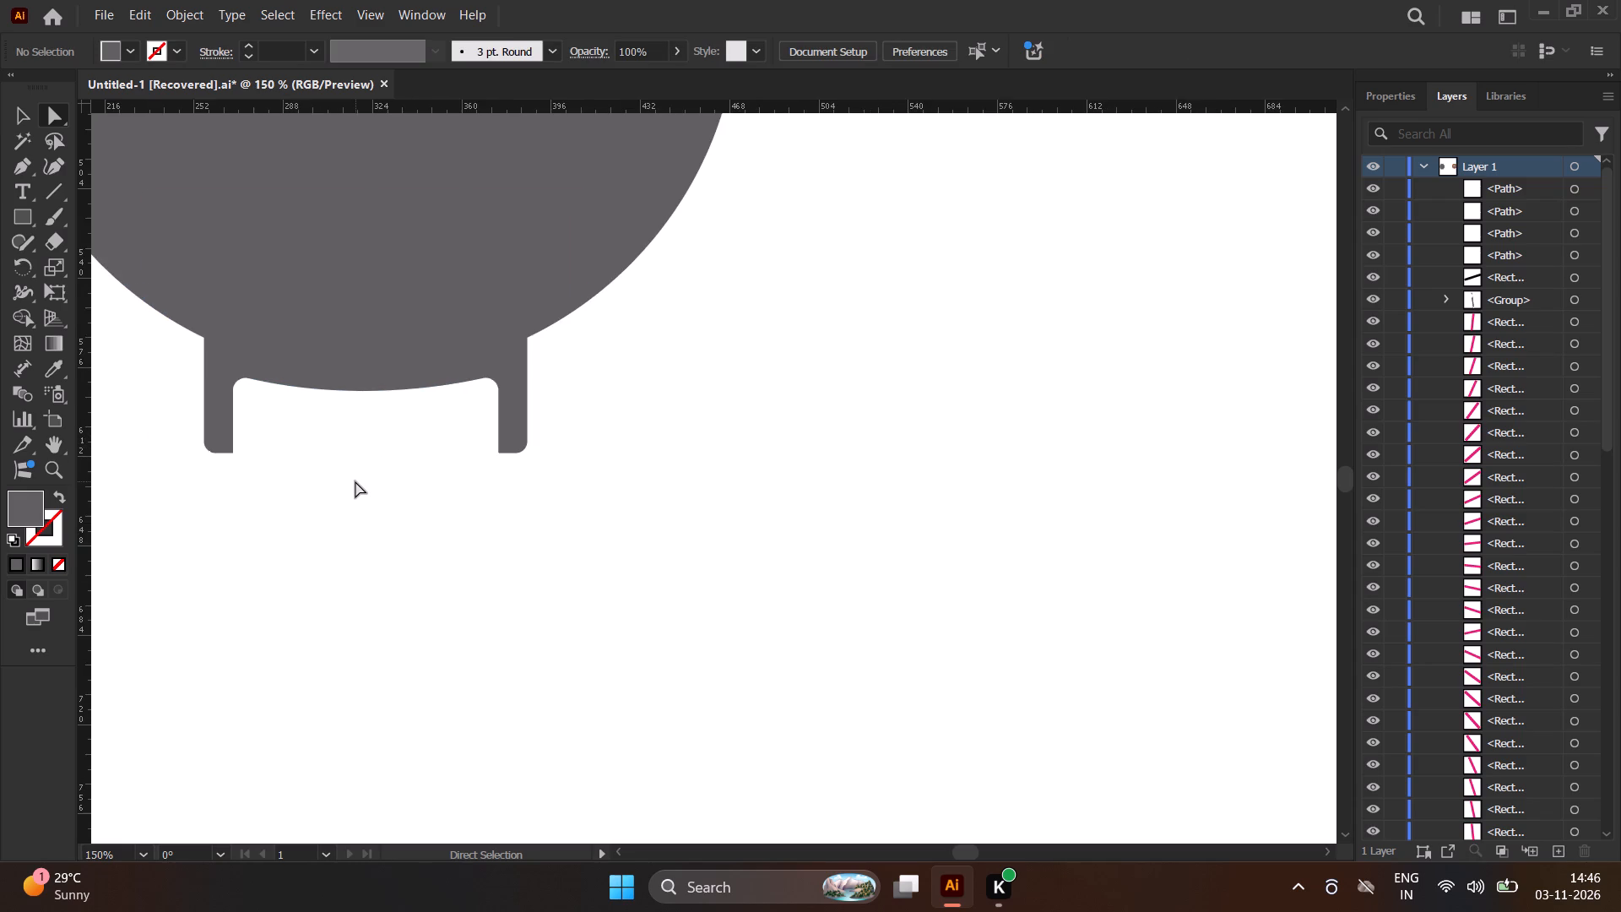
scroll(355, 481, down, 3)
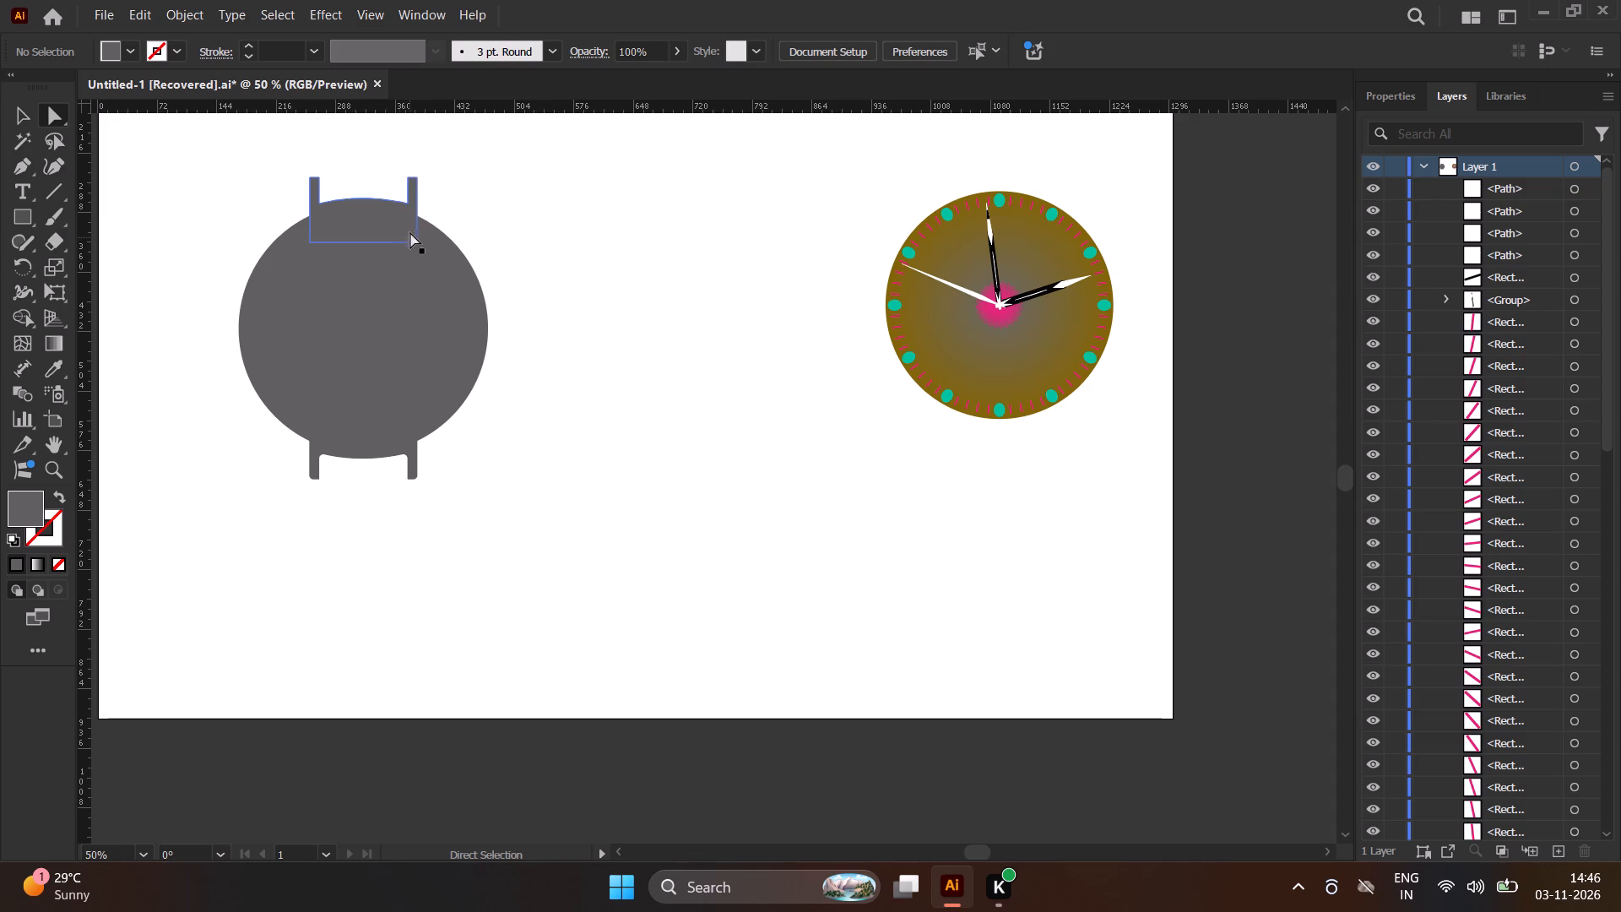
click(419, 199)
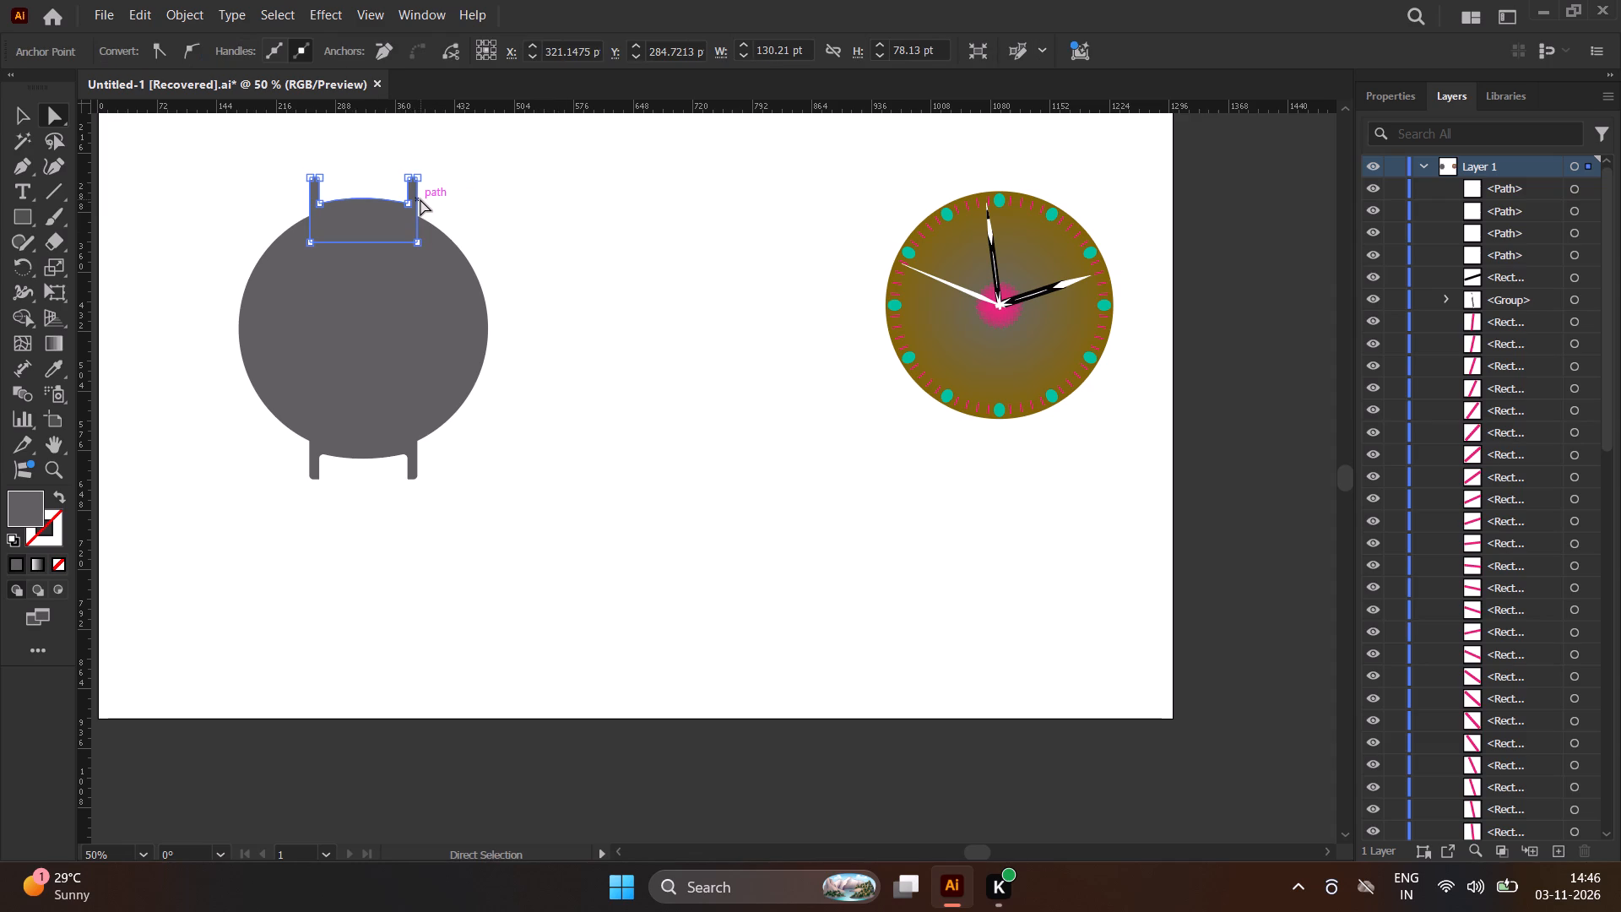
key(Delete)
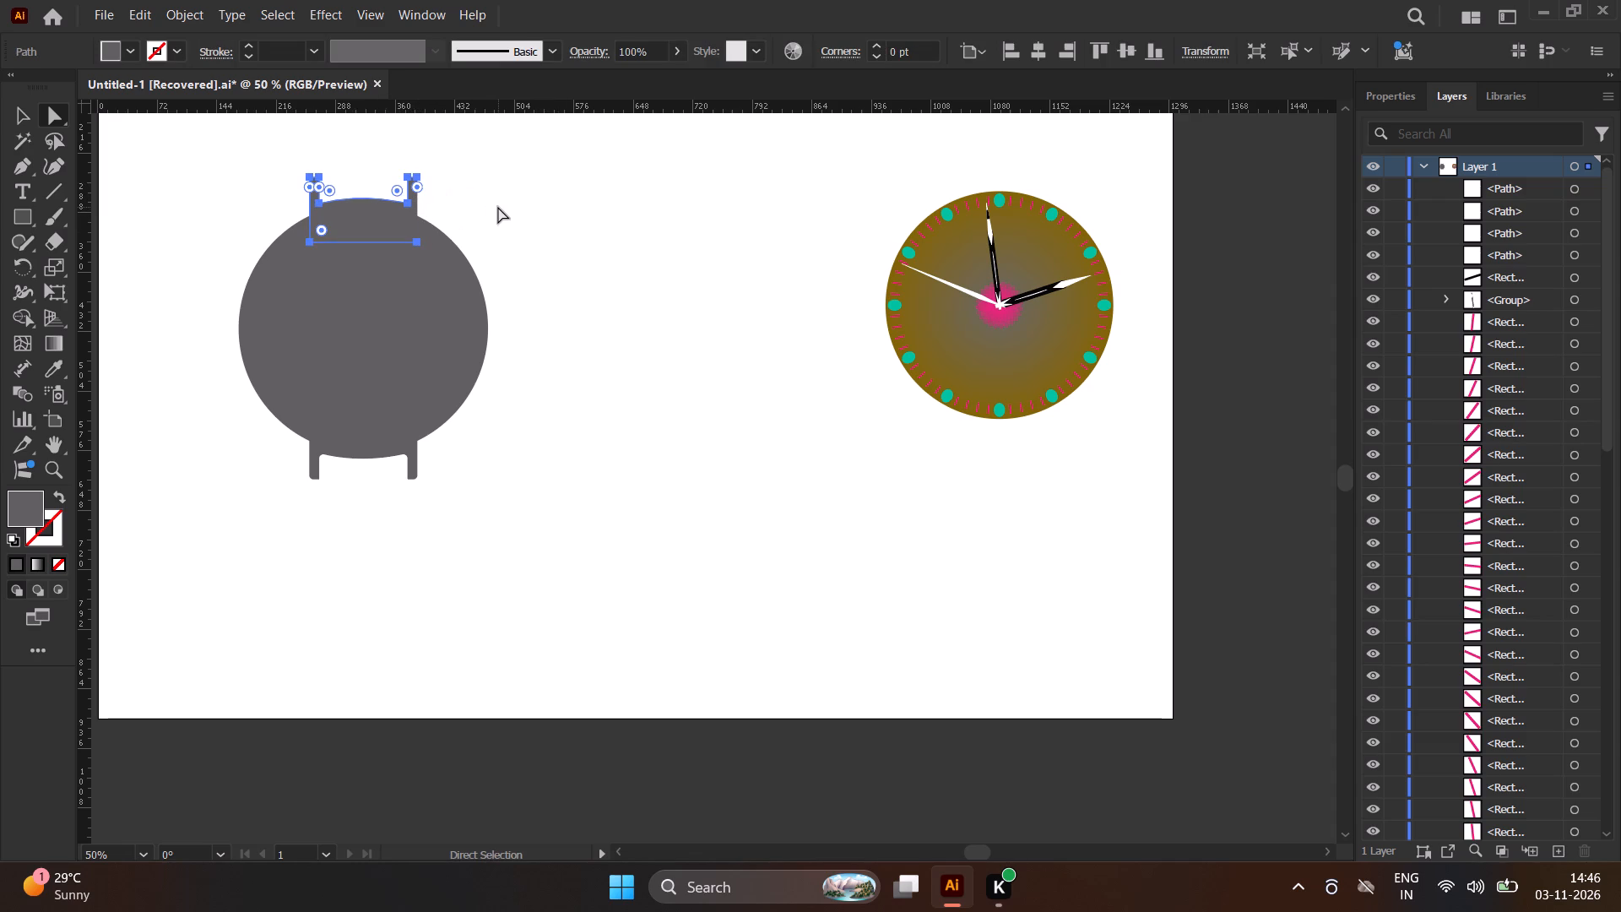
click(498, 207)
click(409, 209)
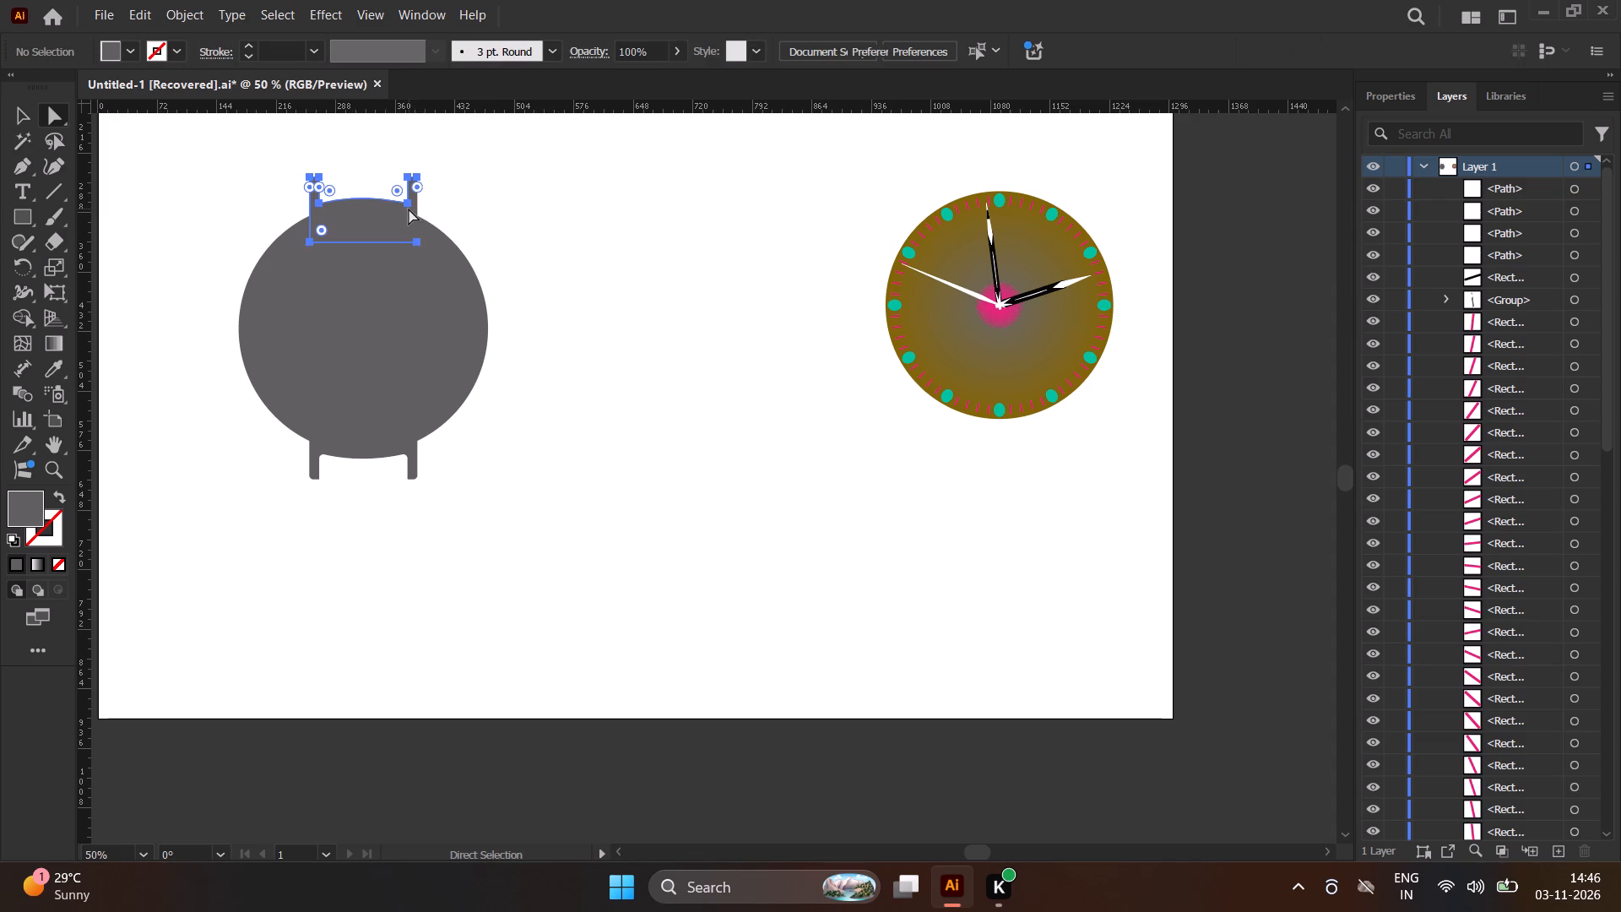
key(Delete)
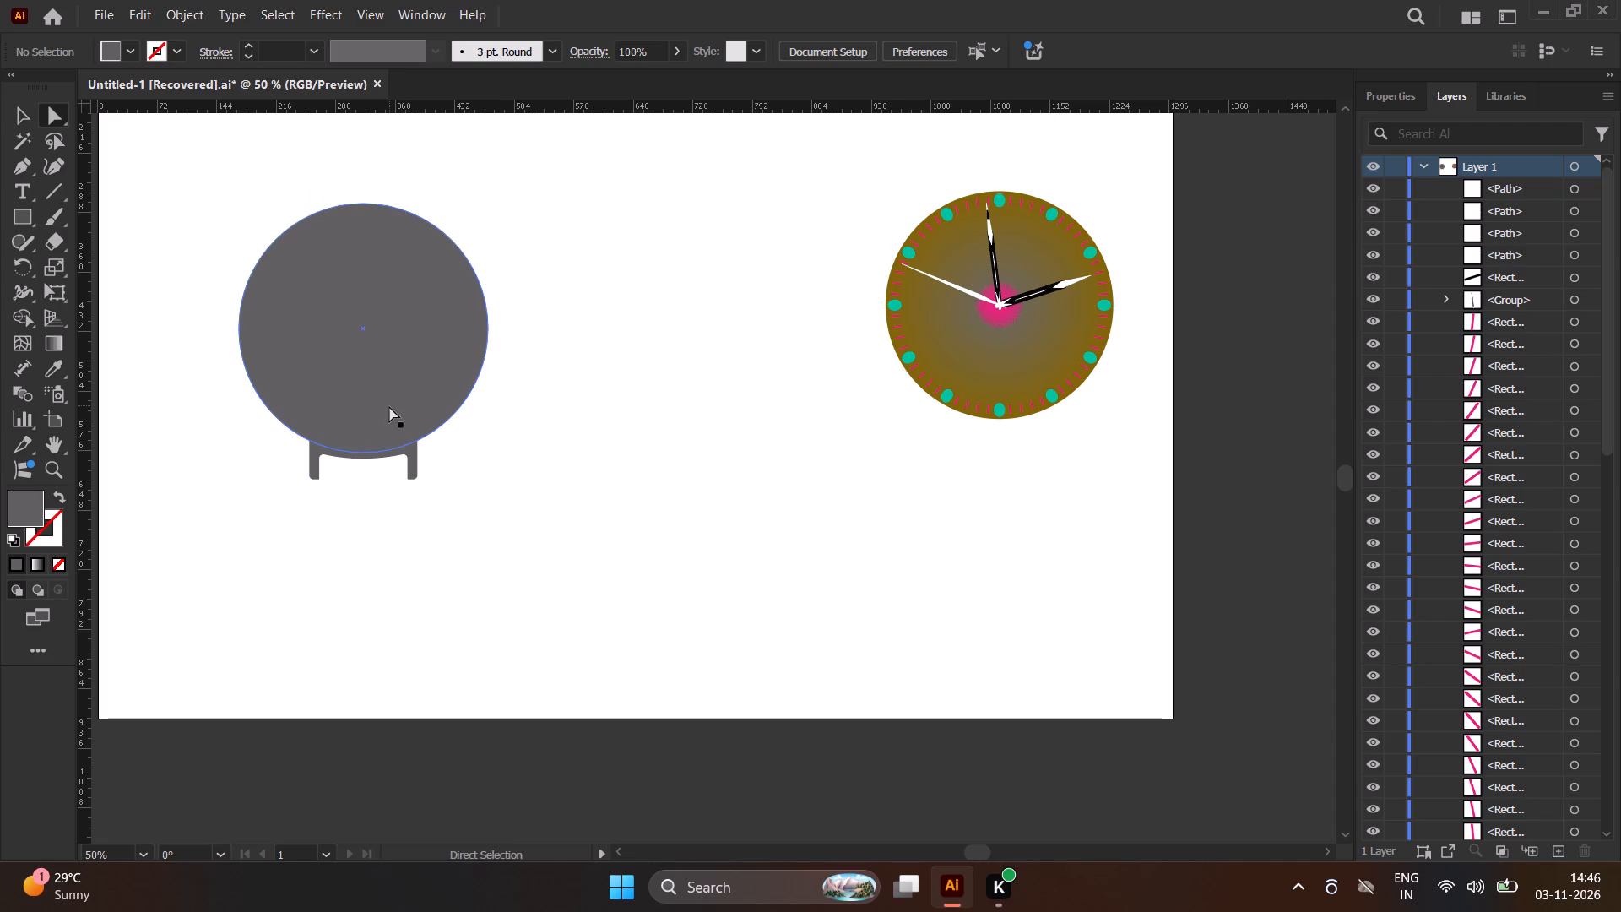
Duplicate the rounded lower lug piece to the top of the grey circle and flip the copy vertically so its legs point up.
alt+click(411, 452)
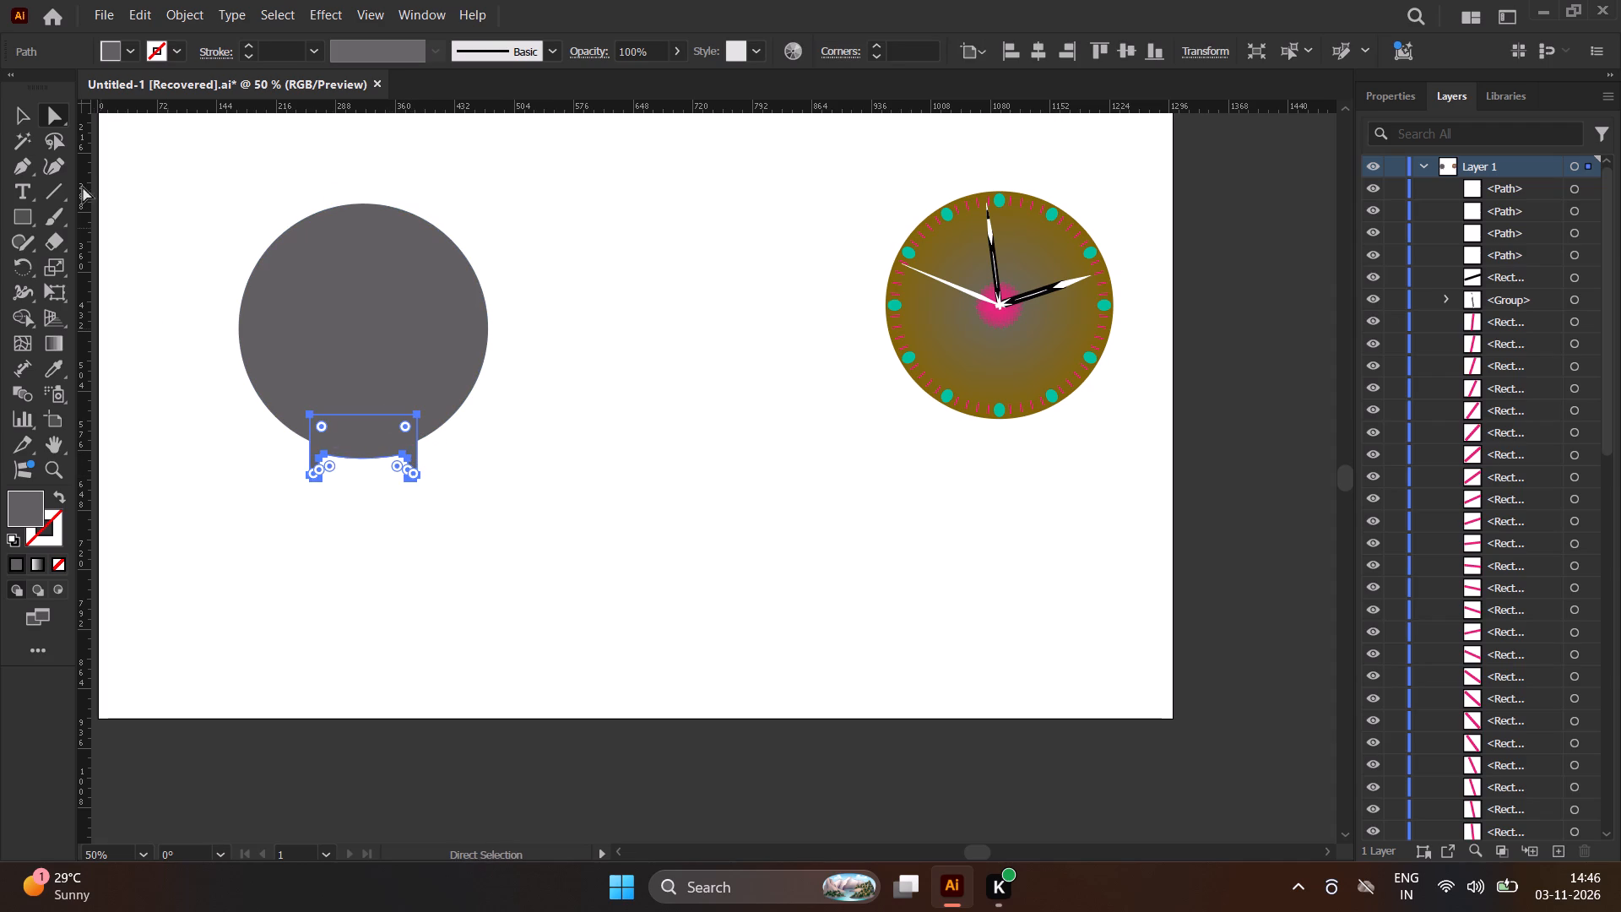
click(23, 110)
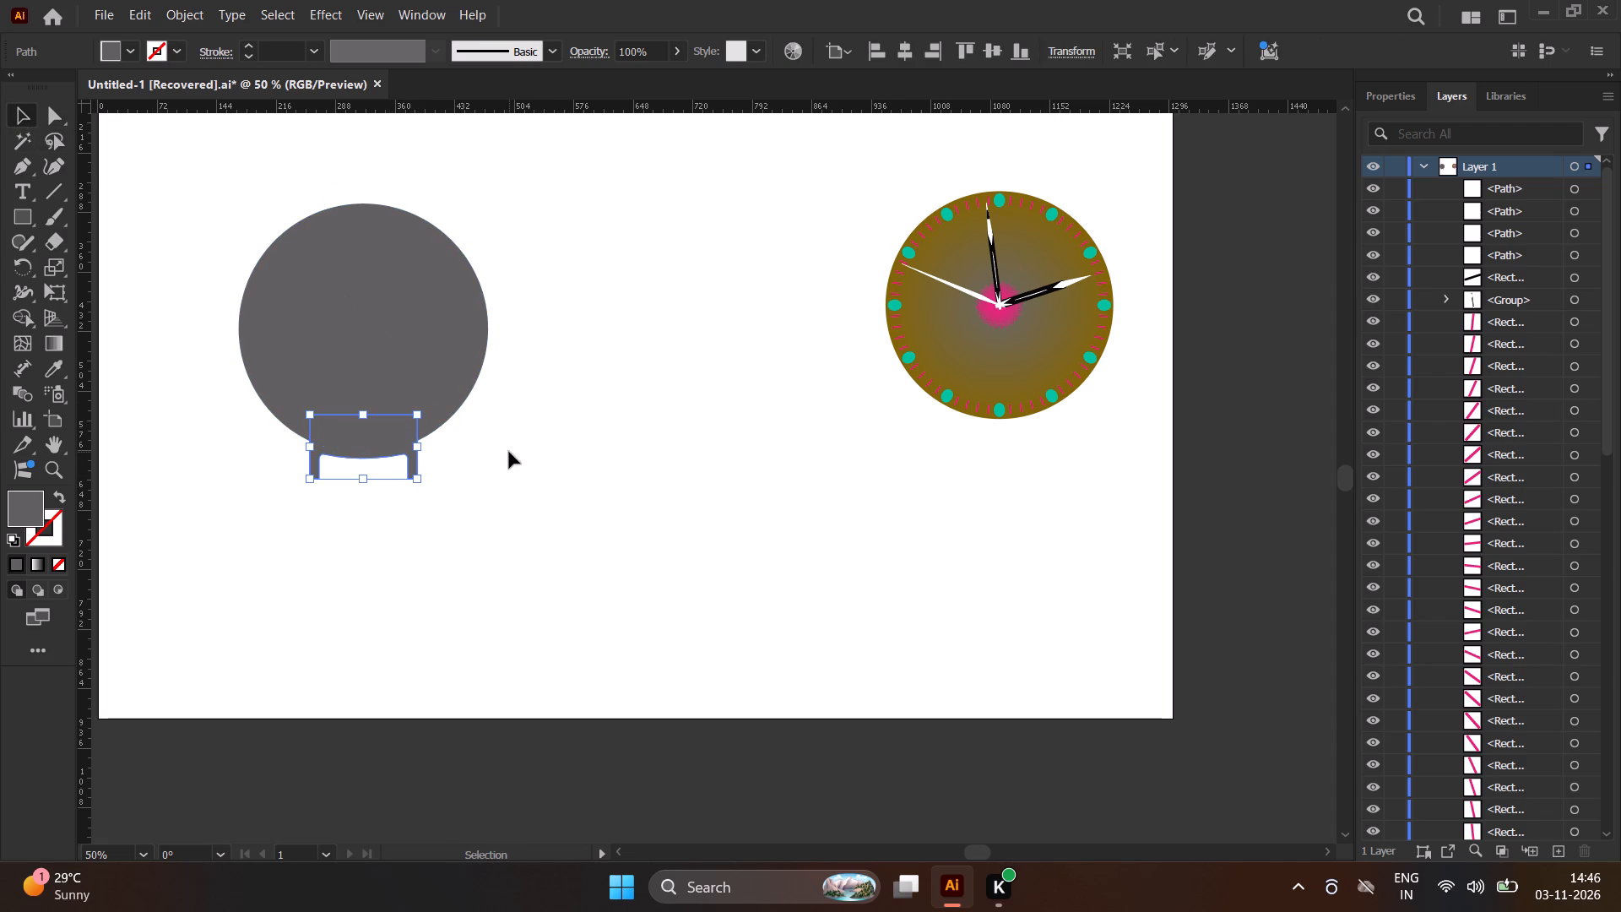
click(509, 452)
click(407, 453)
alt+drag(408, 453, 408, 405)
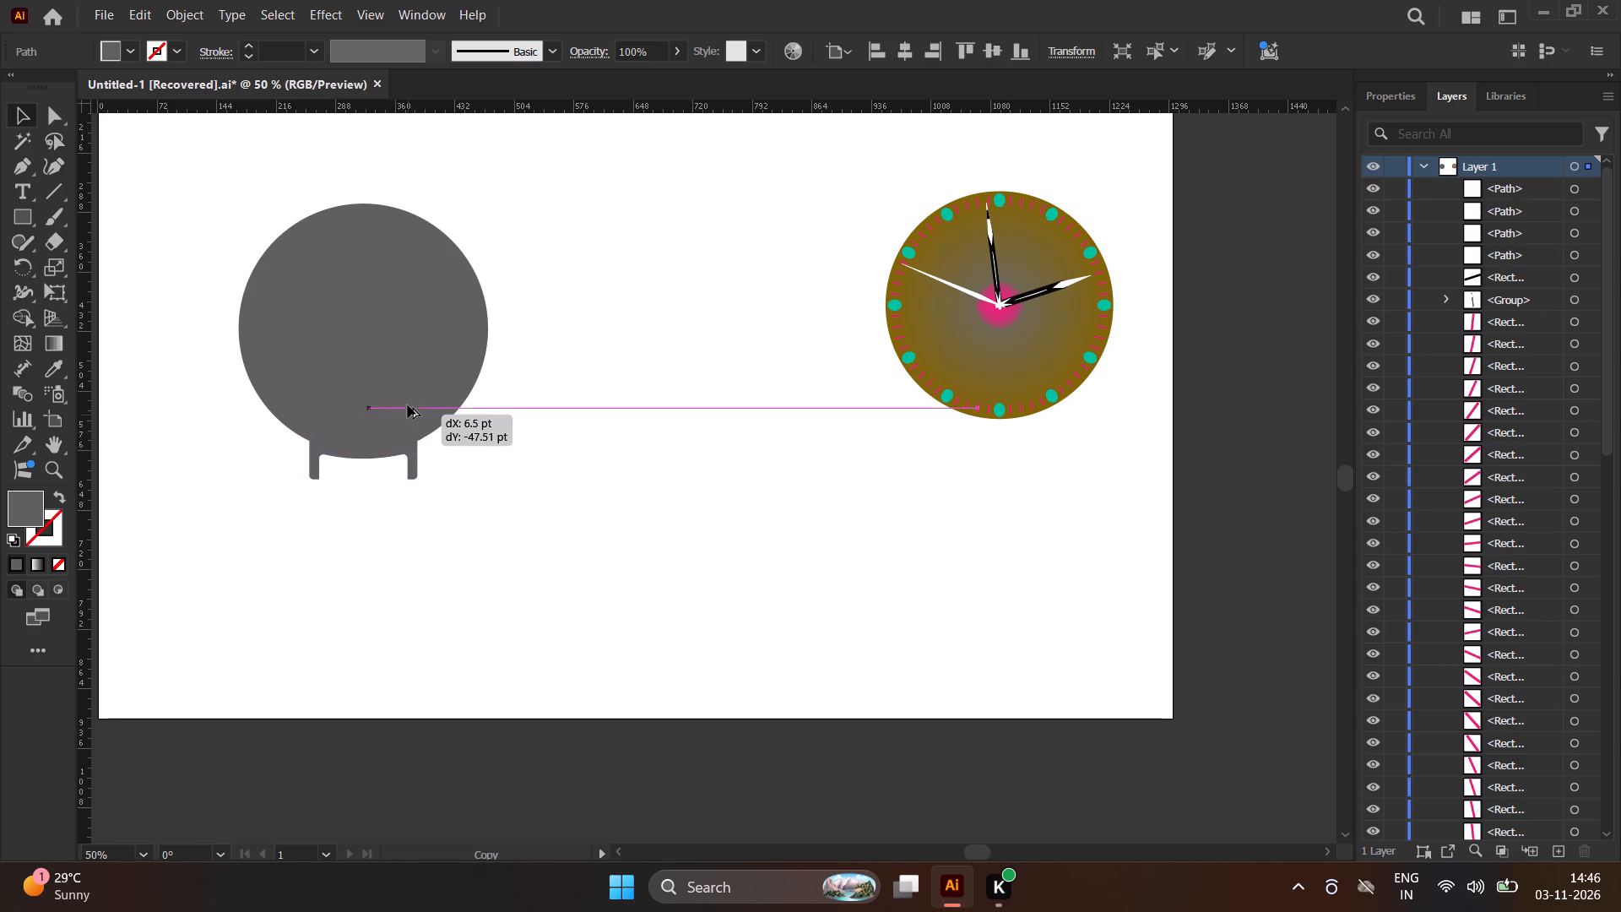
alt+drag(408, 405, 379, 204)
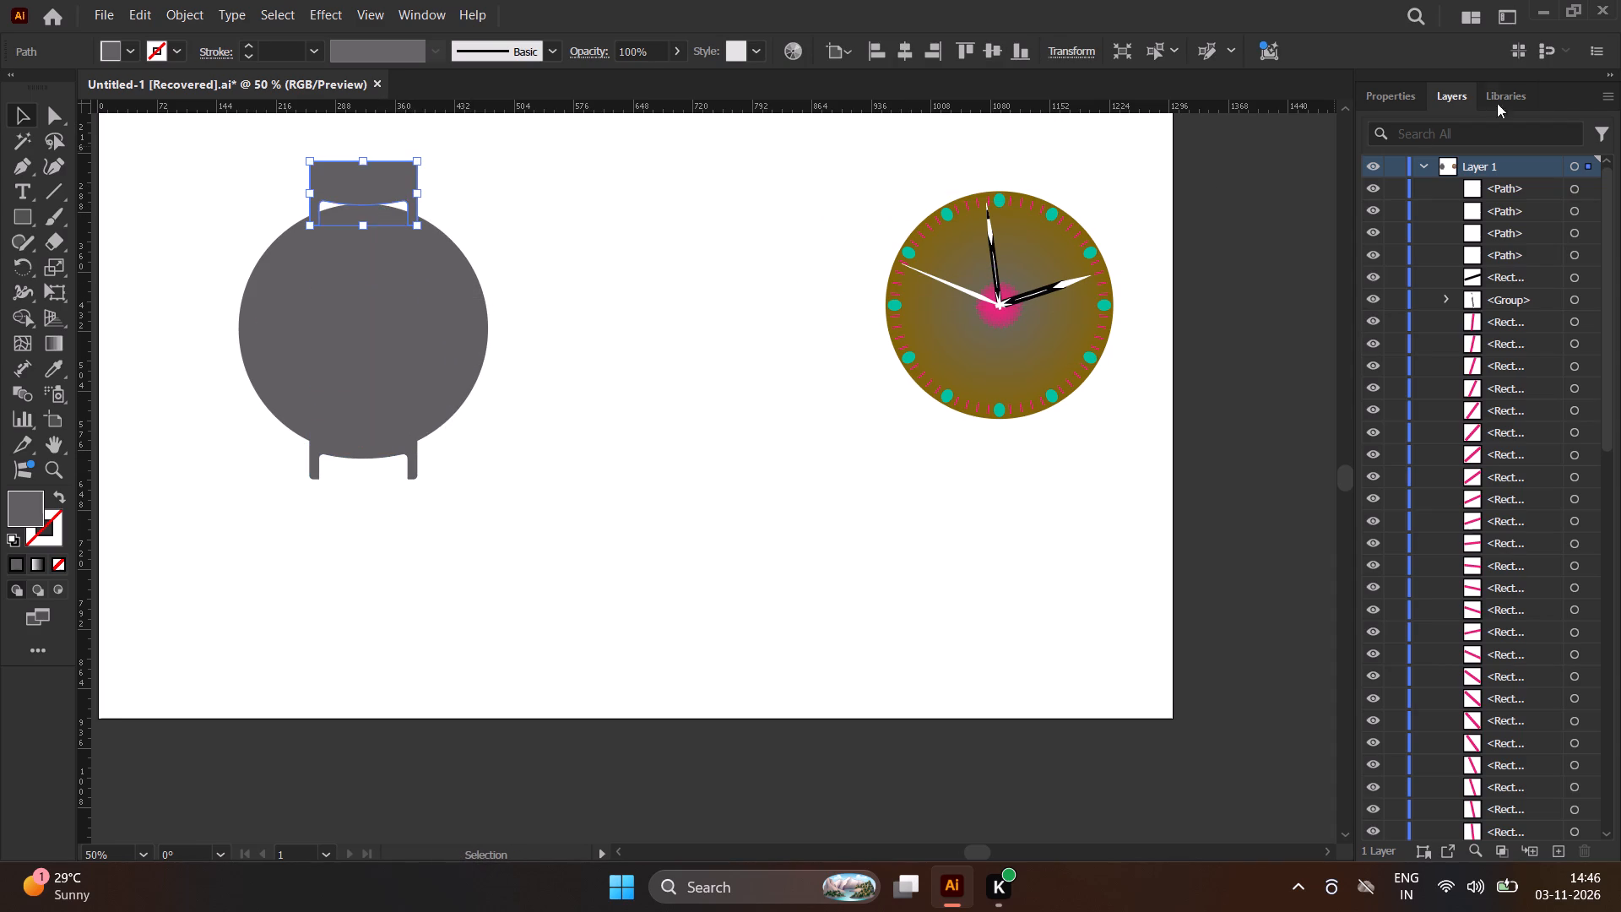
click(1406, 94)
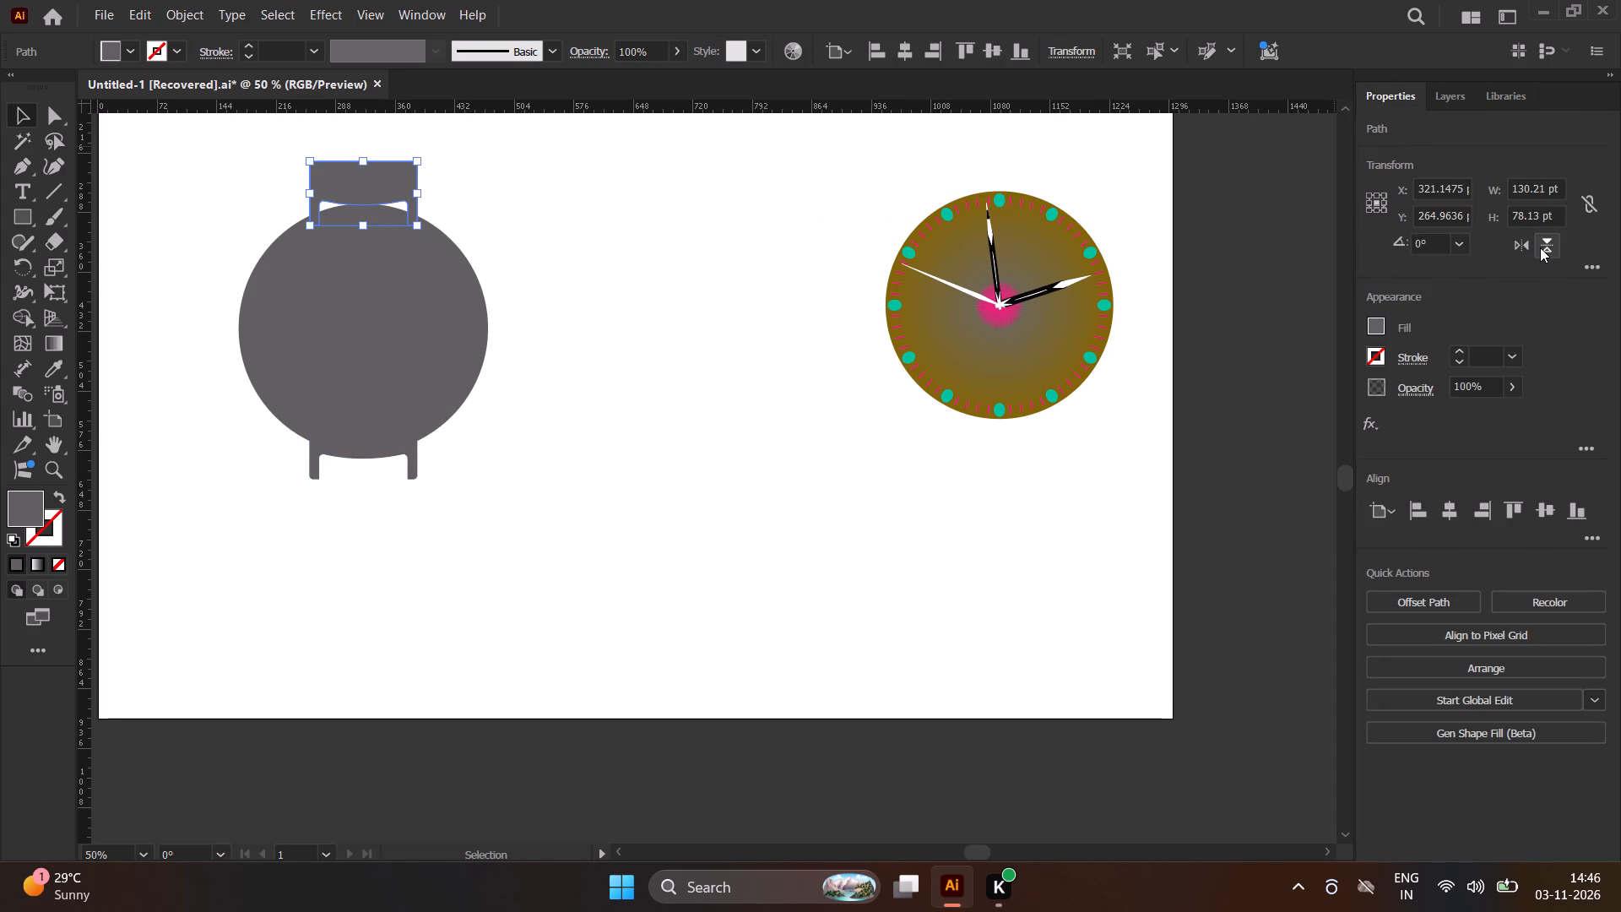
click(1540, 247)
click(1445, 100)
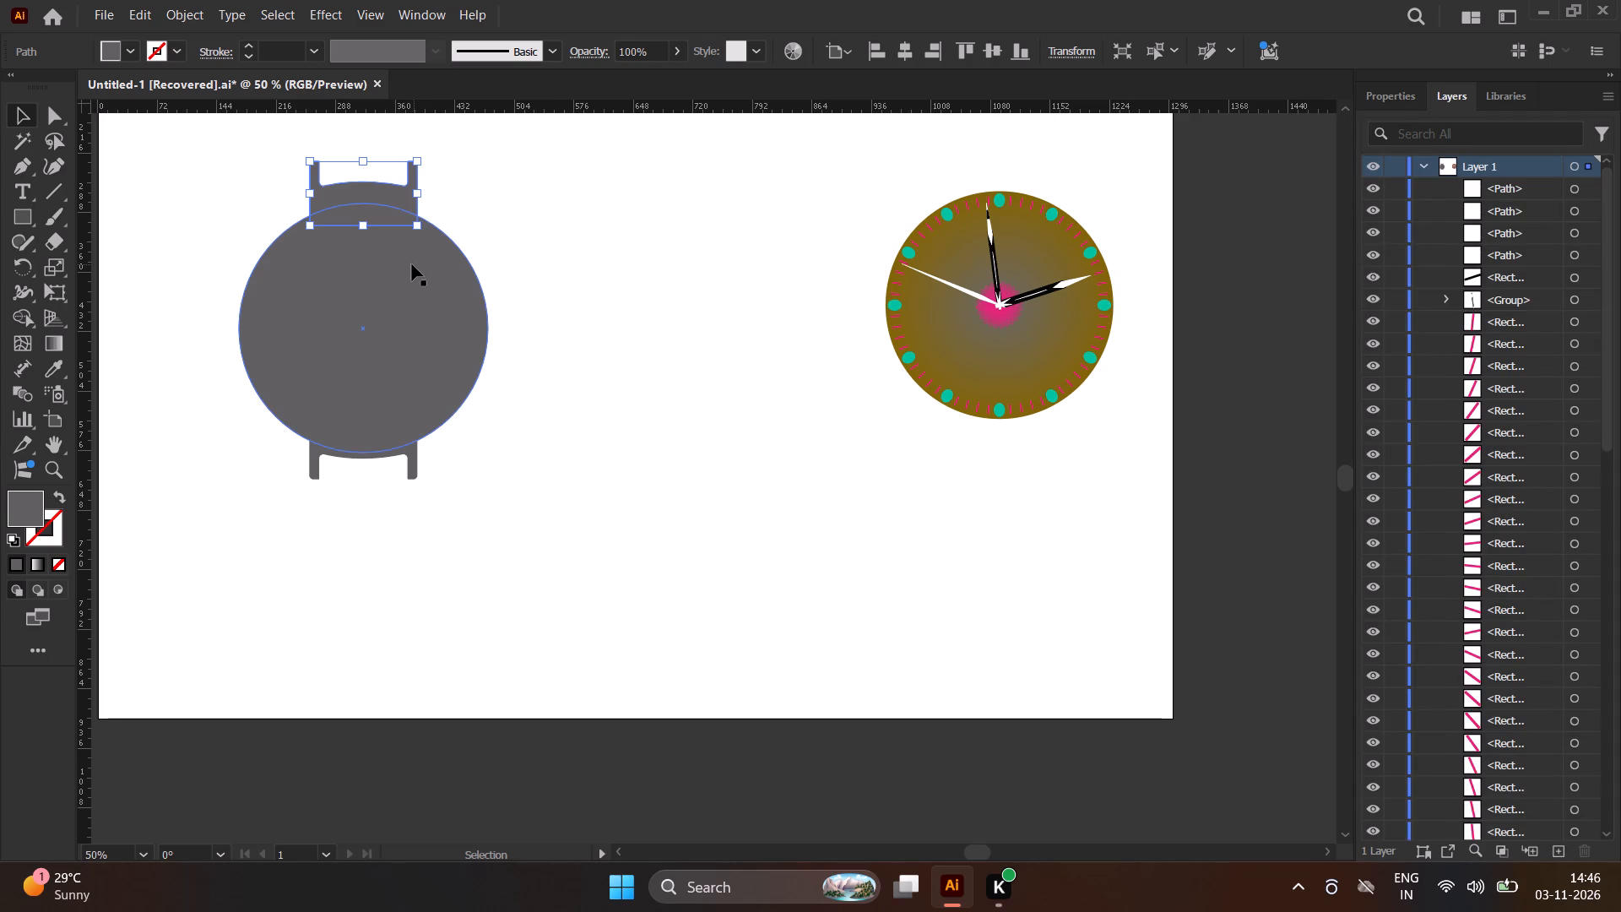
Nudge the flipped lug piece down until it overlaps the circle's upper edge to match the lower lug piece.
key(Down)
key(Down)
key(Down)
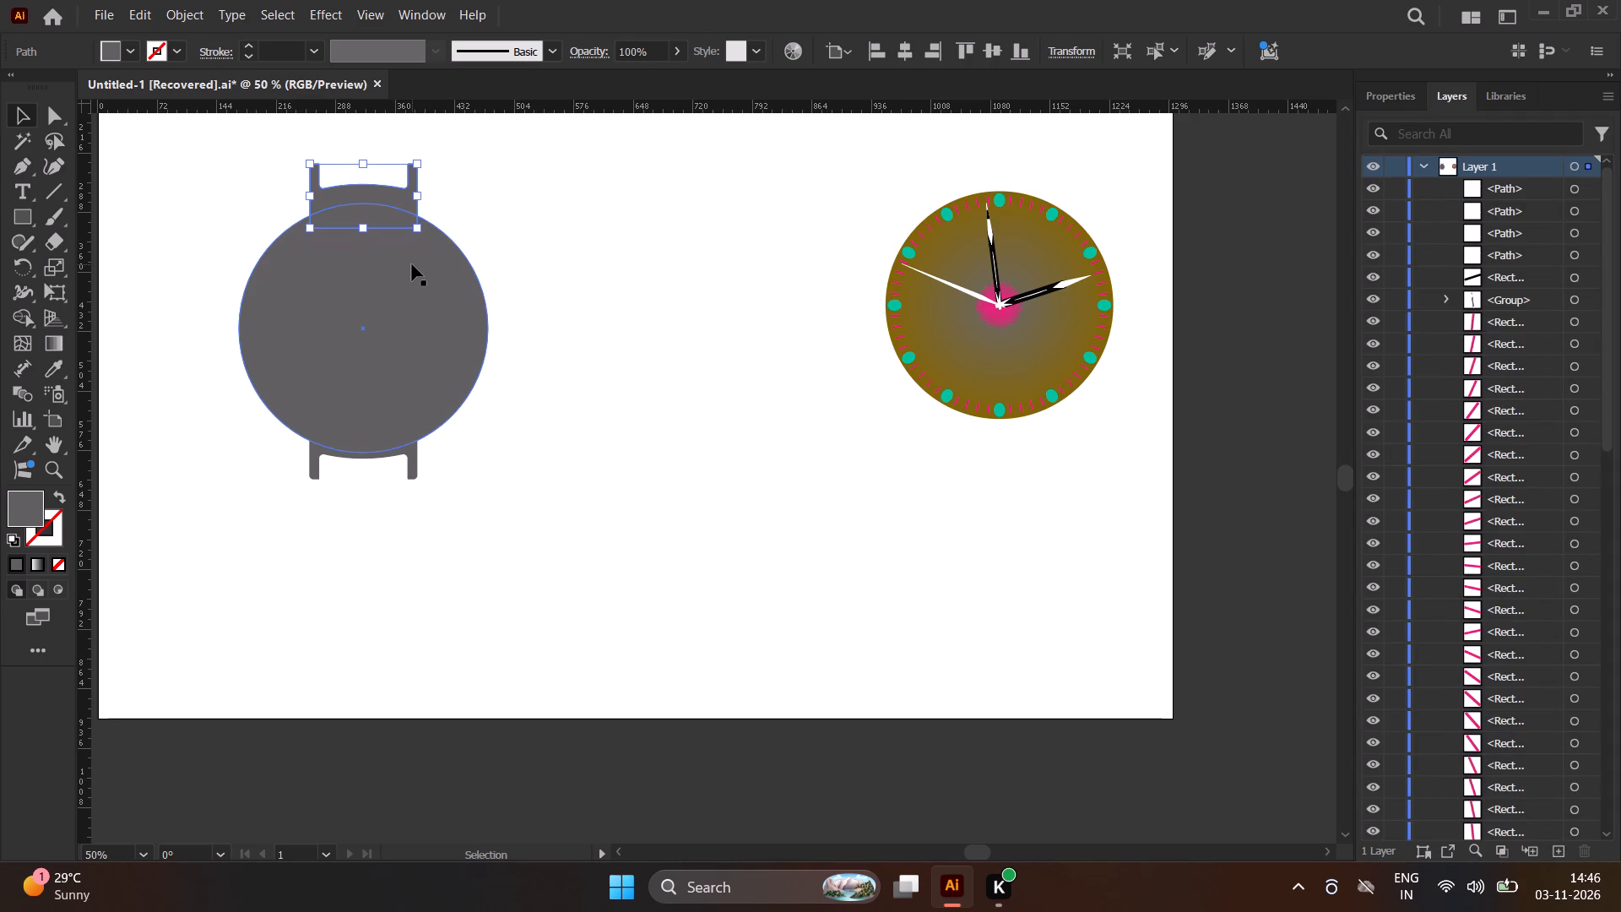
key(Down)
key(Down)
key(Down)
key(Down)
key(Down)
key(Down)
key(Down)
key(Down)
key(Down)
key(Down)
key(Down)
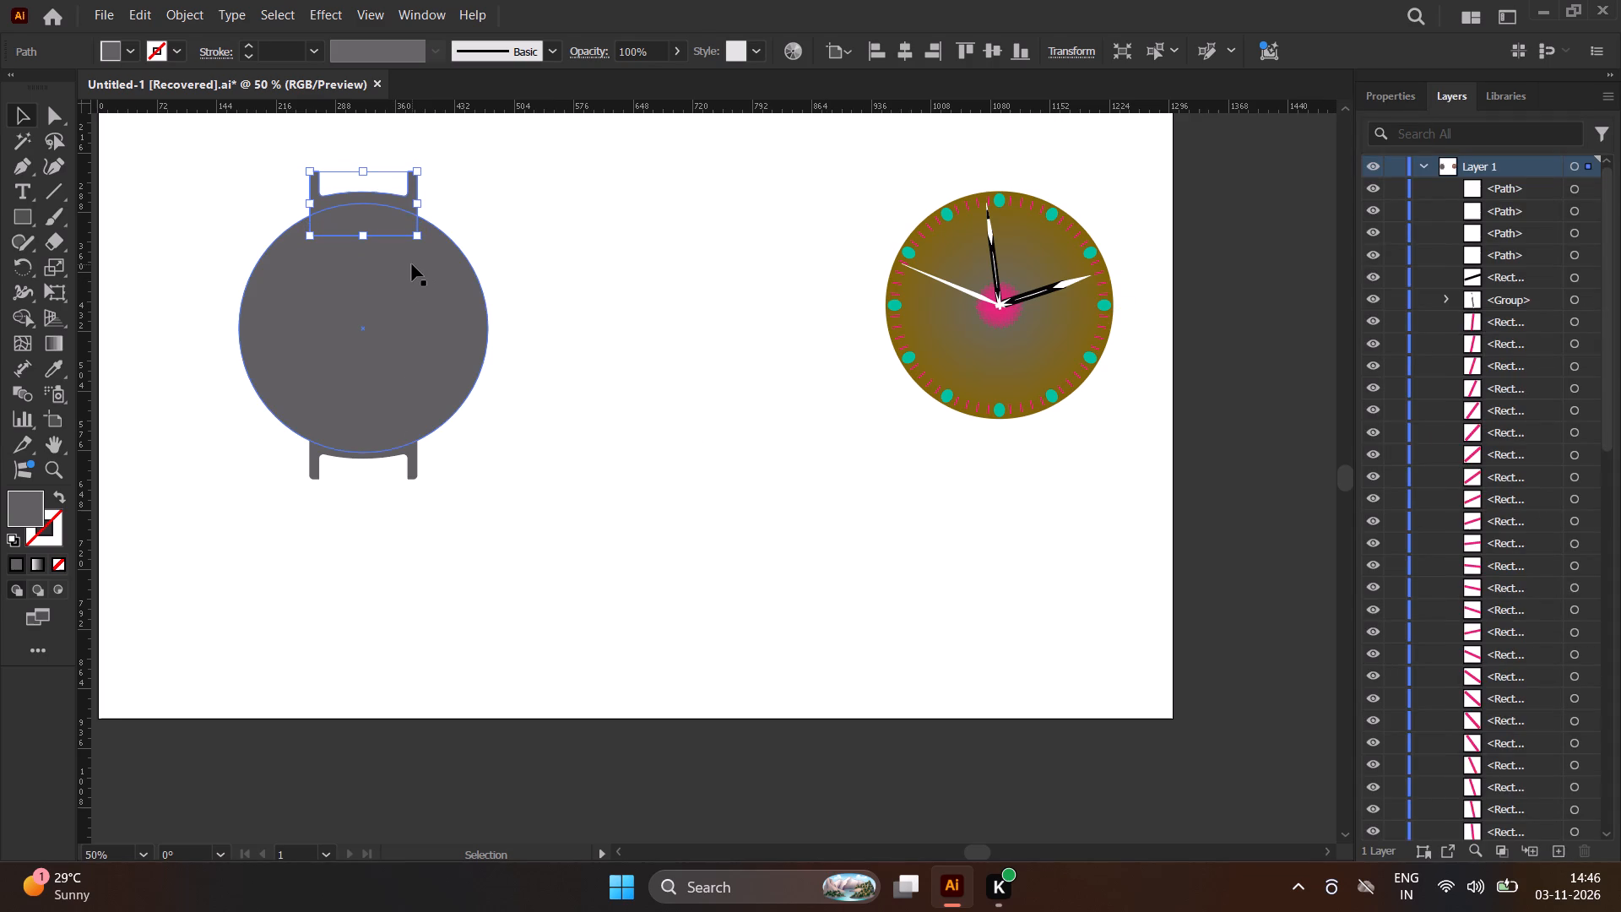
key(Down)
key(Down)
key(Down)
key(Down)
key(Down)
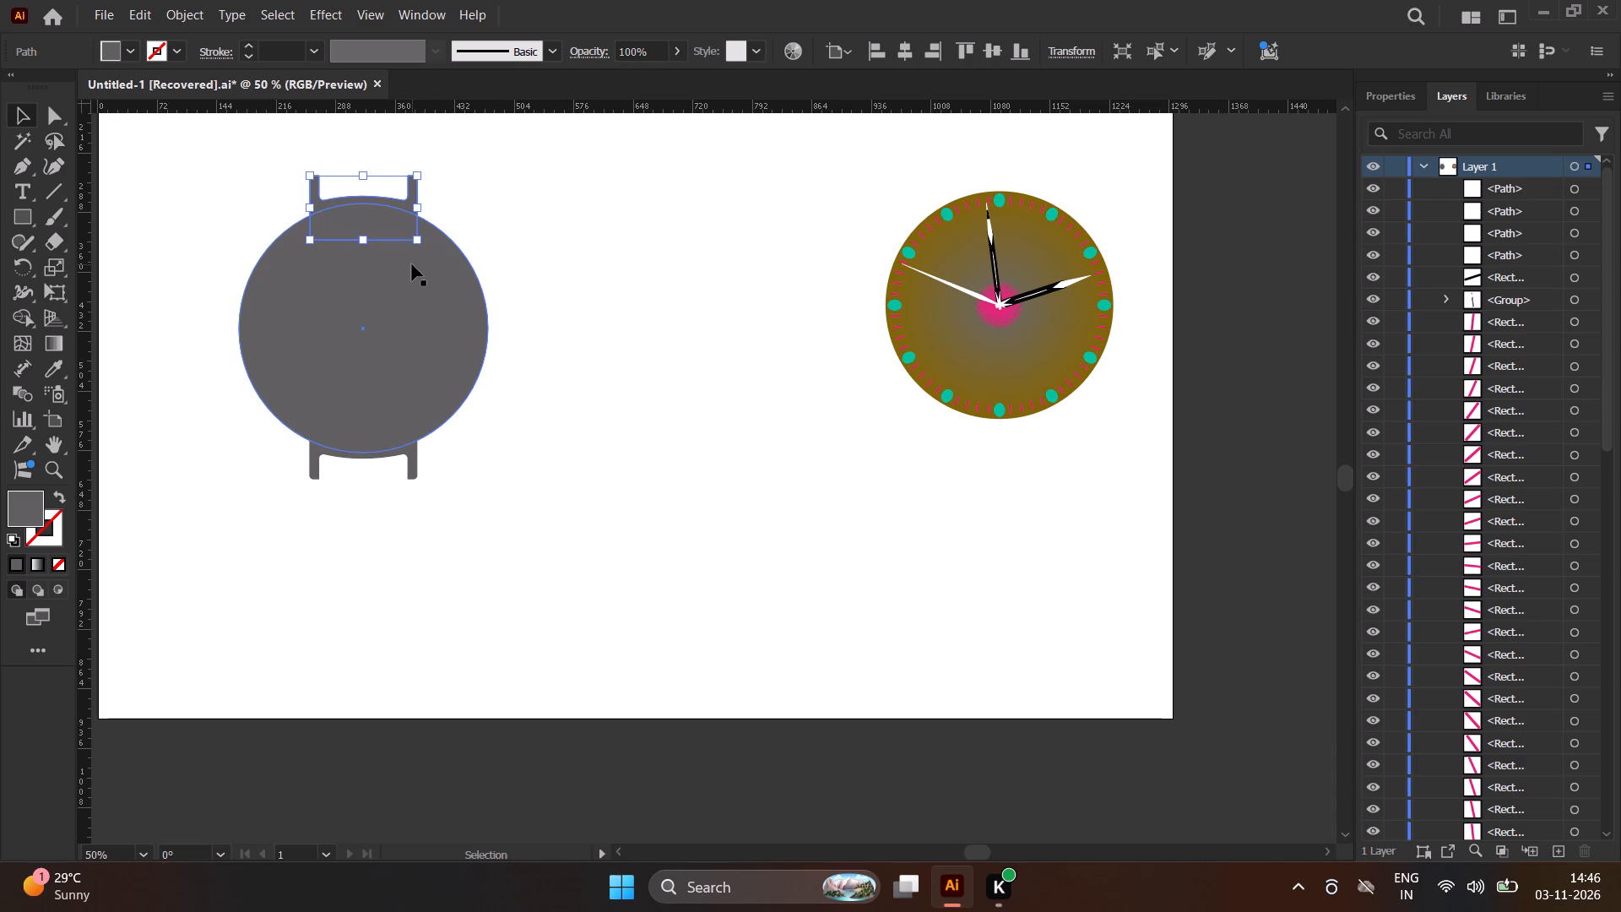
key(Down)
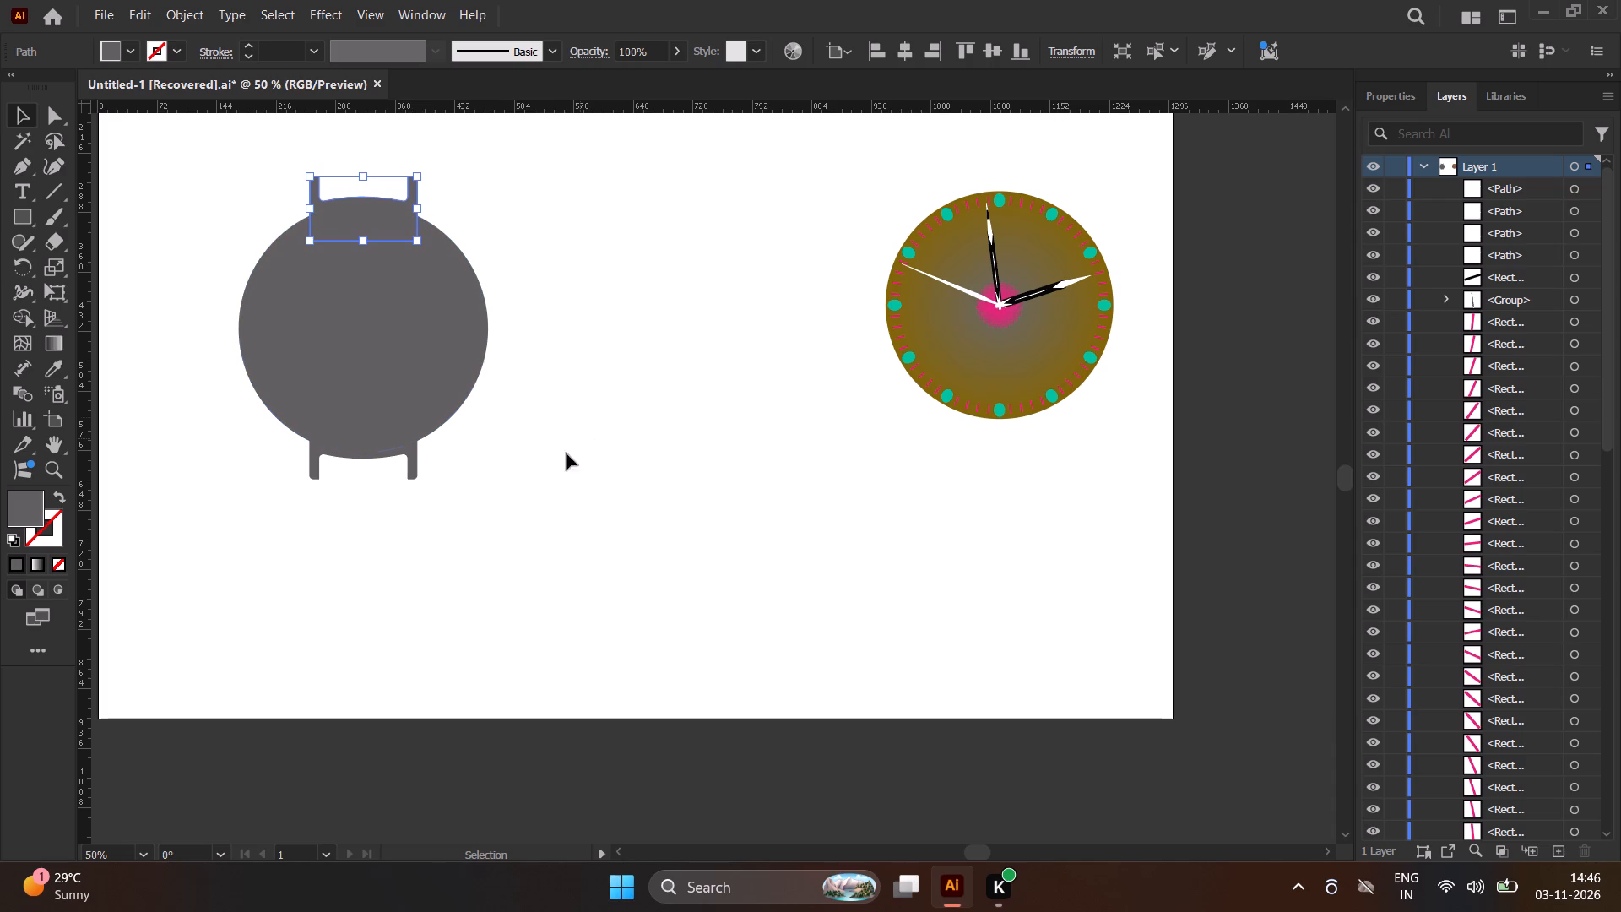
Distribute the grey circle and both lug pieces by their vertical centres, align them to their common horizontal centre, and deselect them.
drag(523, 502, 210, 172)
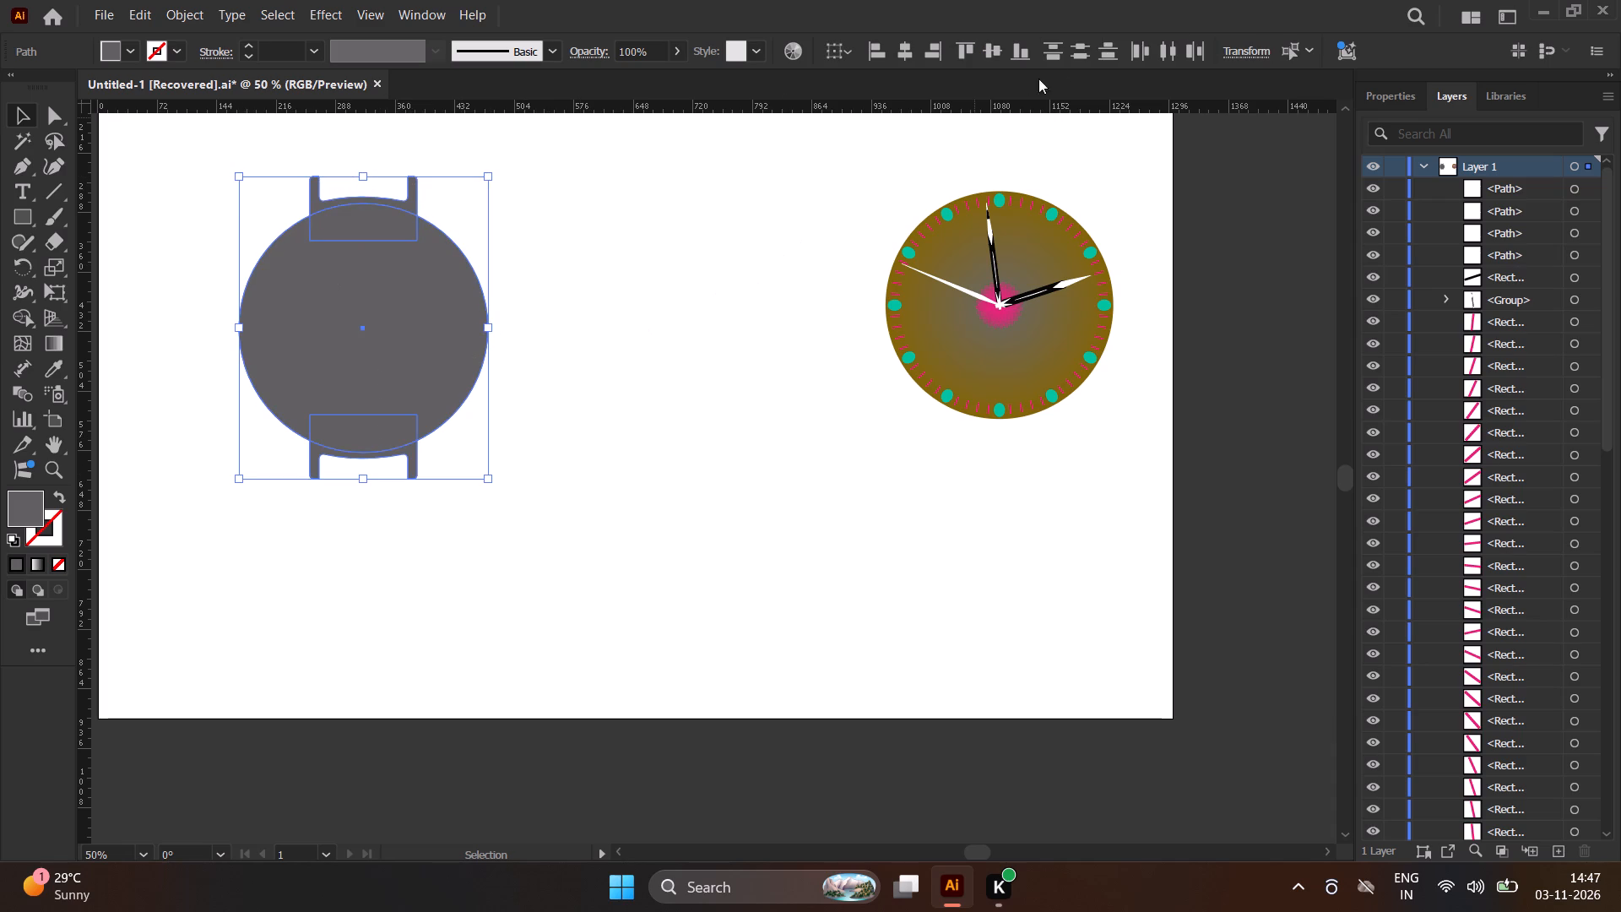
click(1084, 47)
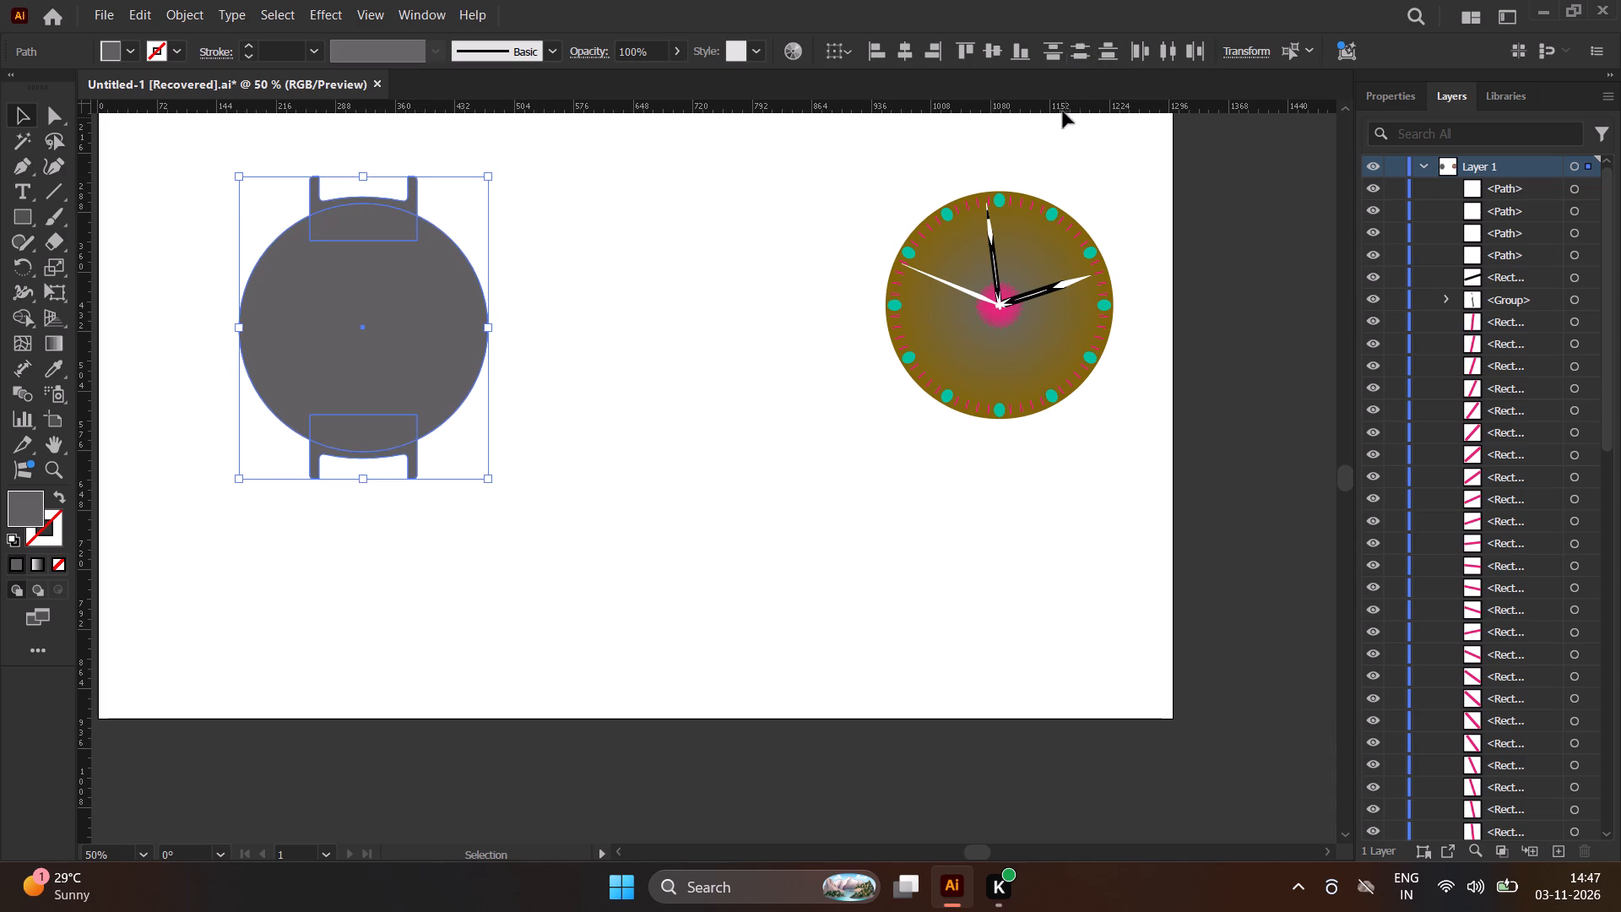
click(908, 48)
click(603, 370)
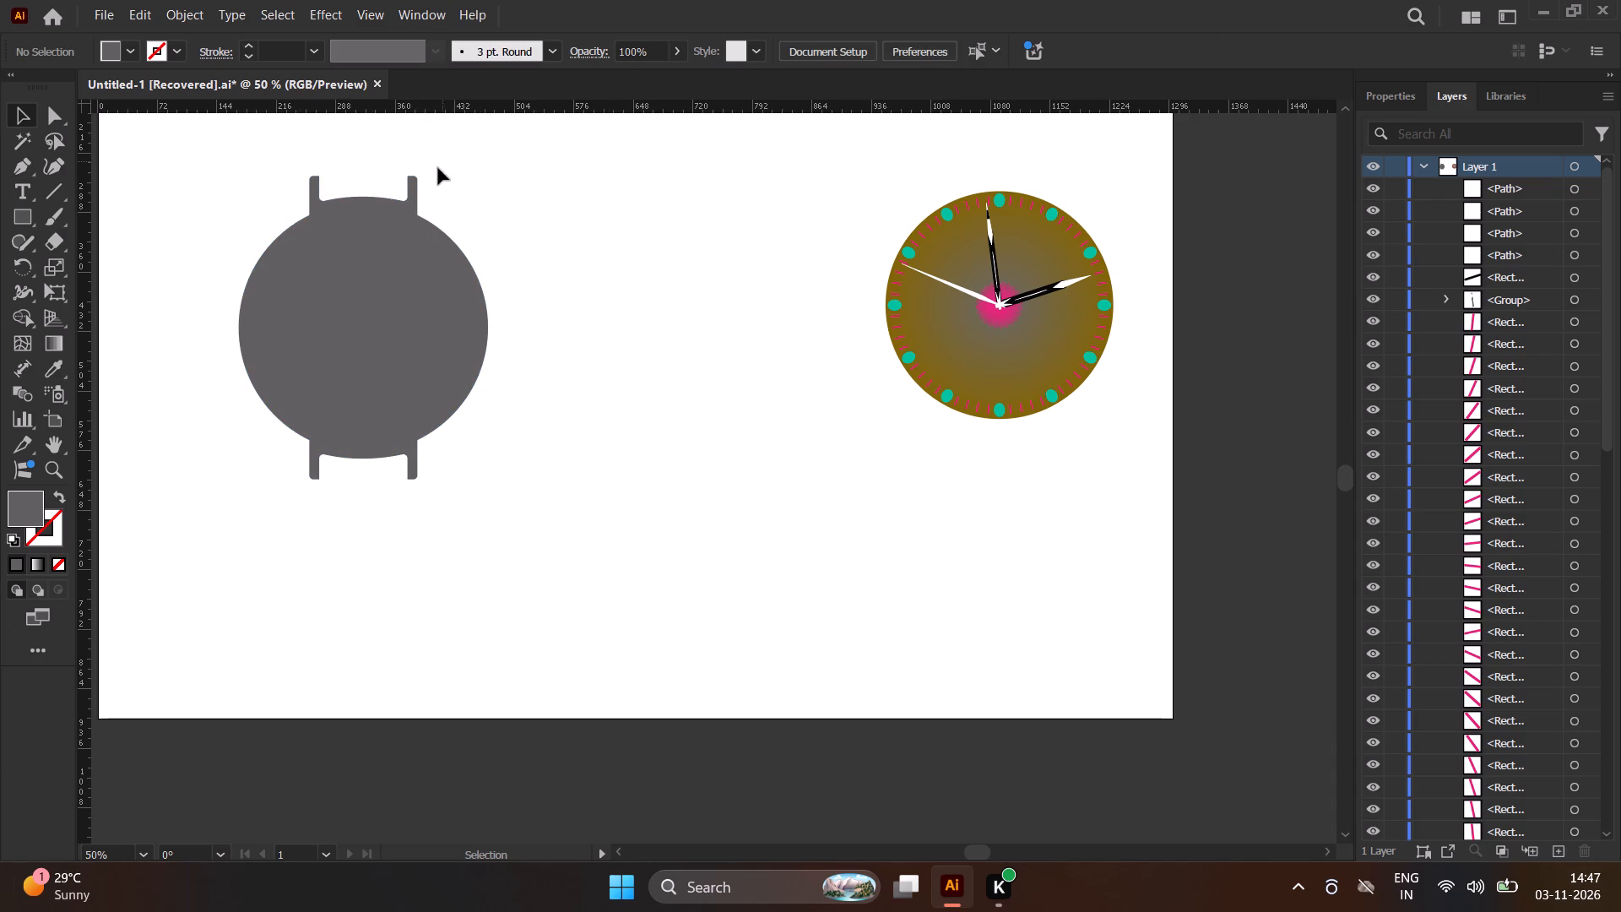
Group all parts of the clock face, including its hands and markers, into a single object, and deselect it.
drag(863, 128, 1130, 456)
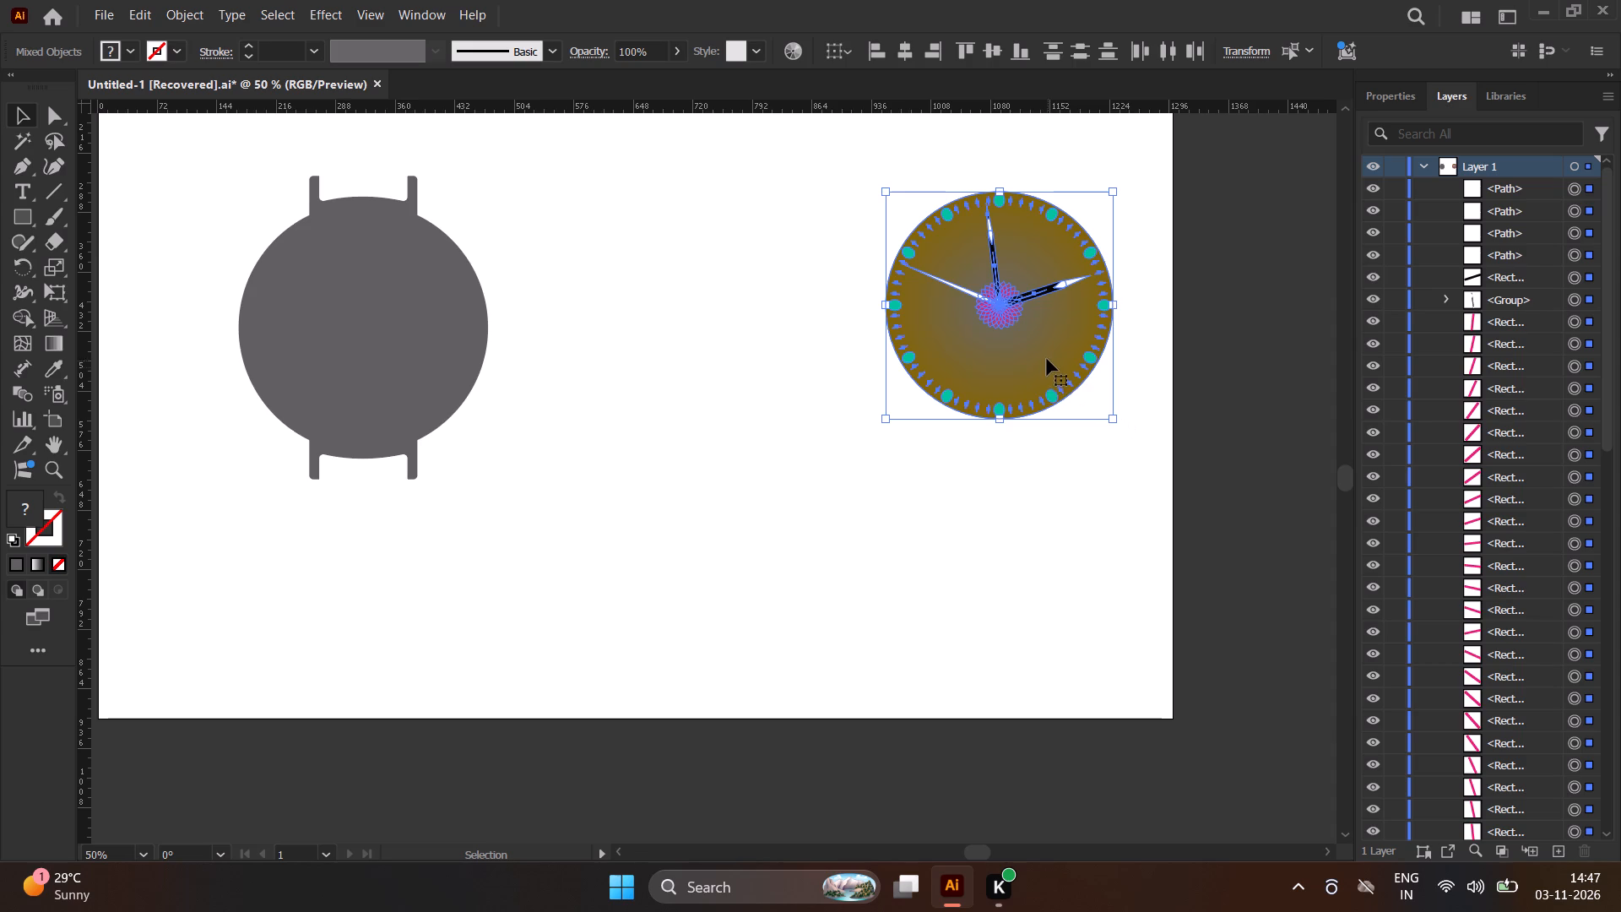
drag(1047, 358, 996, 358)
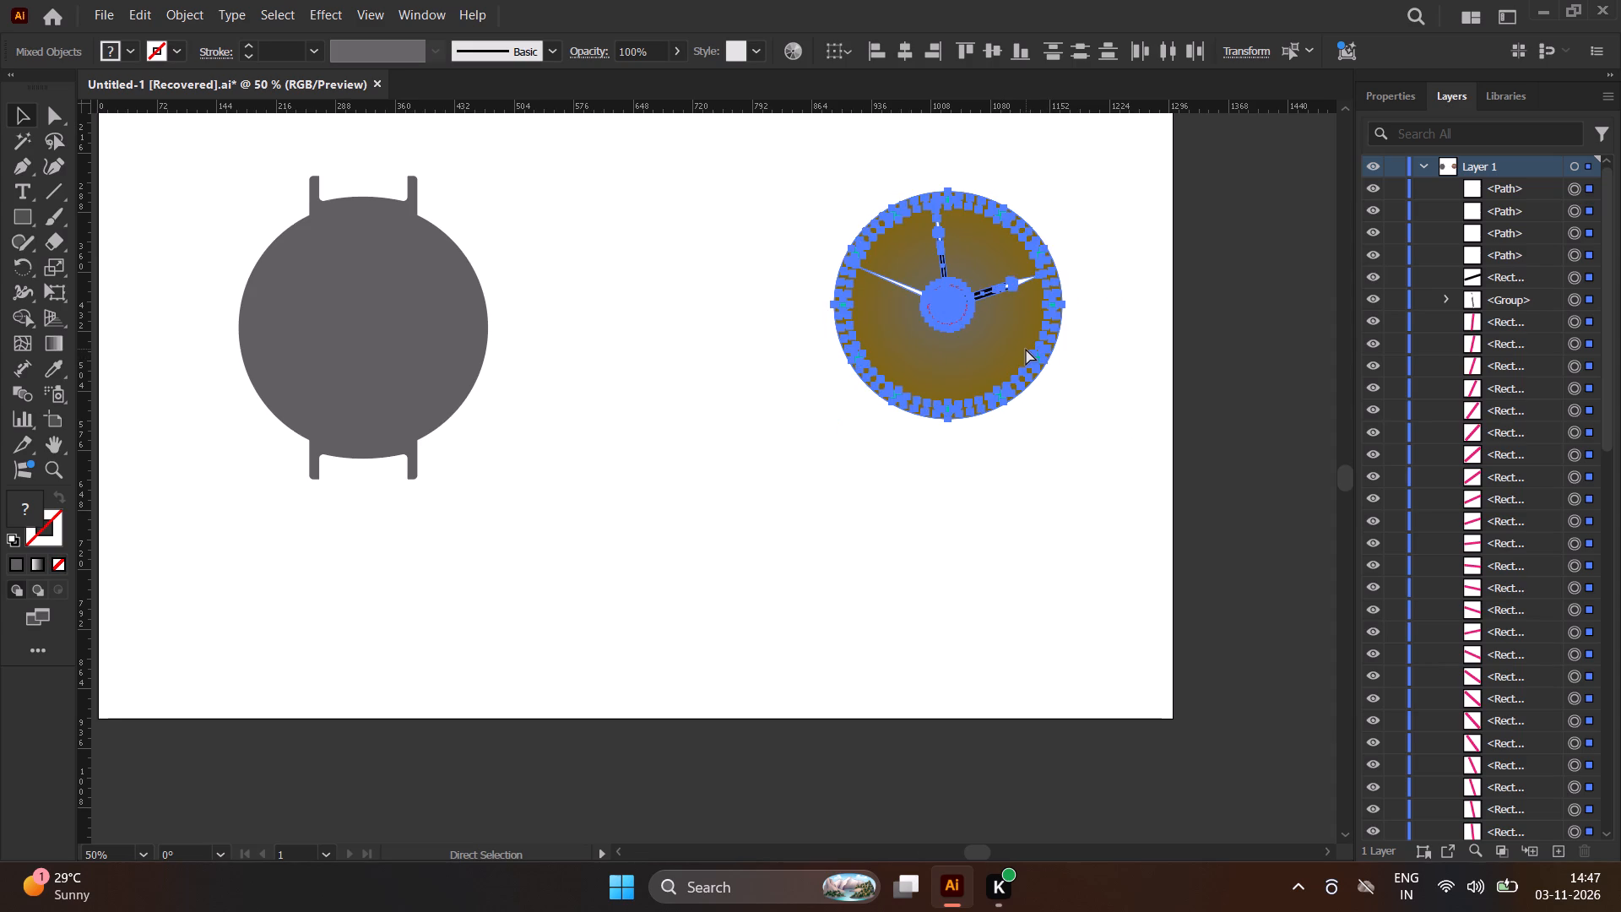
key(ctrl+g)
click(1092, 402)
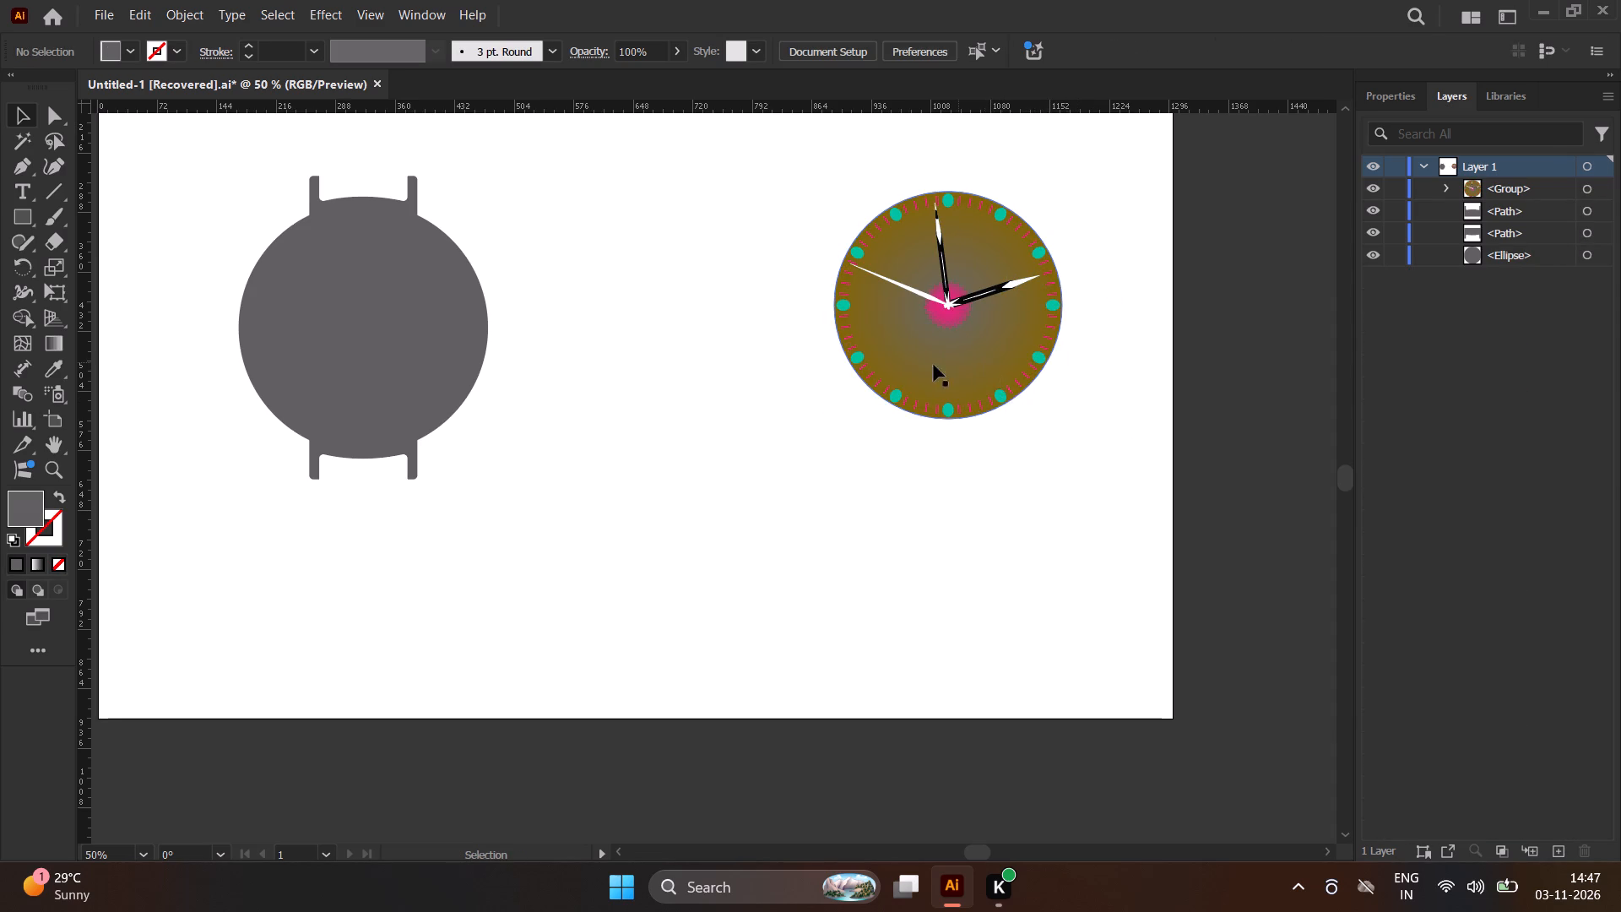
Move the clock face group onto the grey watch body so it sits centred inside the circle, and deselect it.
drag(929, 365, 340, 383)
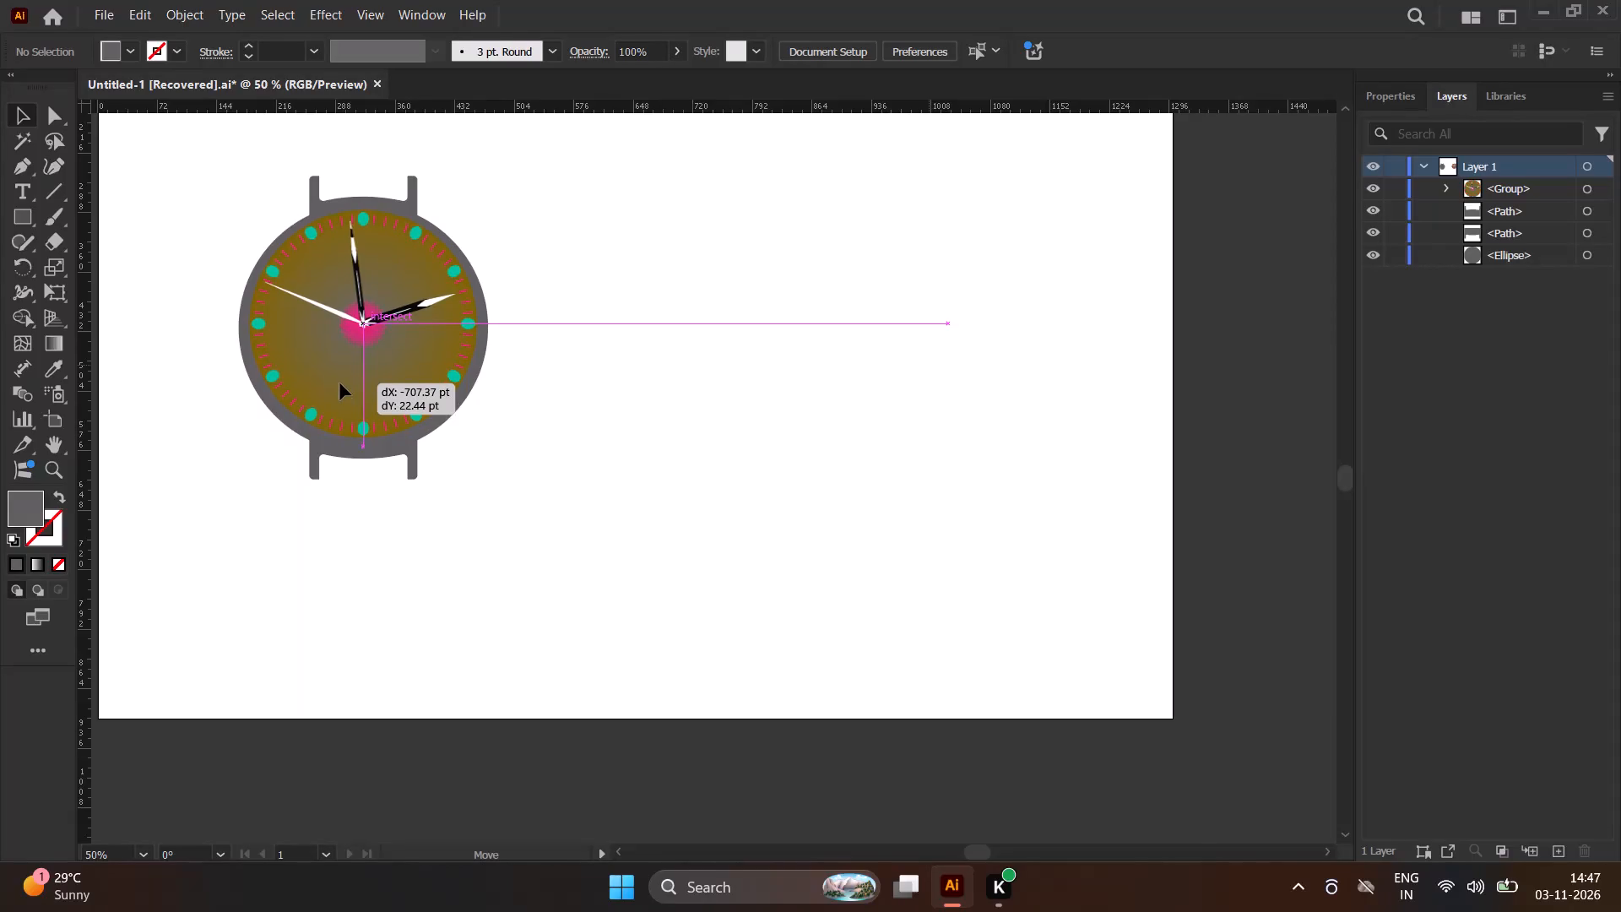
drag(340, 383, 344, 387)
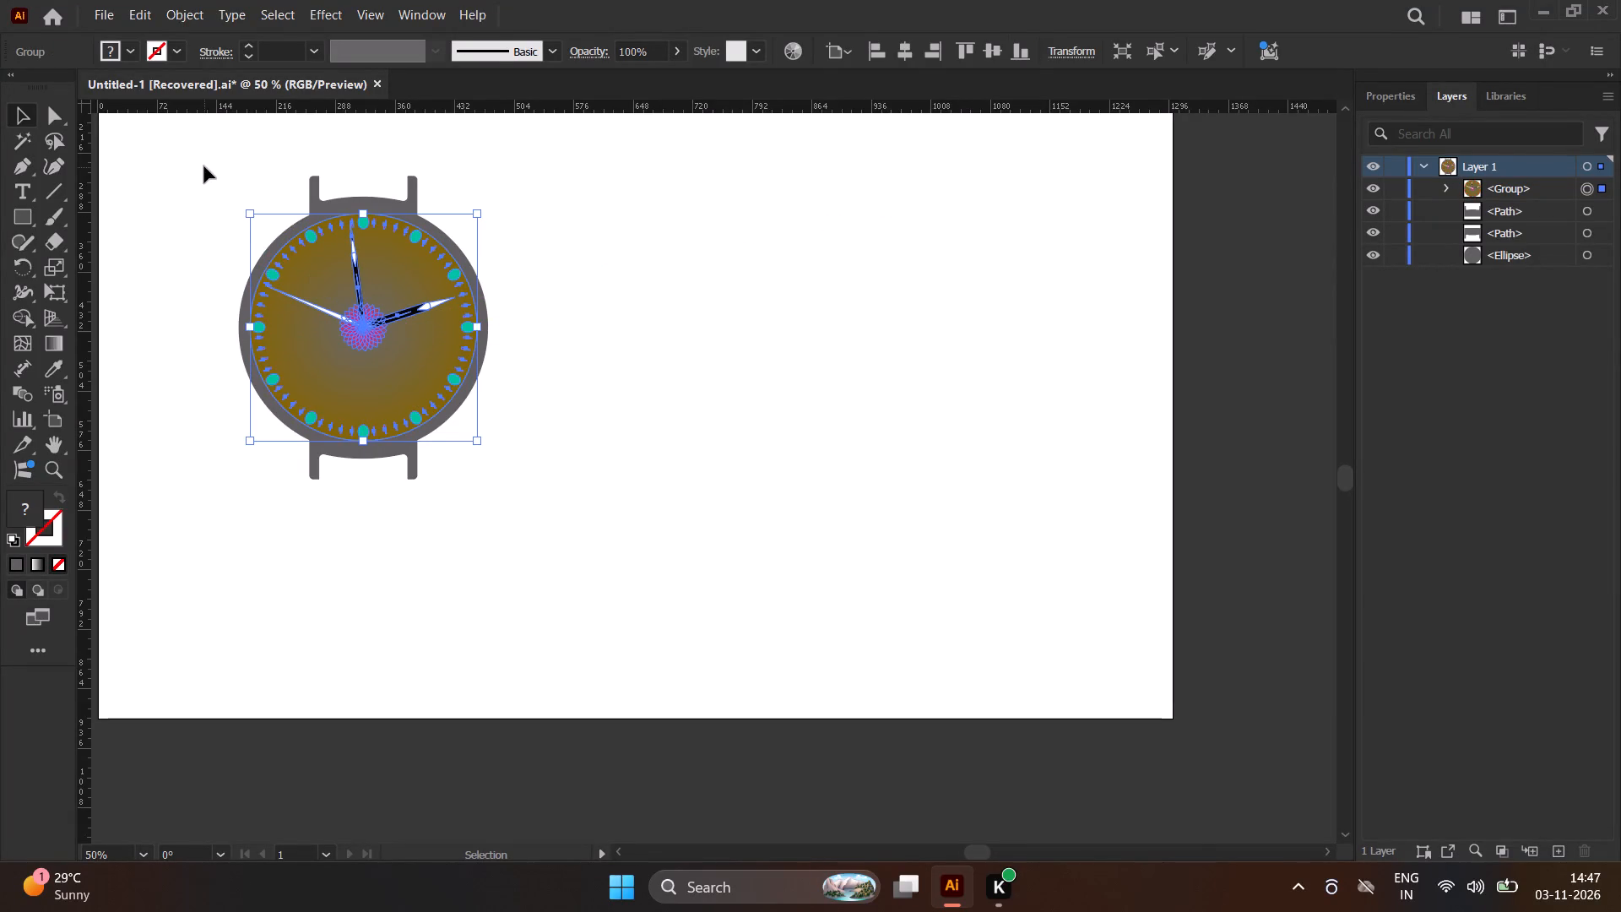
click(204, 166)
Align the clock face group and the grey circle, without the lug pieces, to their common horizontal and vertical centres, and deselect them.
drag(192, 232, 248, 264)
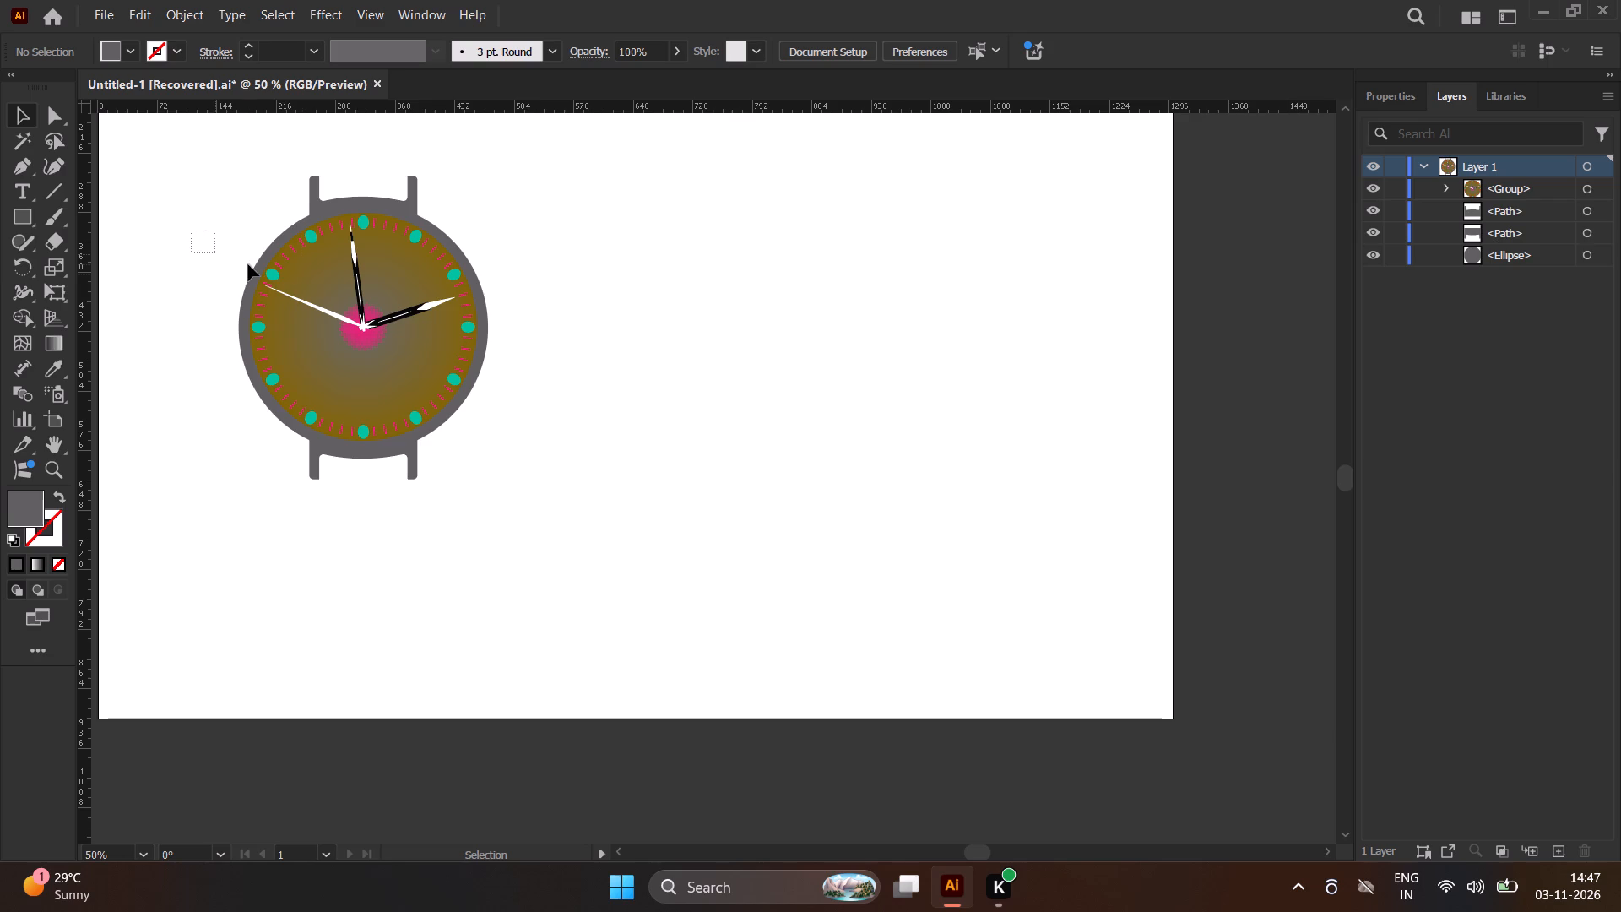
drag(248, 264, 361, 301)
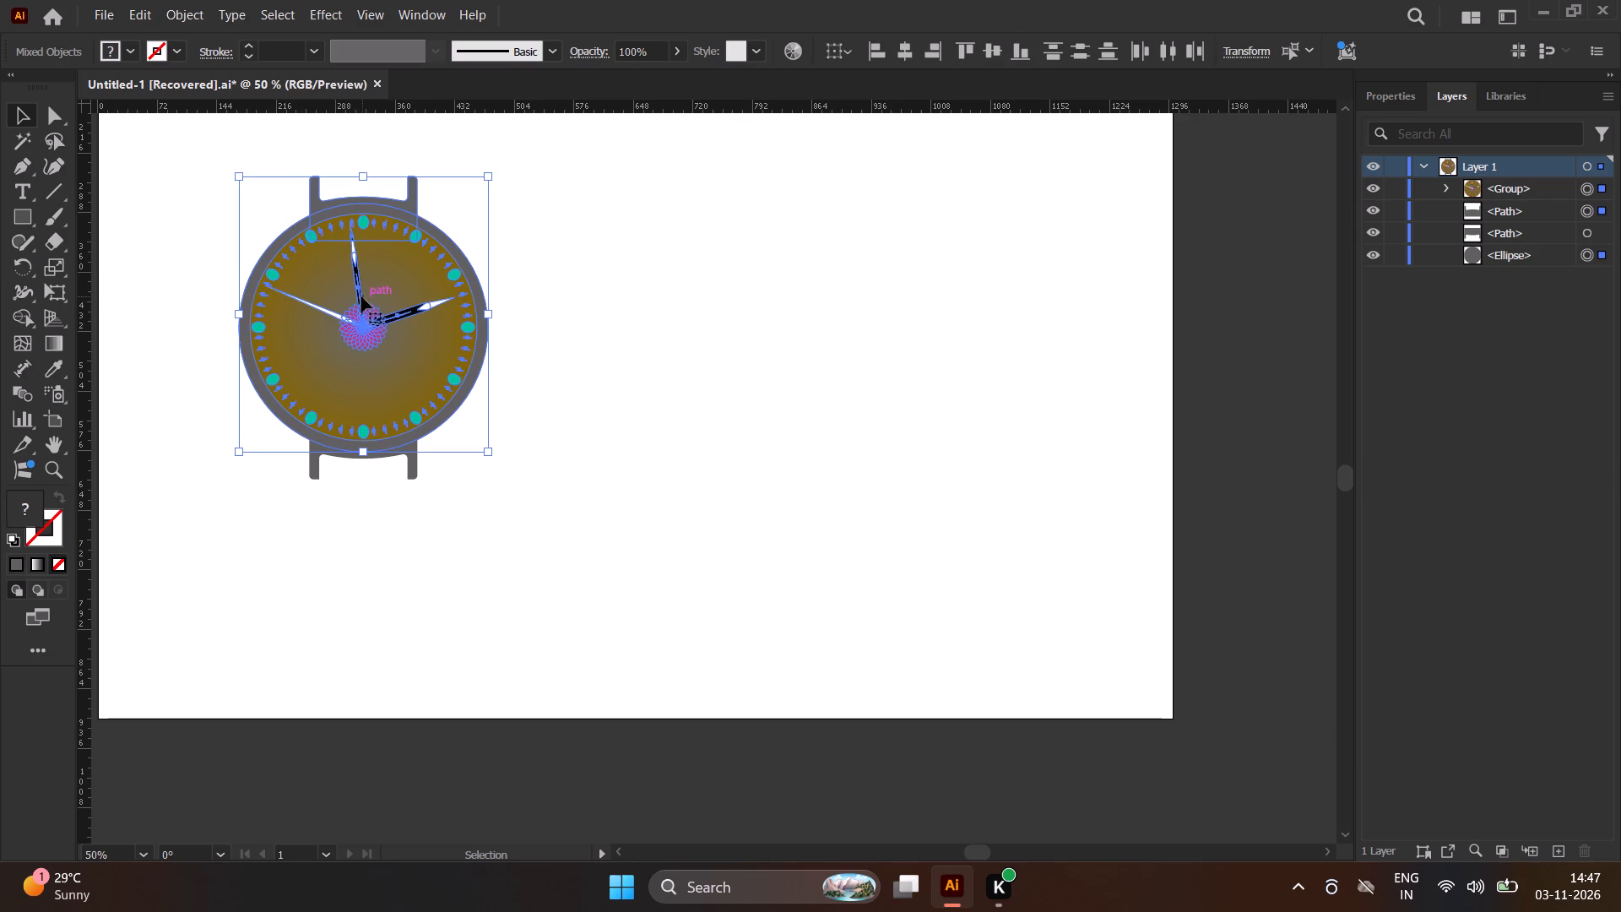
click(179, 270)
drag(190, 267, 339, 300)
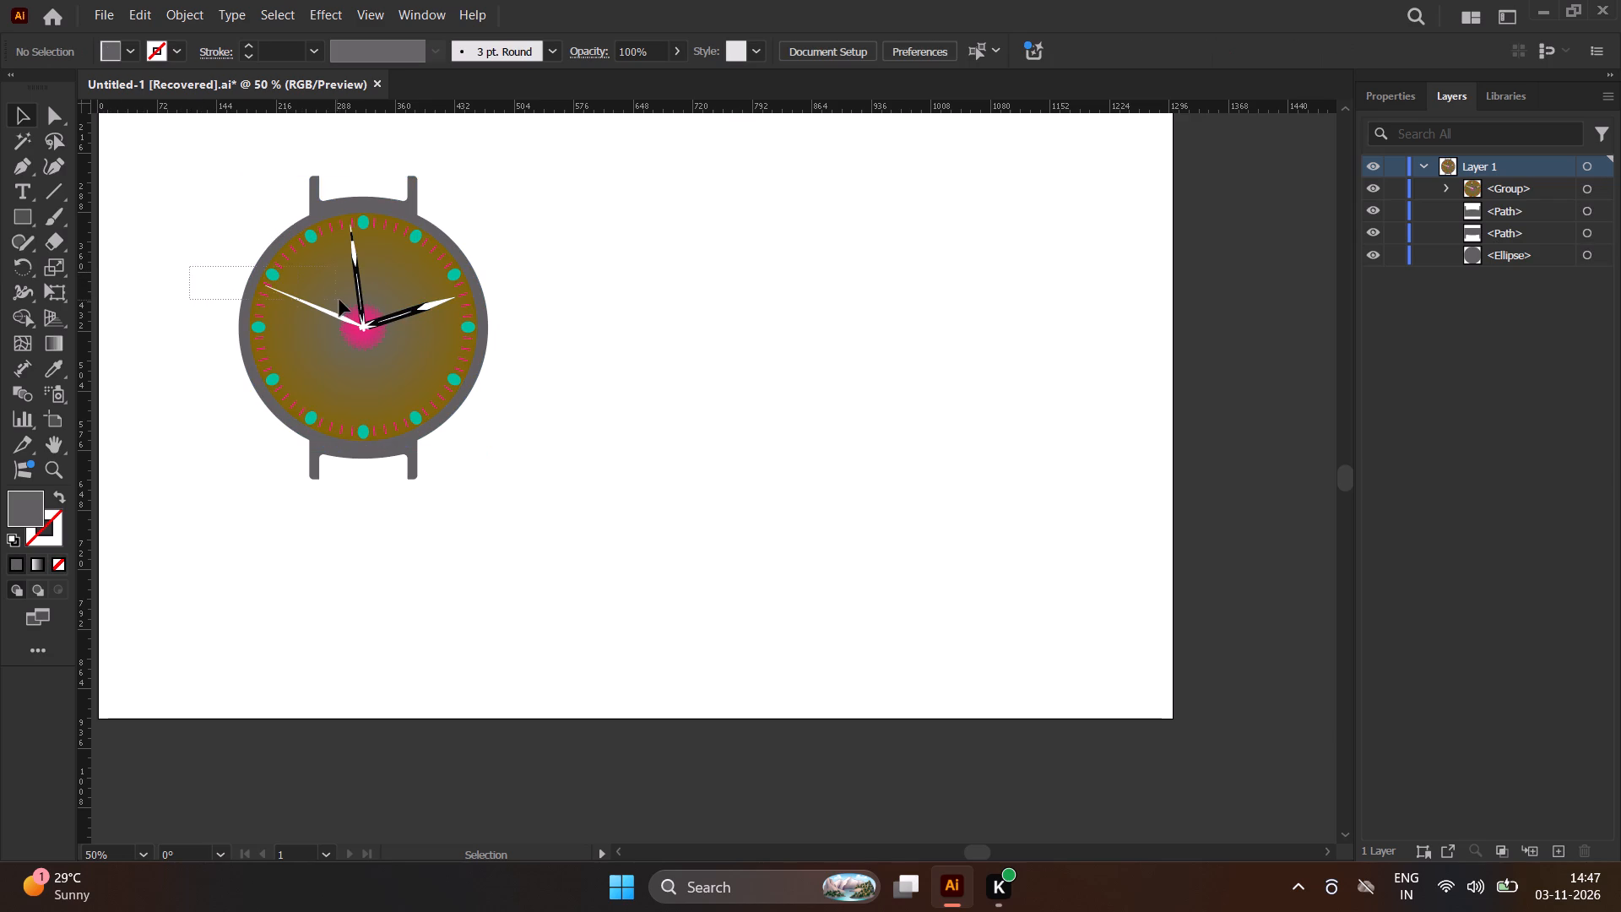
drag(339, 300, 344, 300)
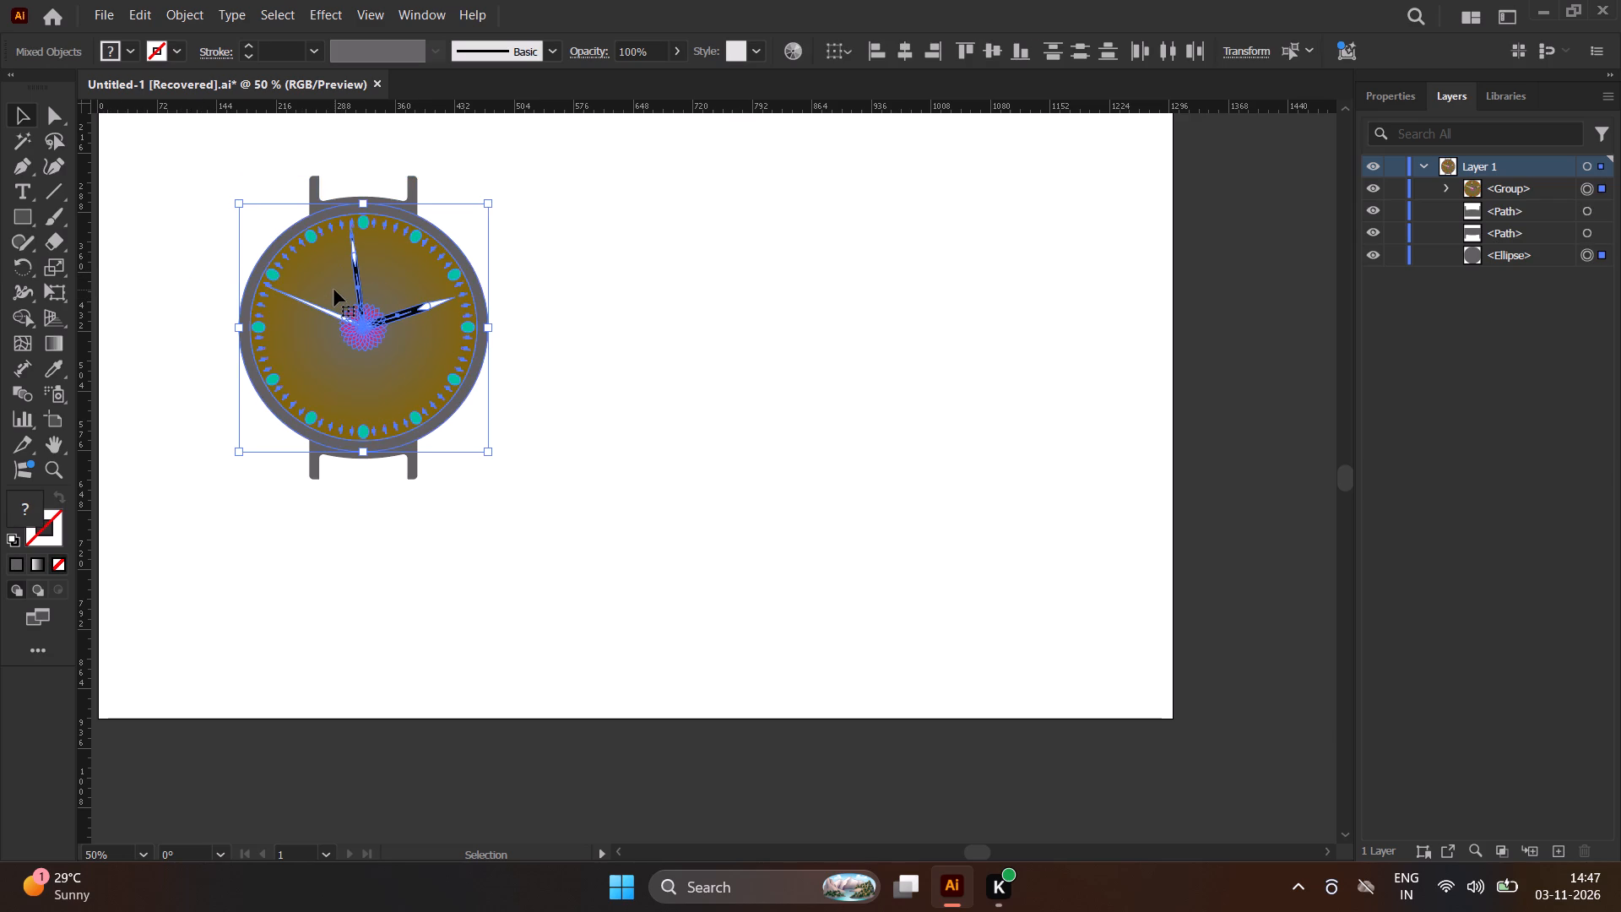
click(903, 47)
click(903, 47)
click(1087, 53)
click(987, 51)
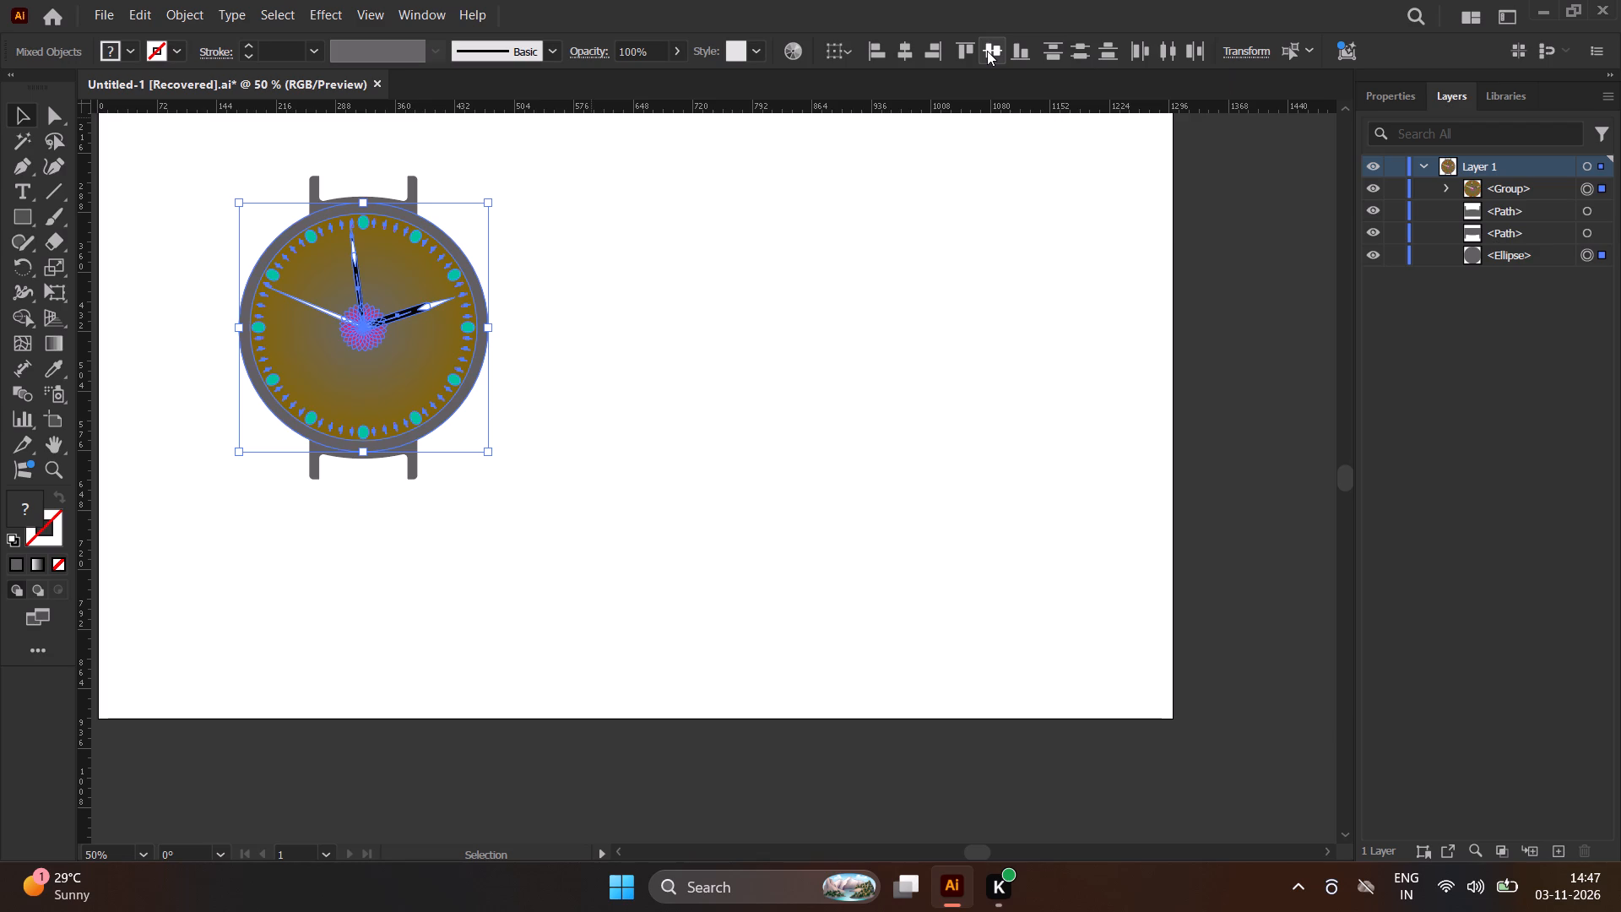
click(909, 50)
click(1071, 52)
click(905, 239)
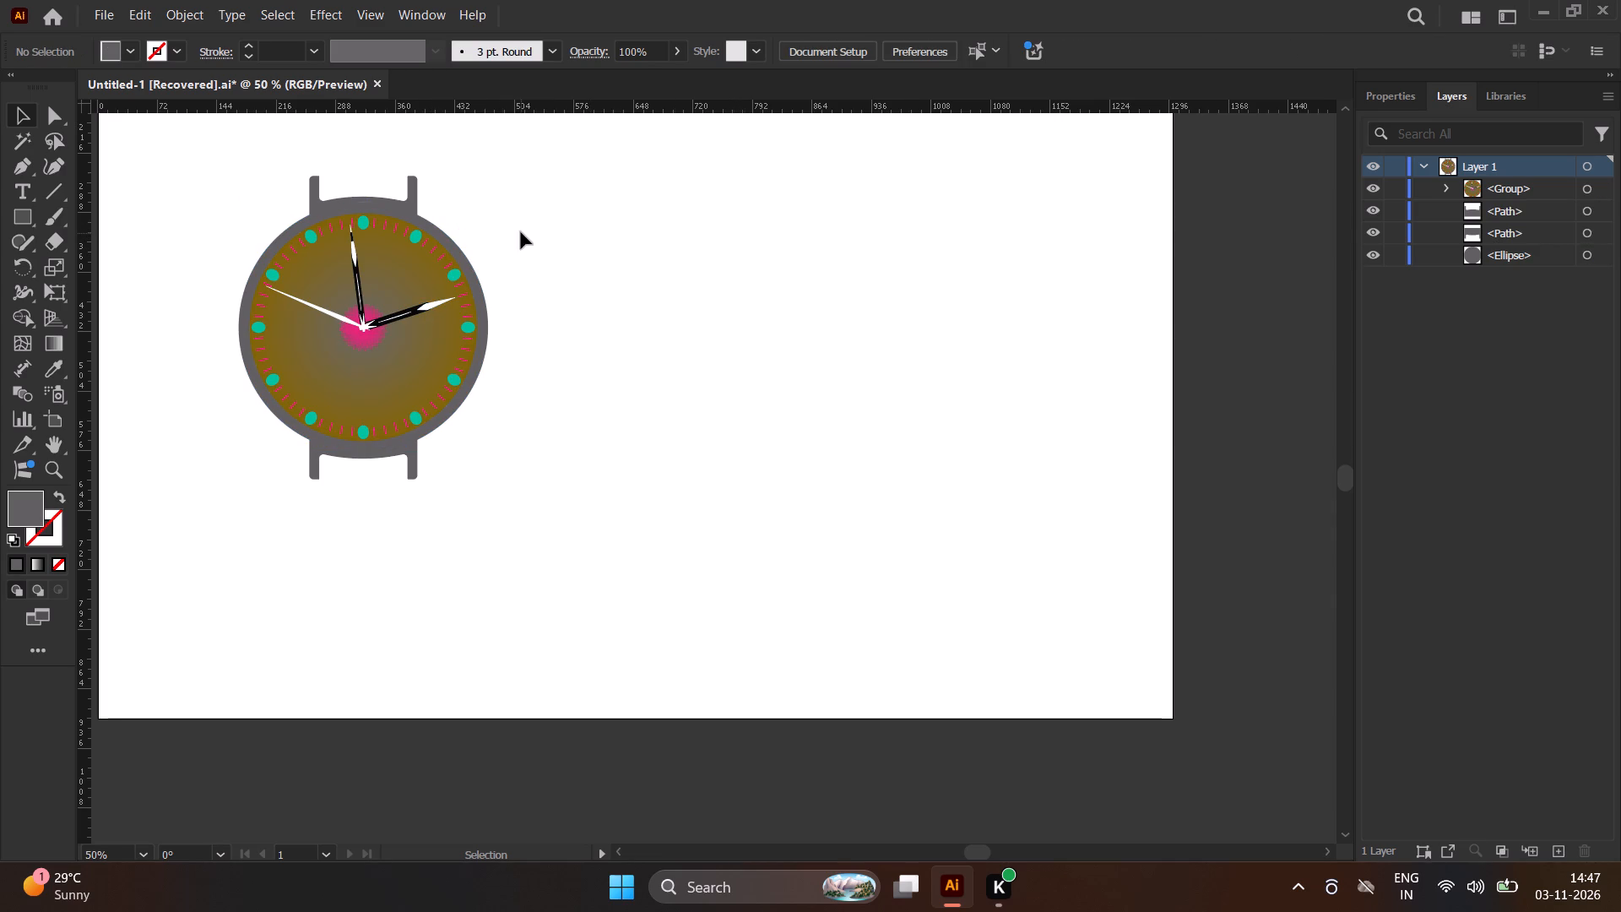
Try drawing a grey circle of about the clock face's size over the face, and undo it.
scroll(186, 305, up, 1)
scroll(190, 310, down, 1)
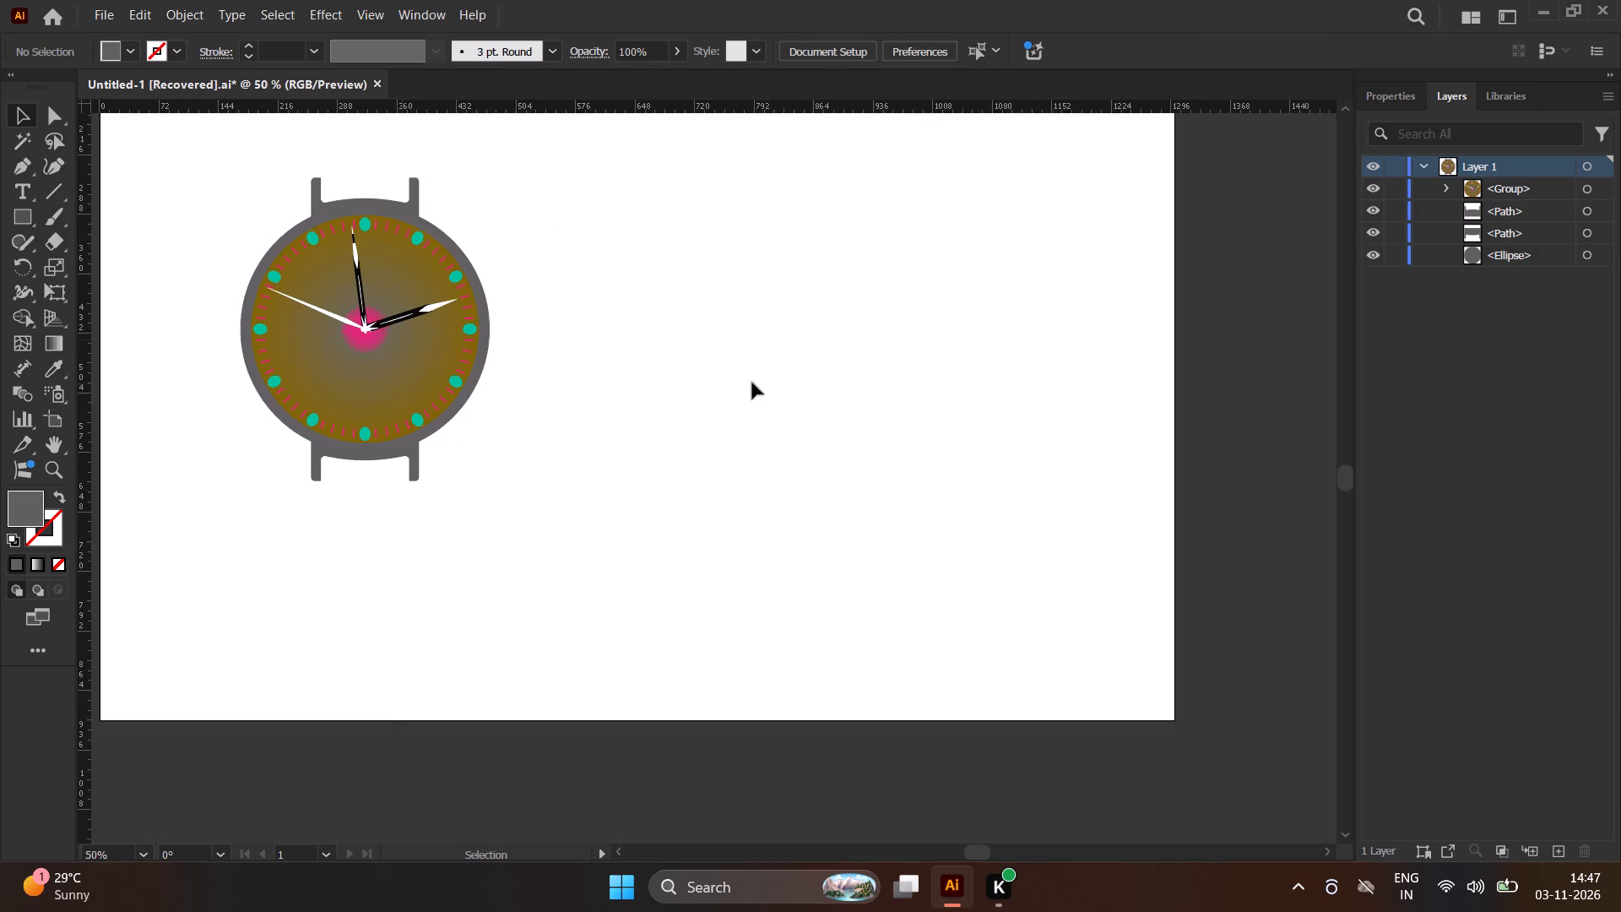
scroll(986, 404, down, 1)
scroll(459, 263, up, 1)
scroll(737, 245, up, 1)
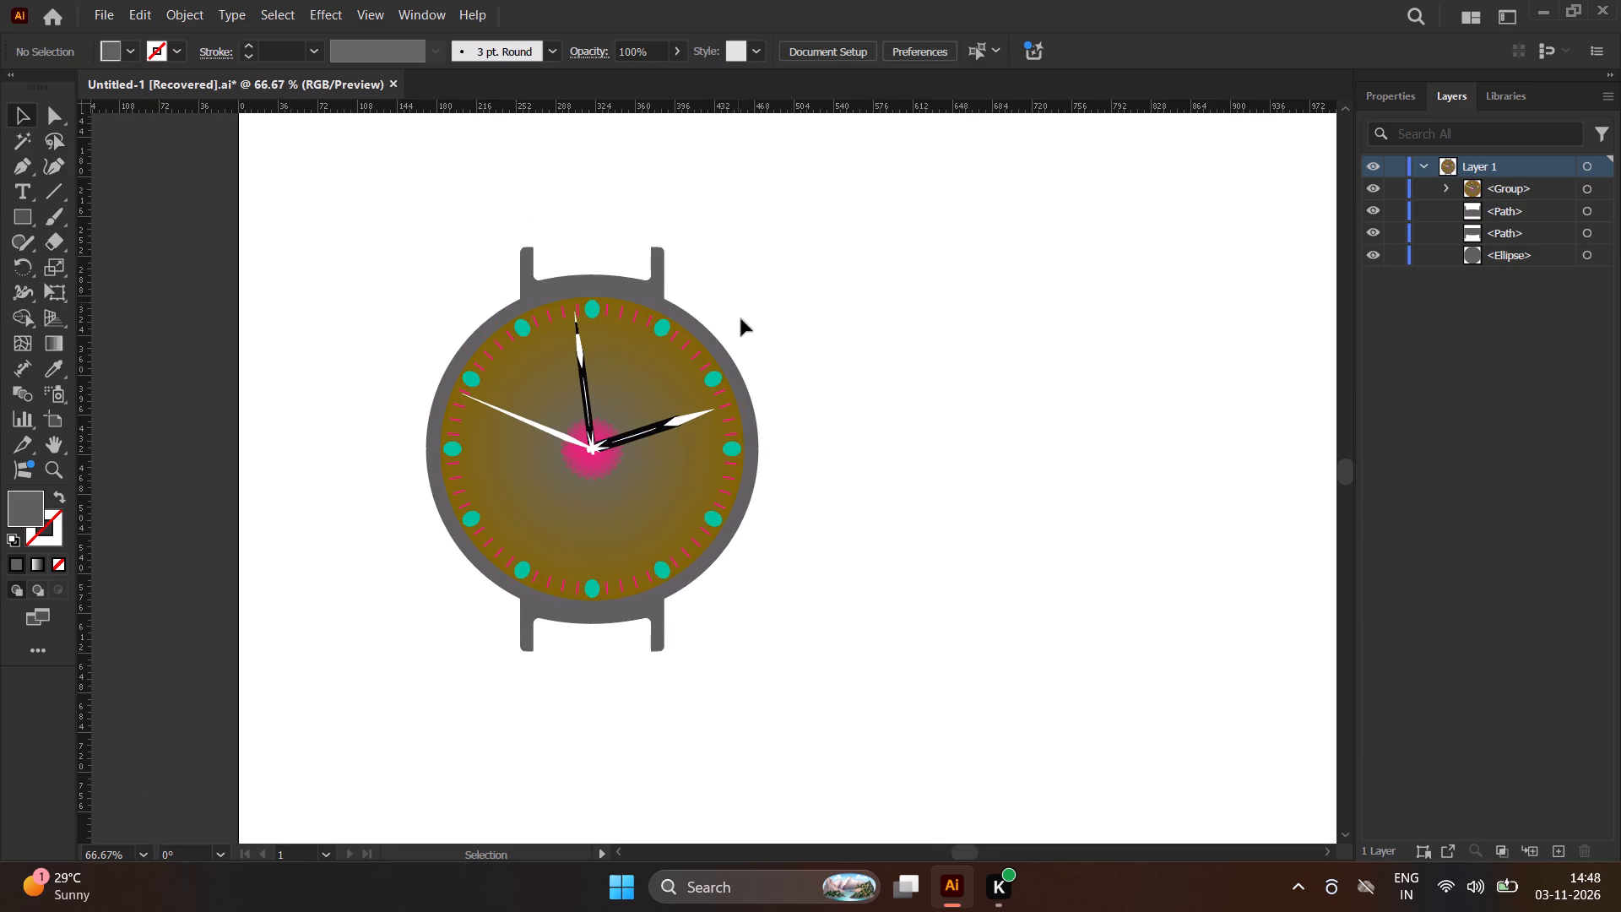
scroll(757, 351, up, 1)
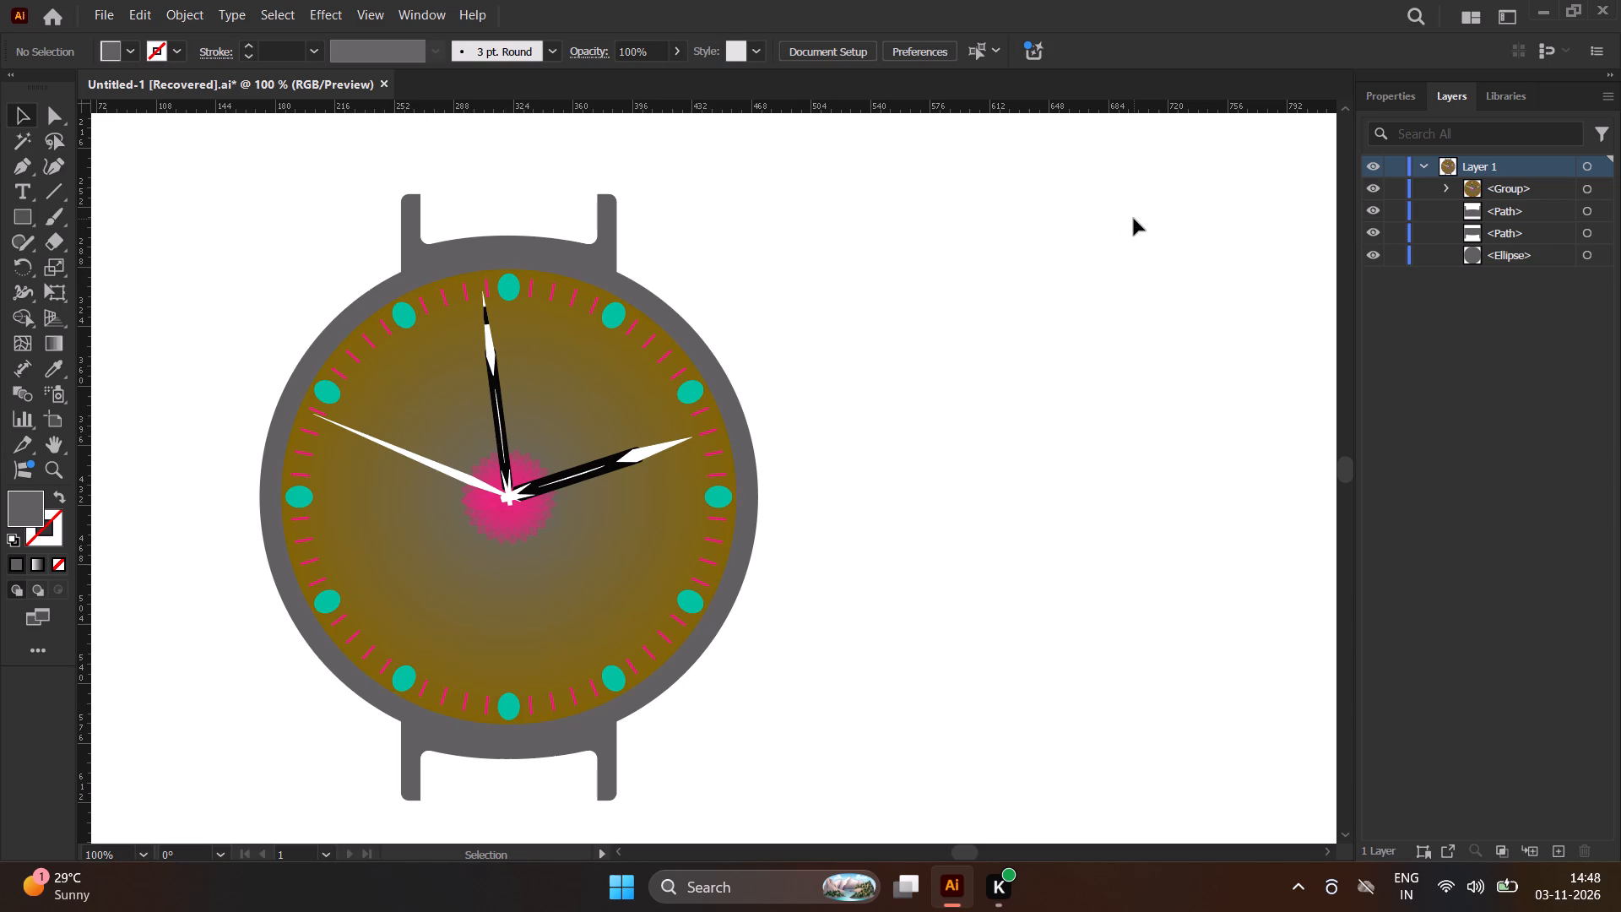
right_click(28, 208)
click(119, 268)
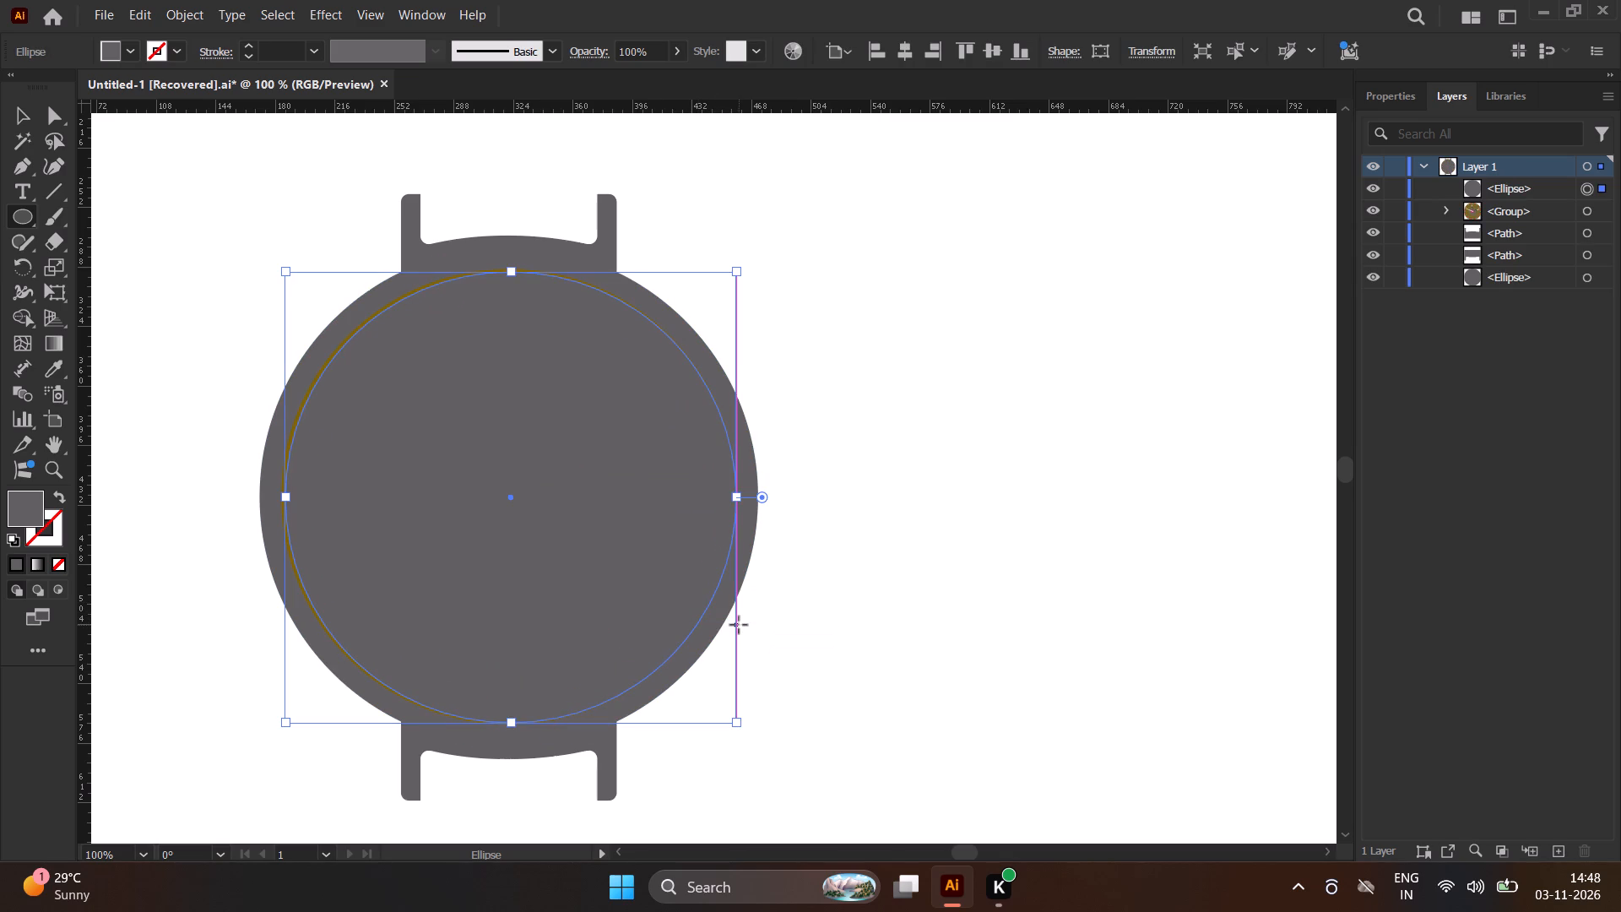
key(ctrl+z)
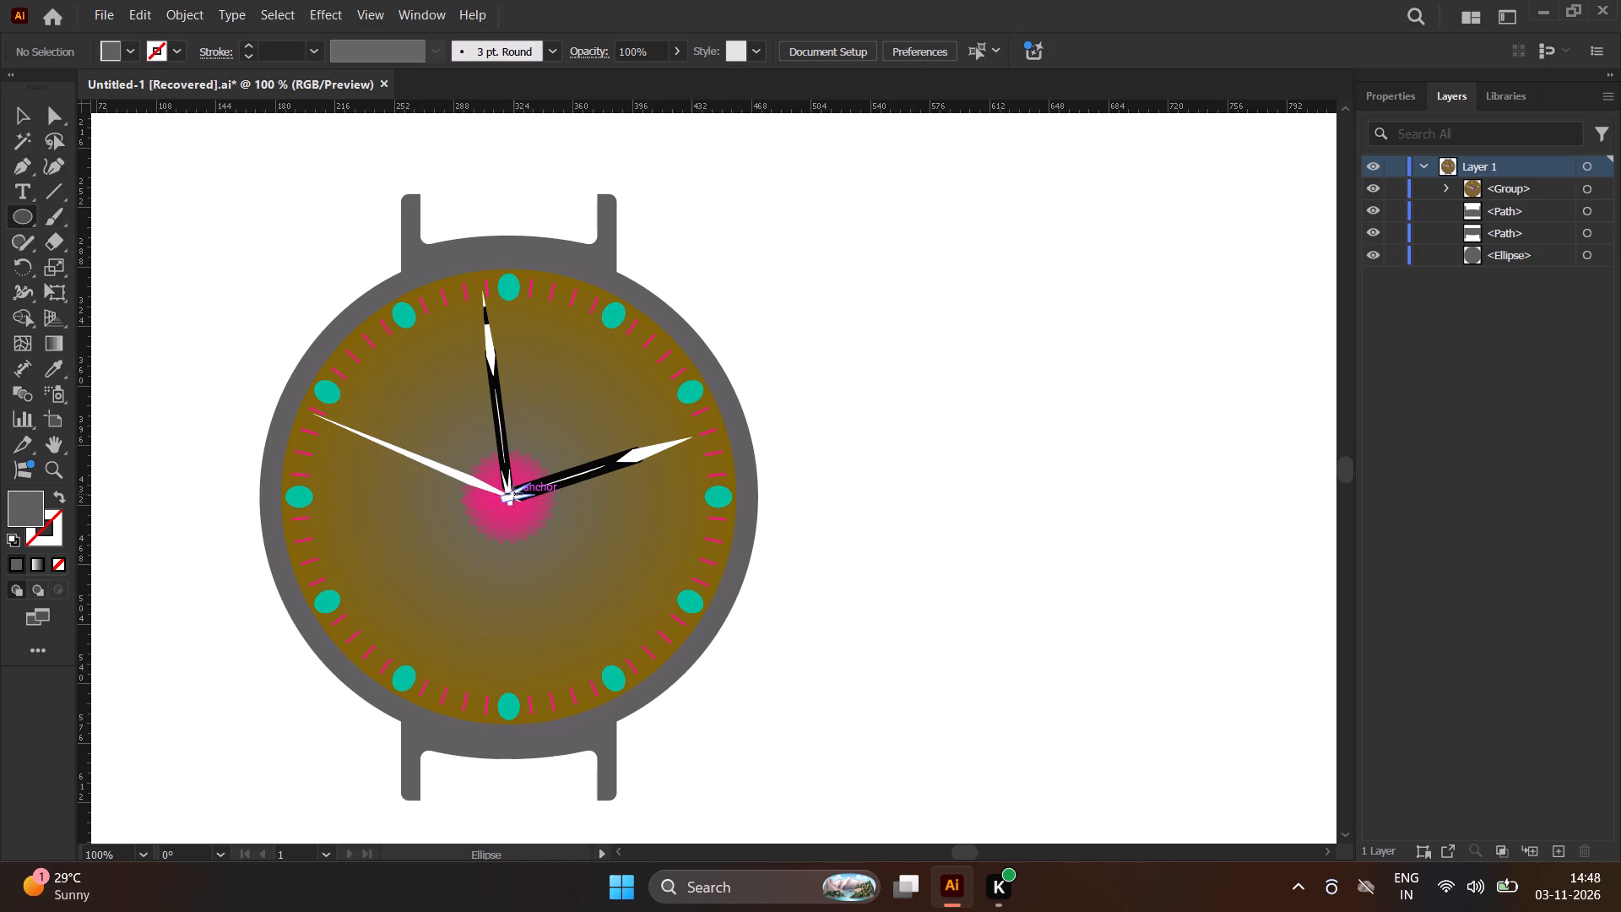
Examine the centre of the clock face, where the hands meet, up close.
scroll(509, 498, up, 4)
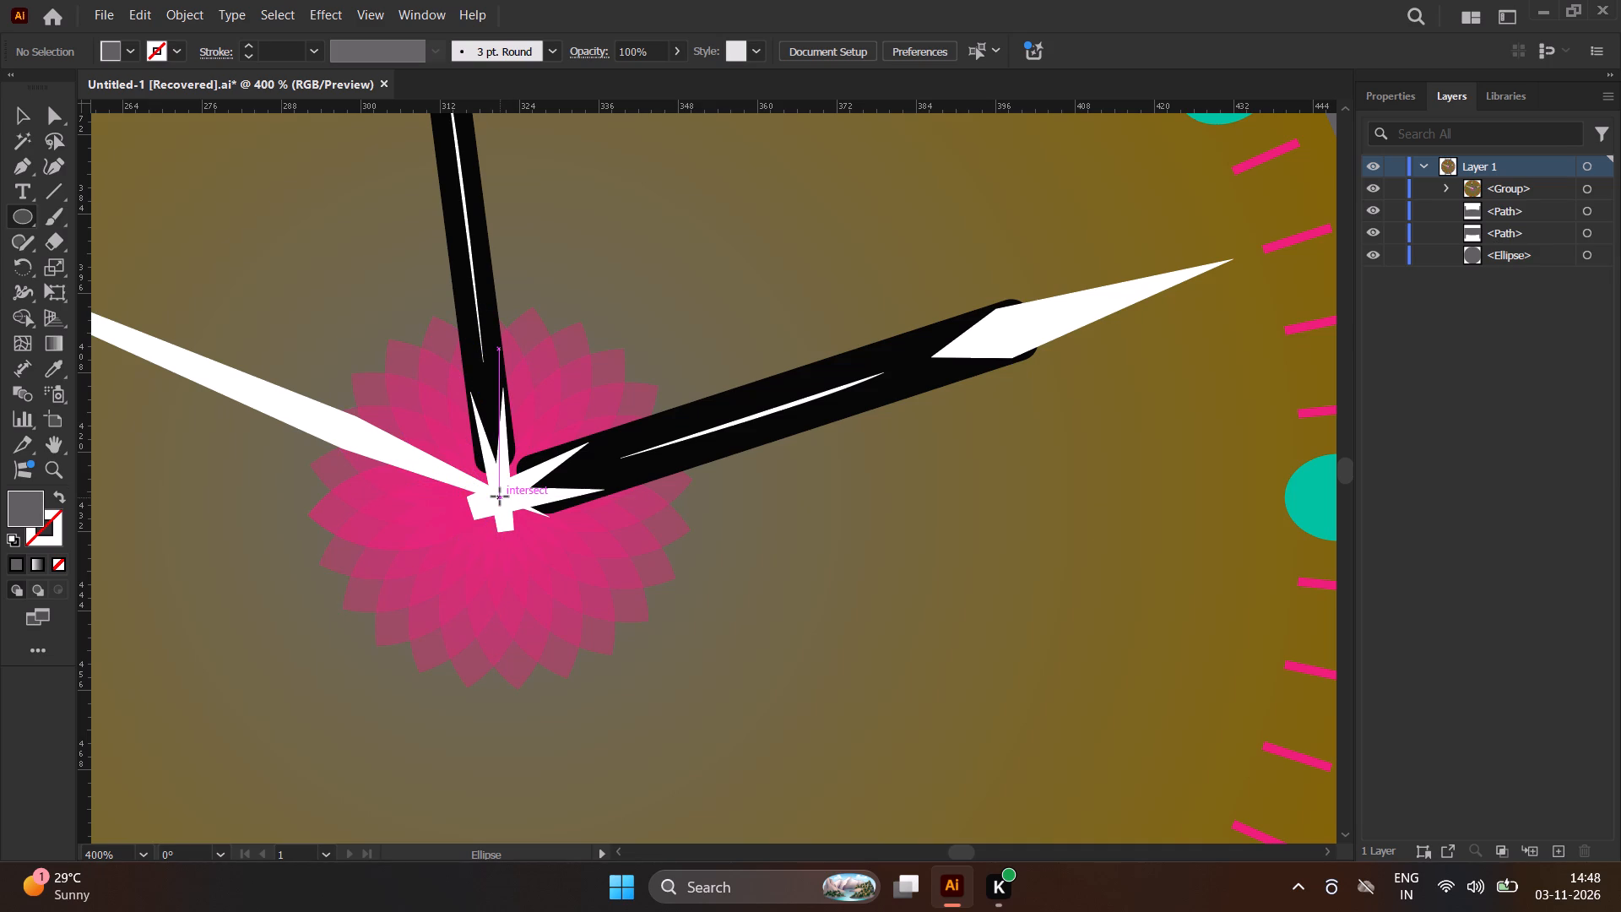
scroll(500, 497, up, 1)
scroll(500, 497, down, 1)
scroll(500, 497, up, 1)
scroll(500, 497, down, 1)
scroll(500, 497, up, 1)
scroll(500, 497, down, 6)
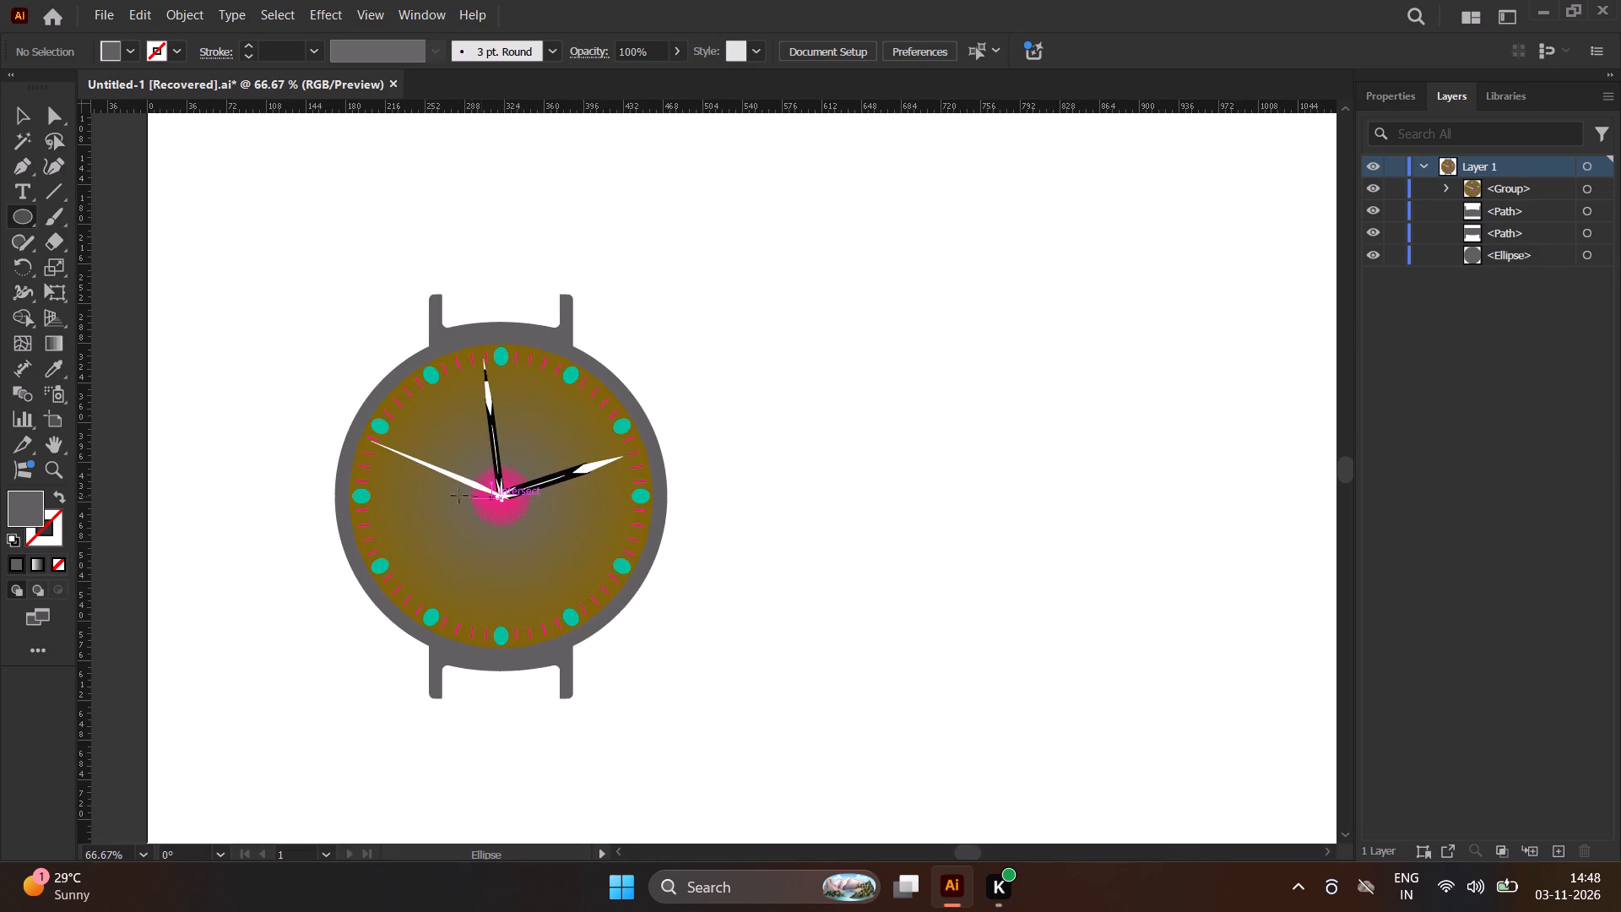
Align the clock face, grey circle and both lug pieces to their common horizontal centre.
click(24, 109)
drag(237, 231, 263, 254)
drag(263, 254, 758, 708)
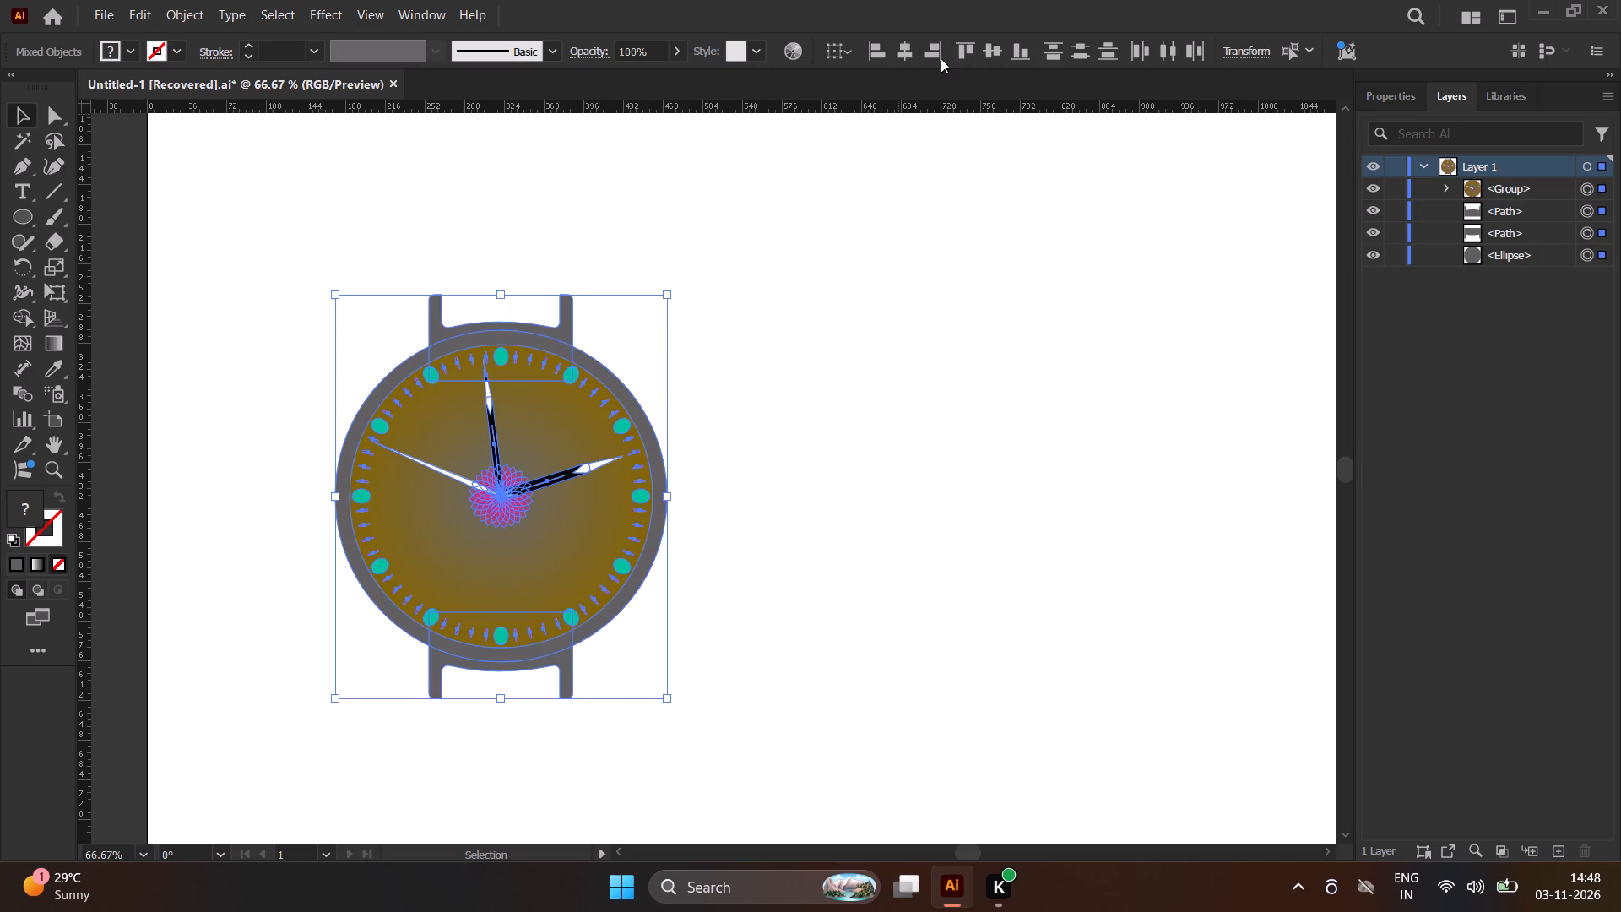
click(907, 47)
scroll(745, 194, down, 2)
shift+click(824, 233)
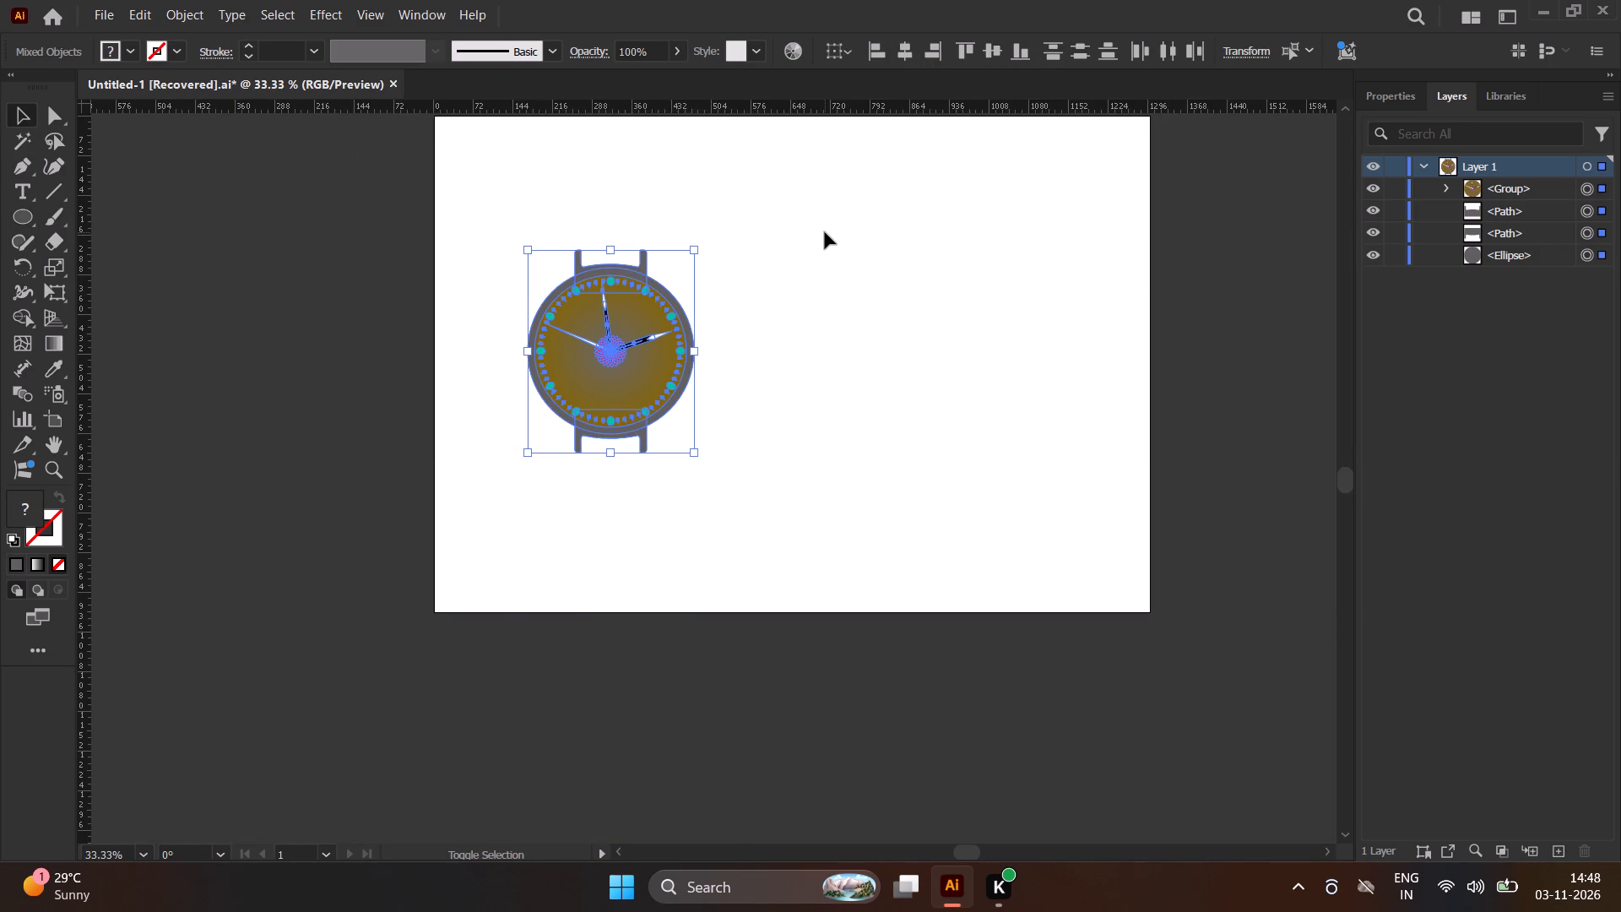
click(910, 47)
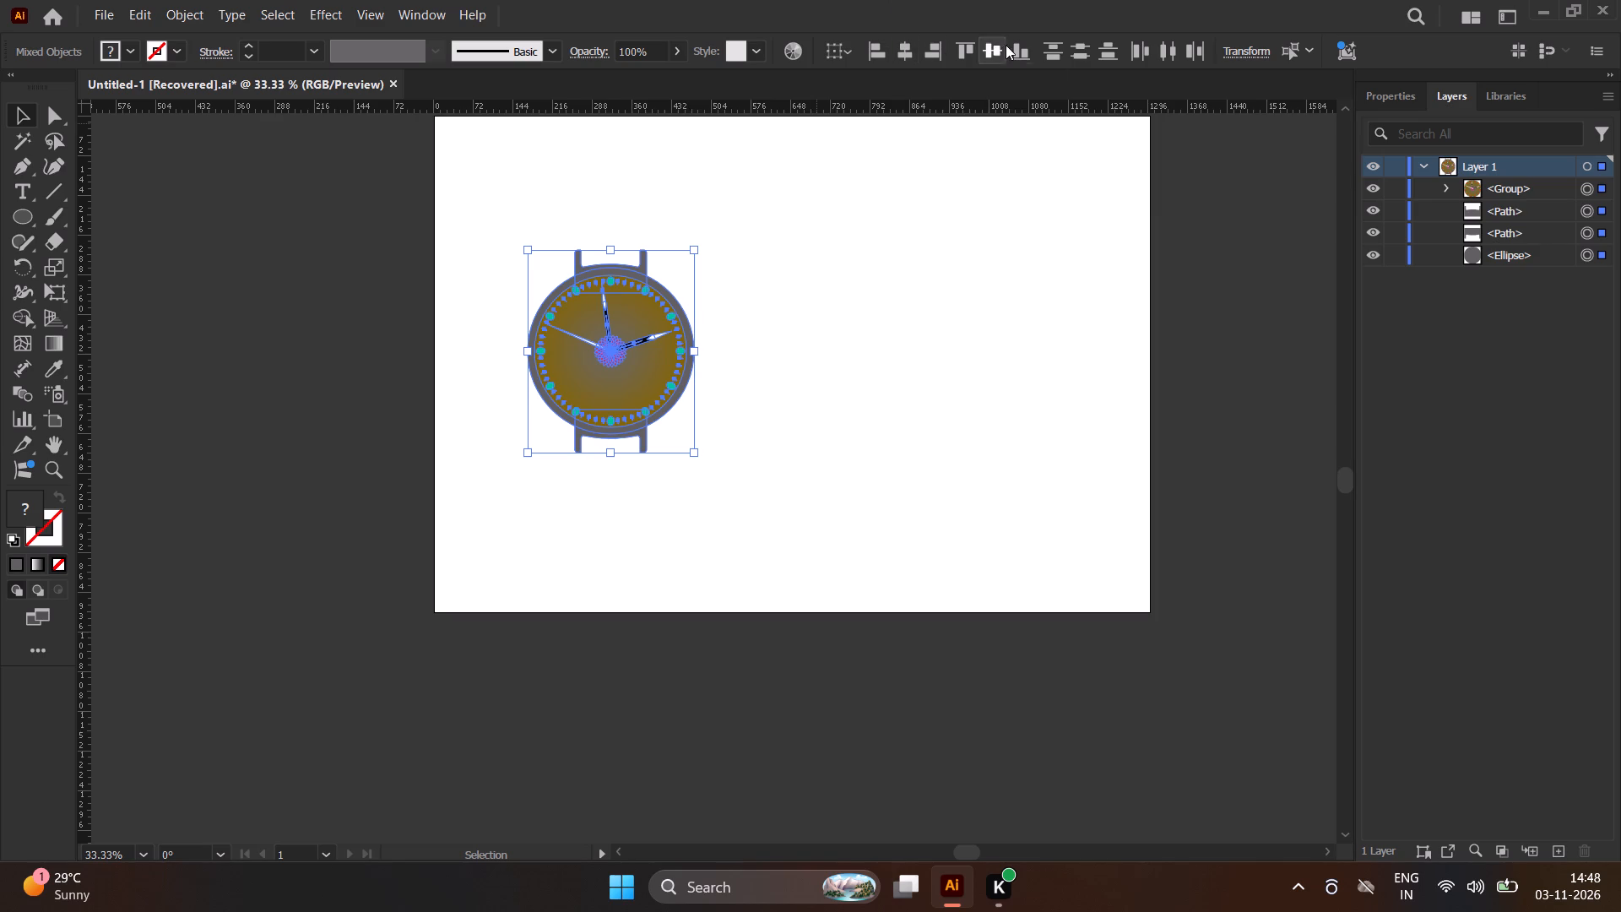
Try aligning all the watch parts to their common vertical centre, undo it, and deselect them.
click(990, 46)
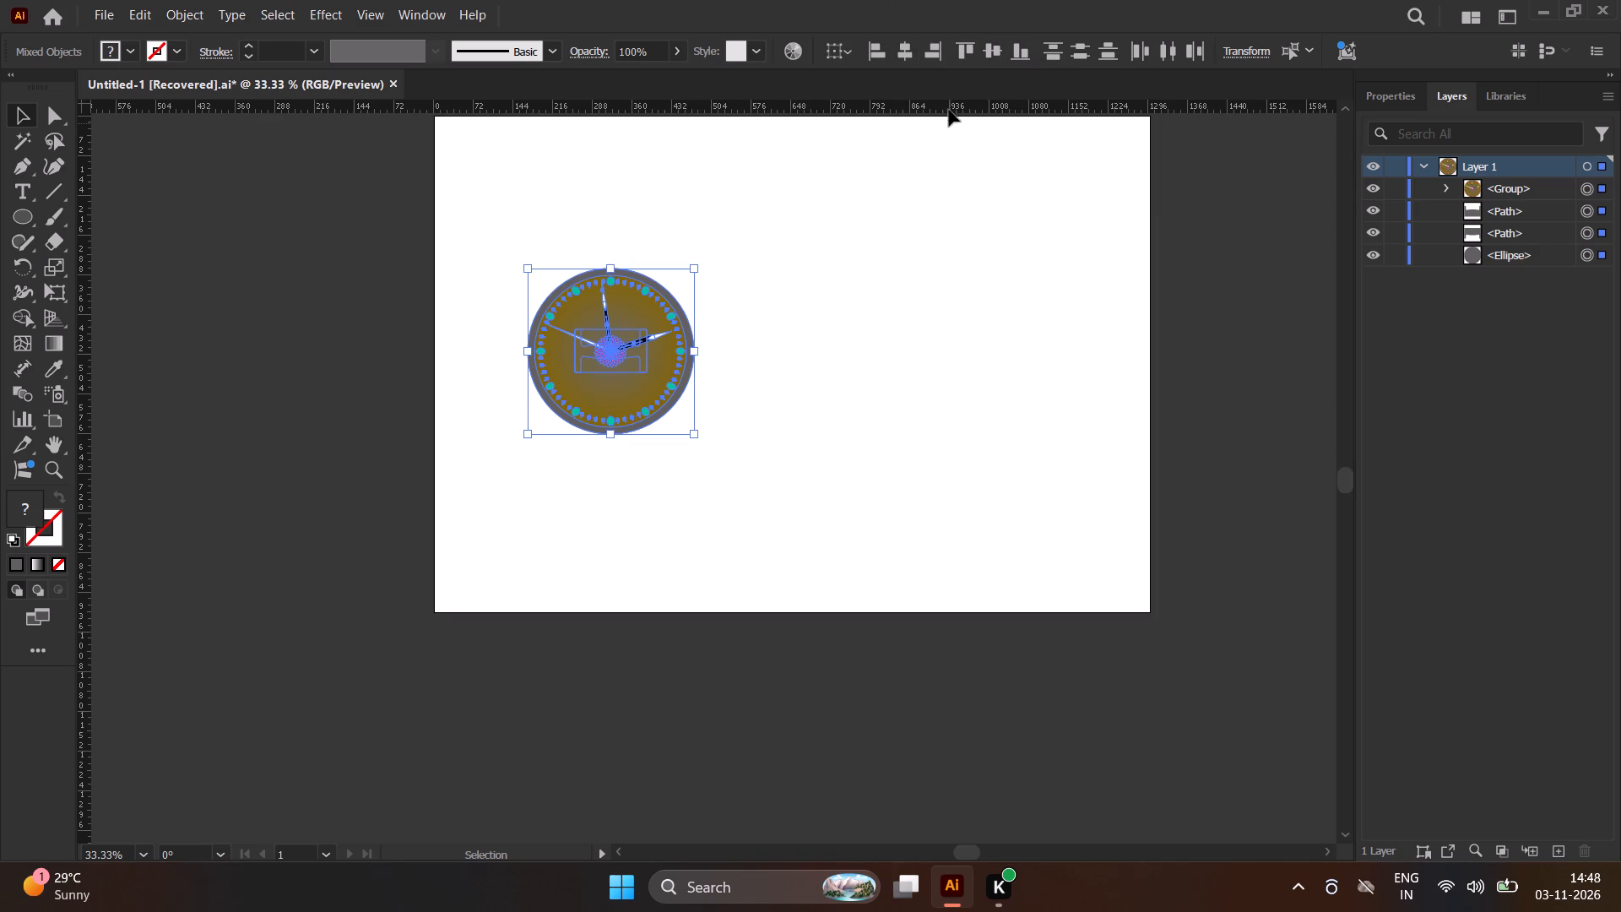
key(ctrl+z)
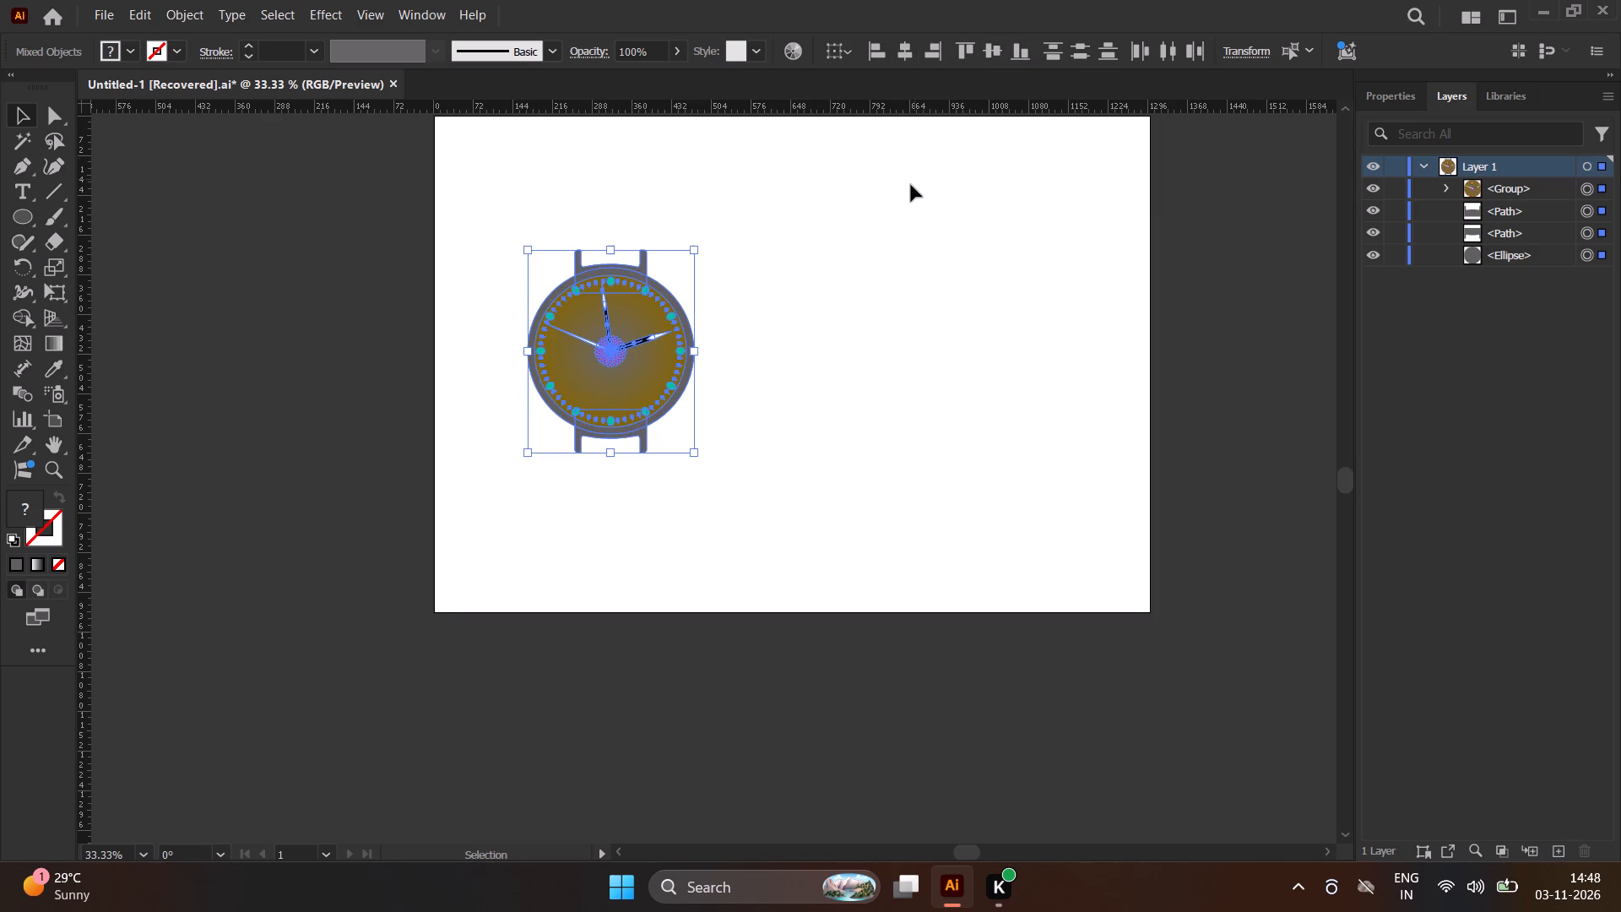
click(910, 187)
Select all the watch parts together, move them to the artboard's left half at about mid-height, and deselect them.
drag(507, 204, 724, 389)
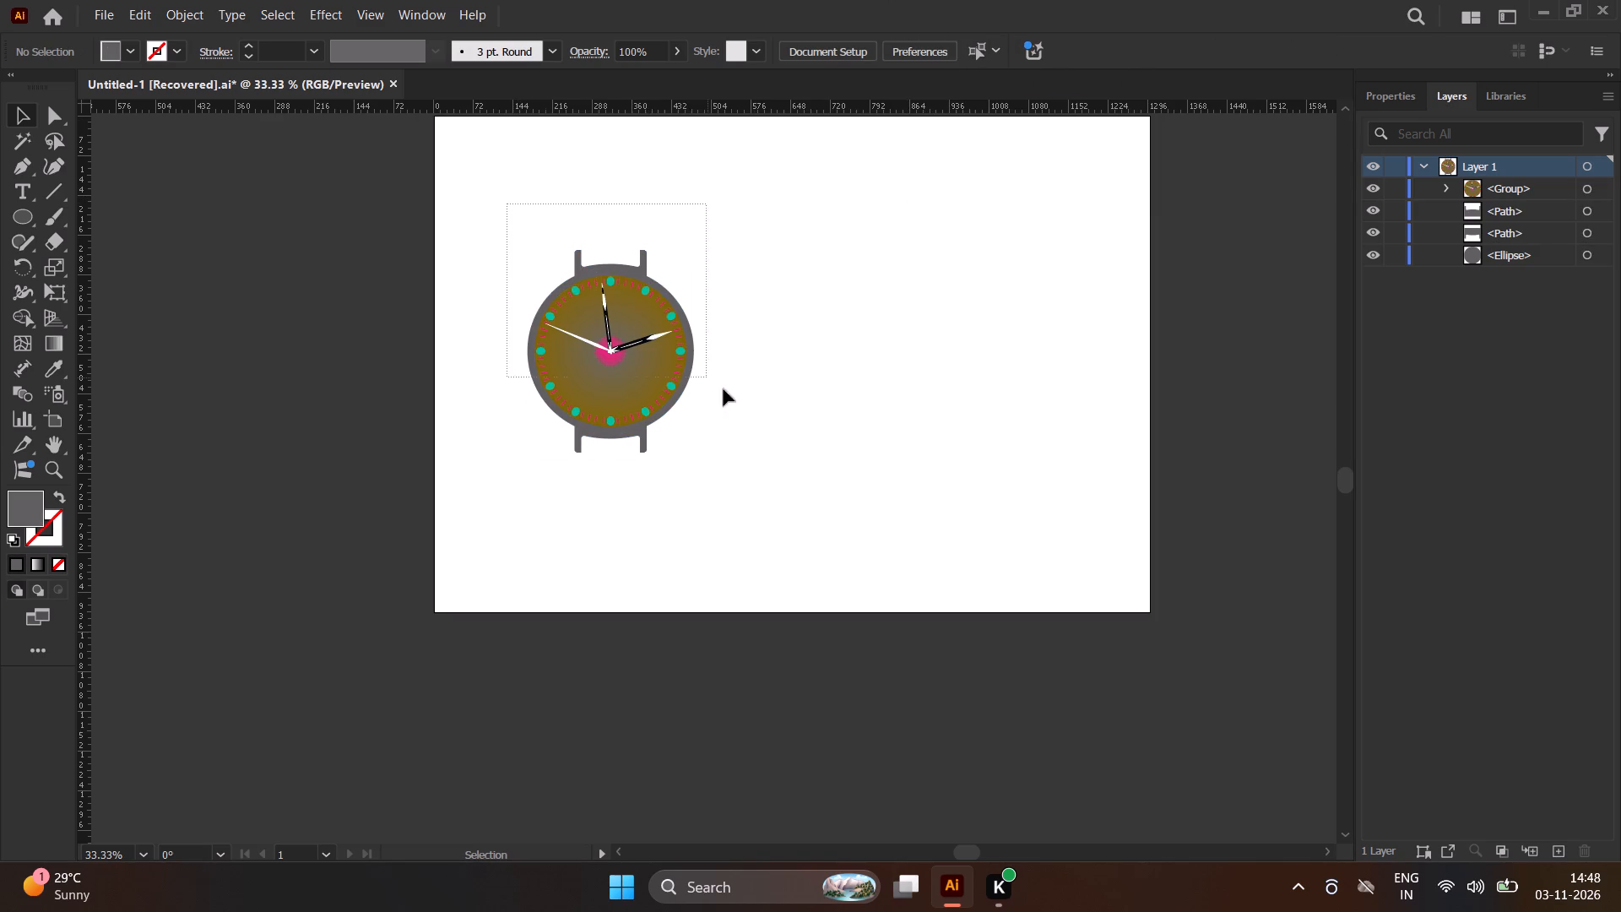
drag(724, 389, 772, 488)
drag(608, 380, 685, 355)
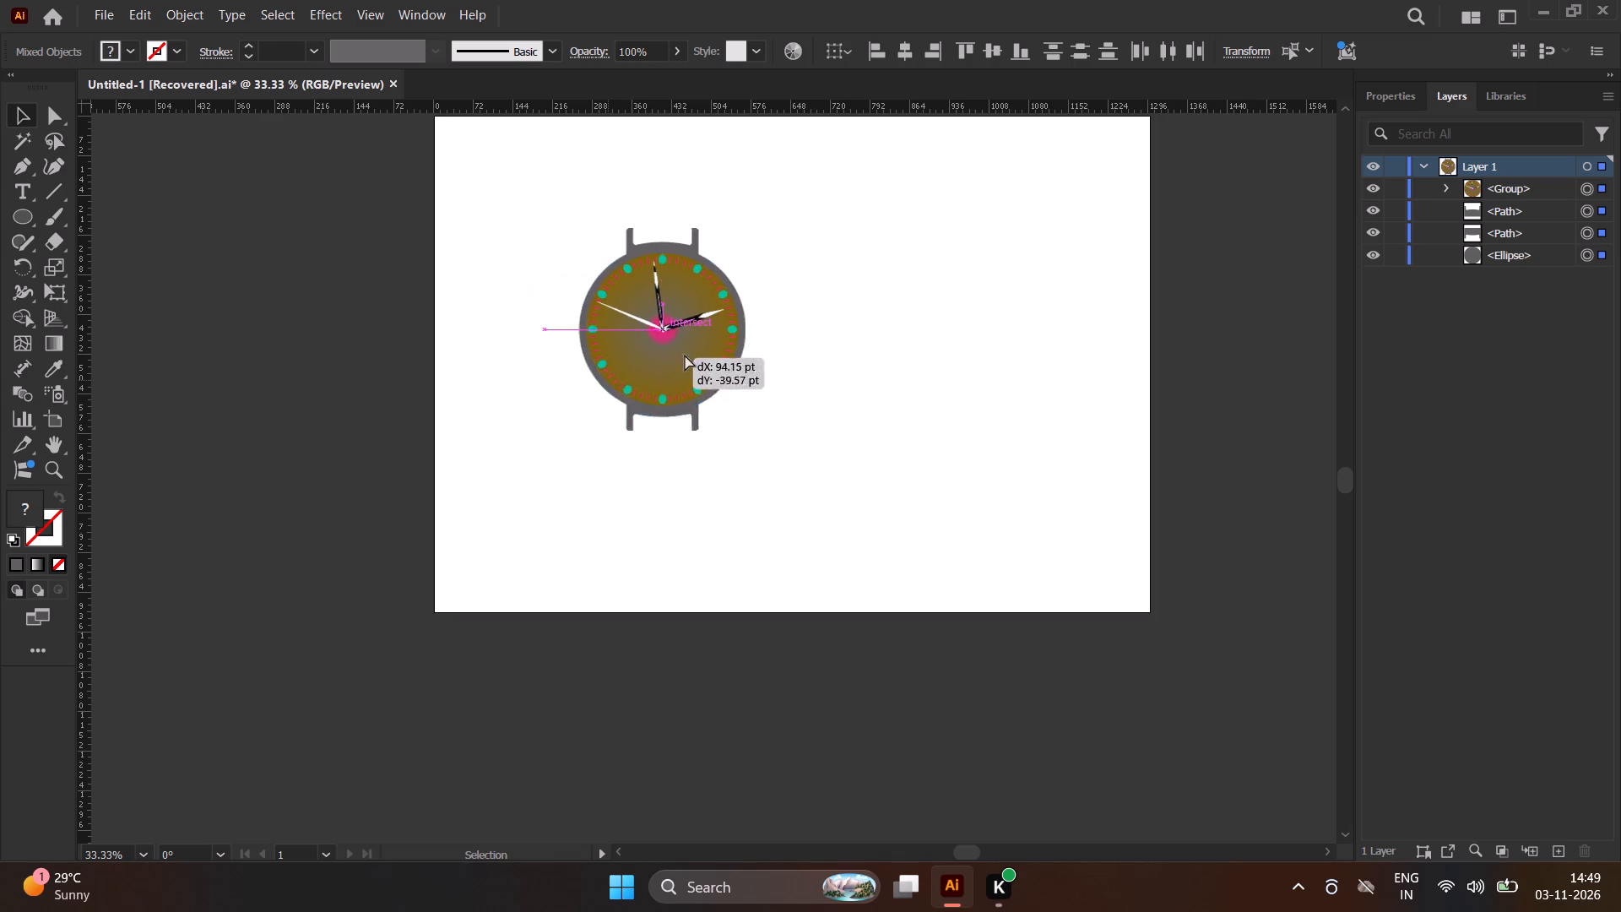
drag(685, 355, 895, 377)
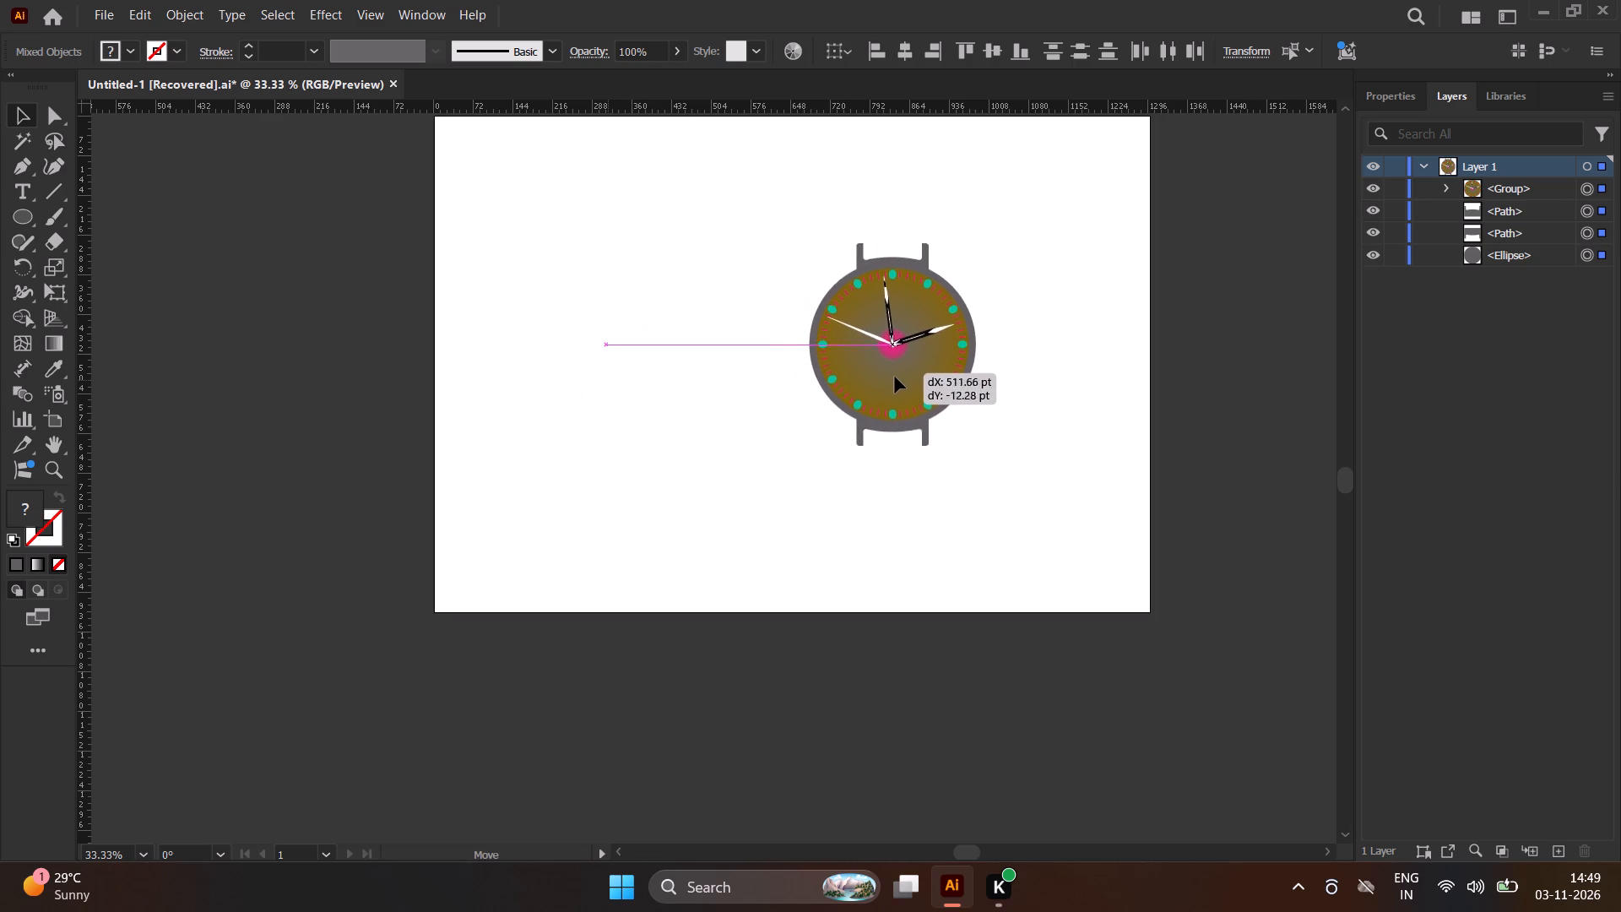
drag(895, 377, 803, 347)
scroll(404, 425, down, 1)
drag(708, 362, 686, 363)
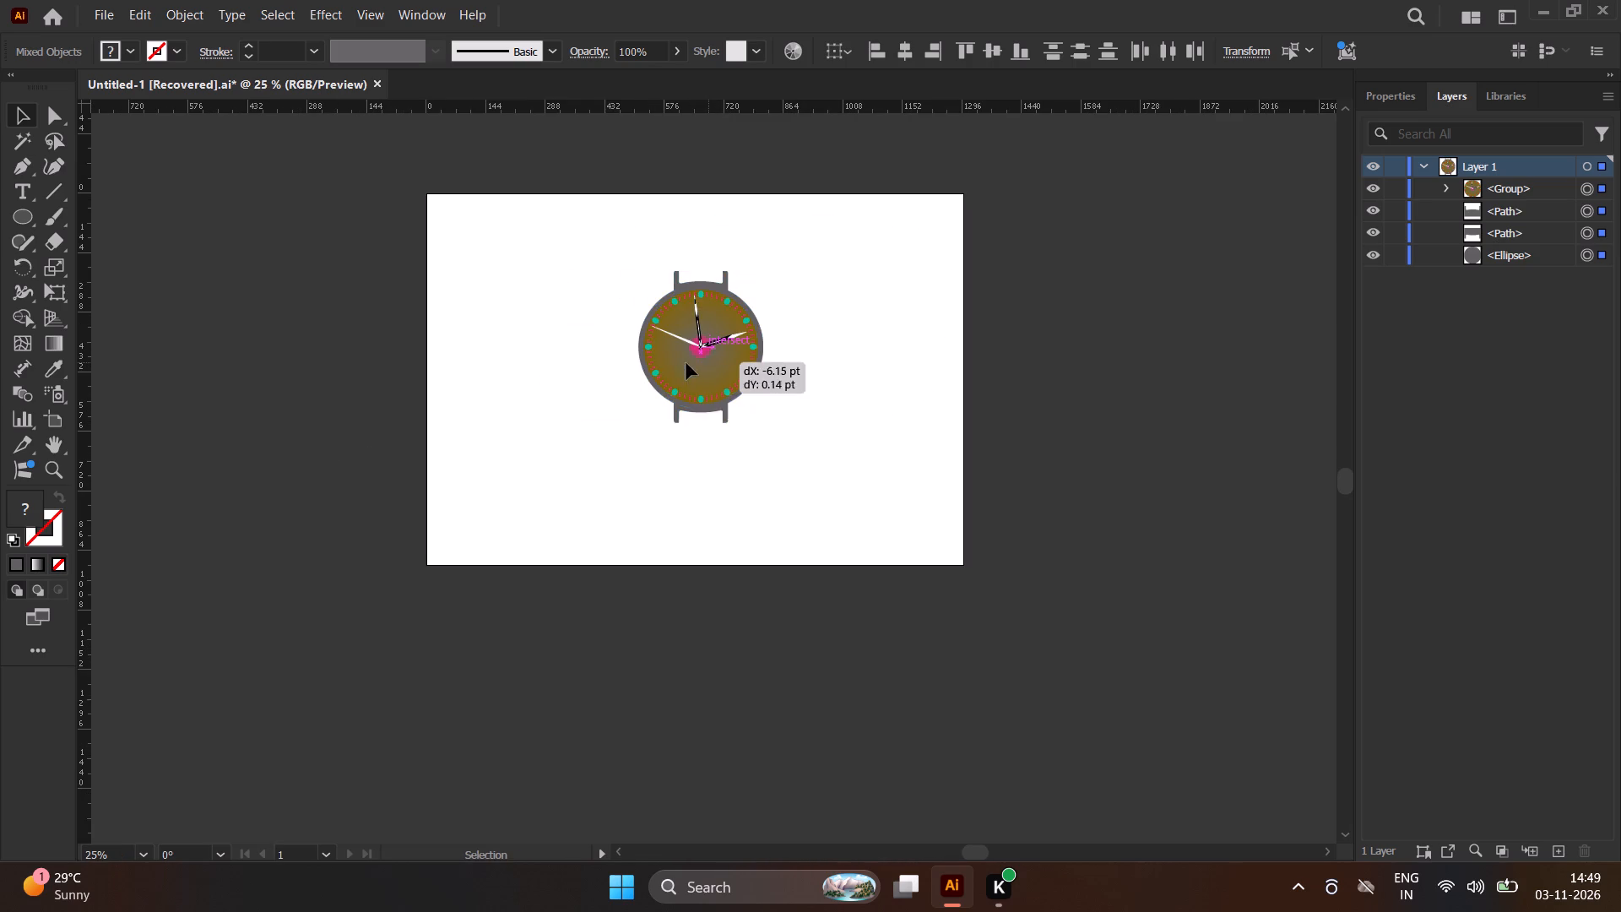
drag(686, 363, 670, 424)
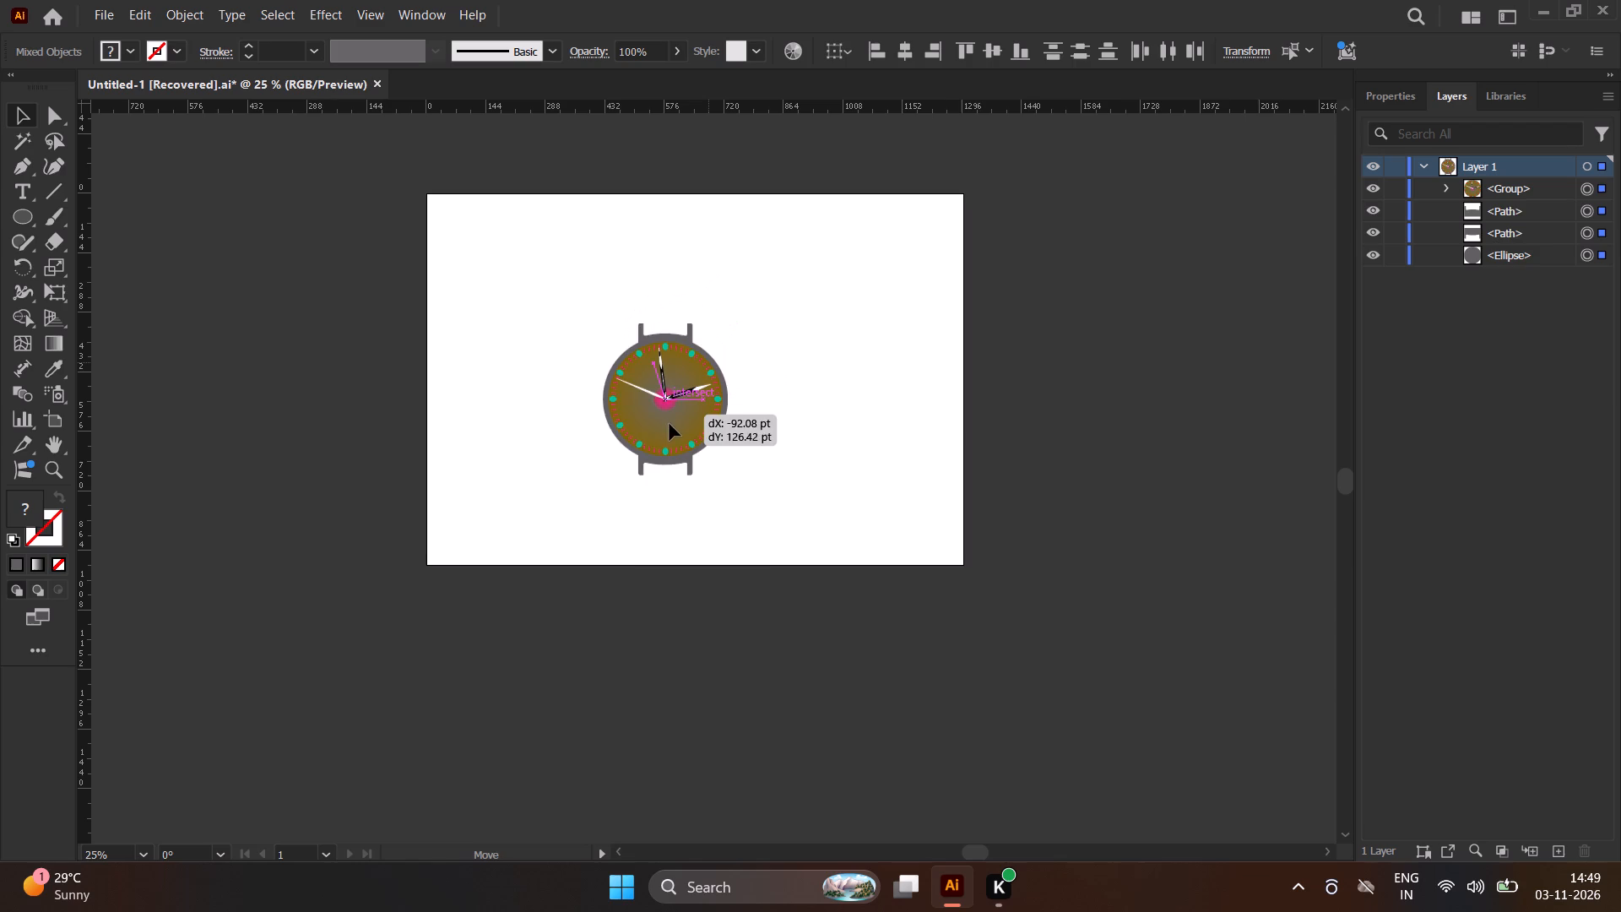
drag(670, 424, 666, 366)
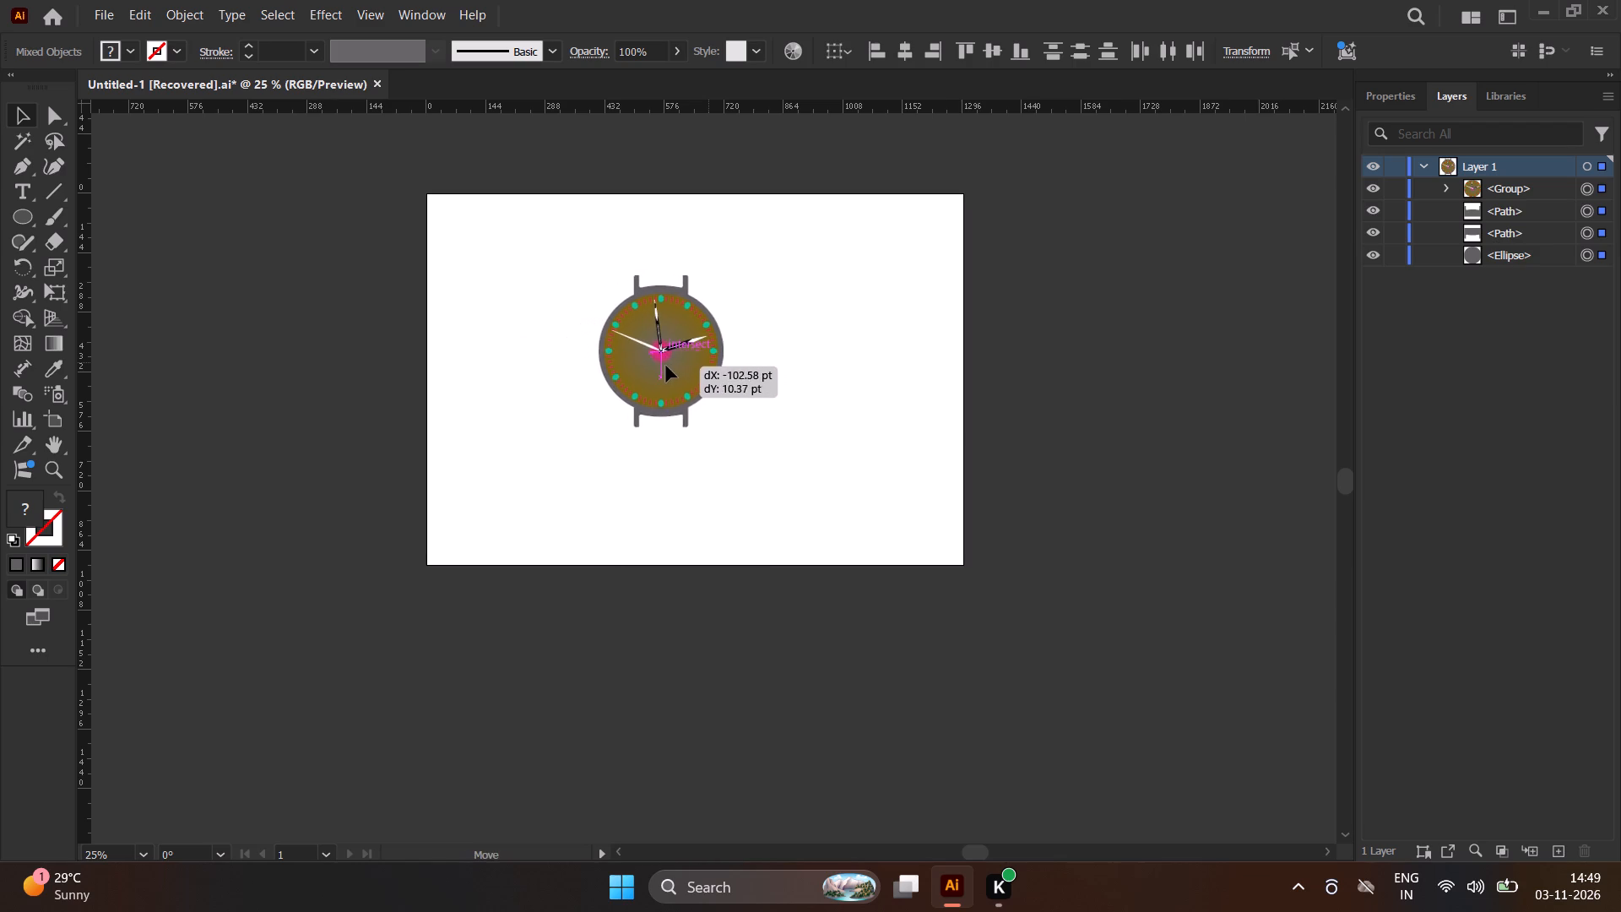
drag(666, 366, 775, 378)
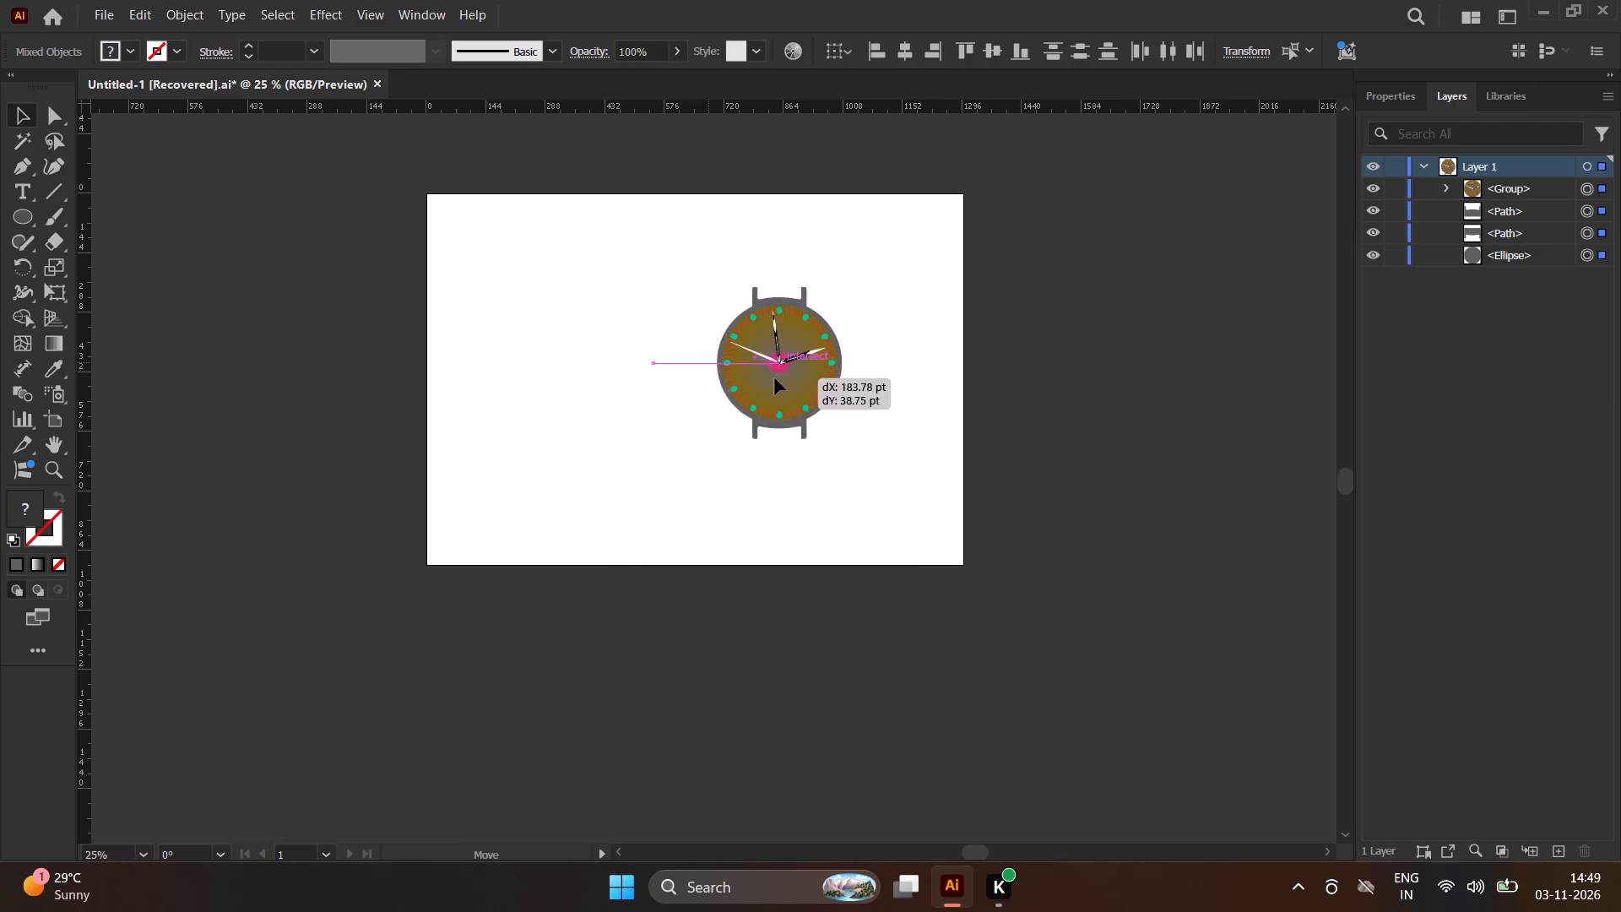
drag(775, 378, 664, 393)
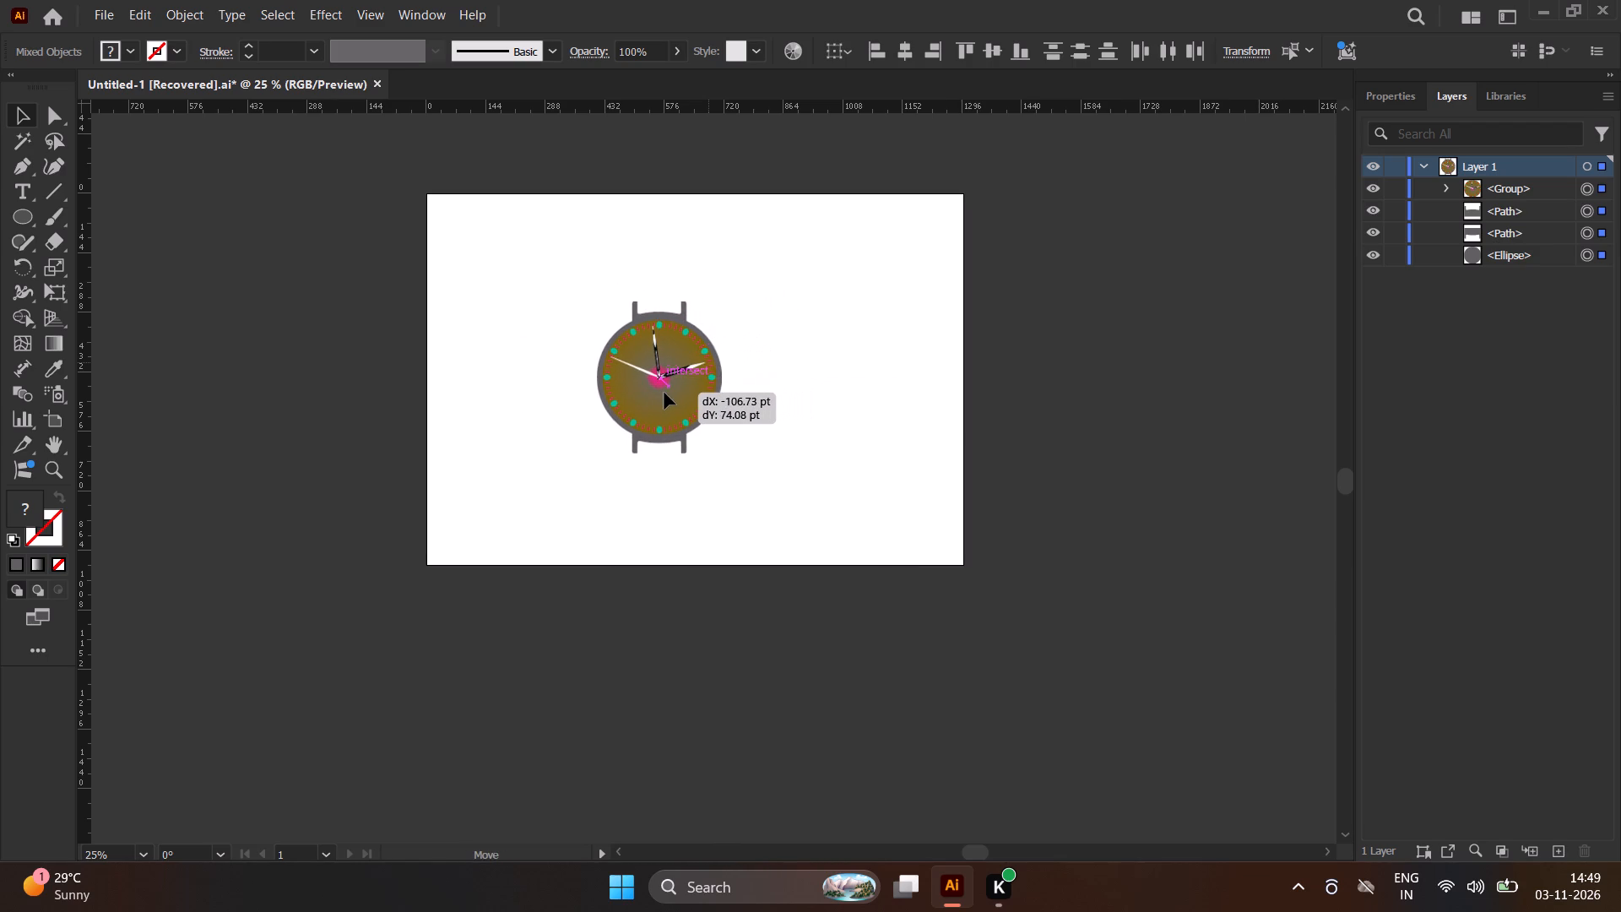
drag(664, 393, 588, 397)
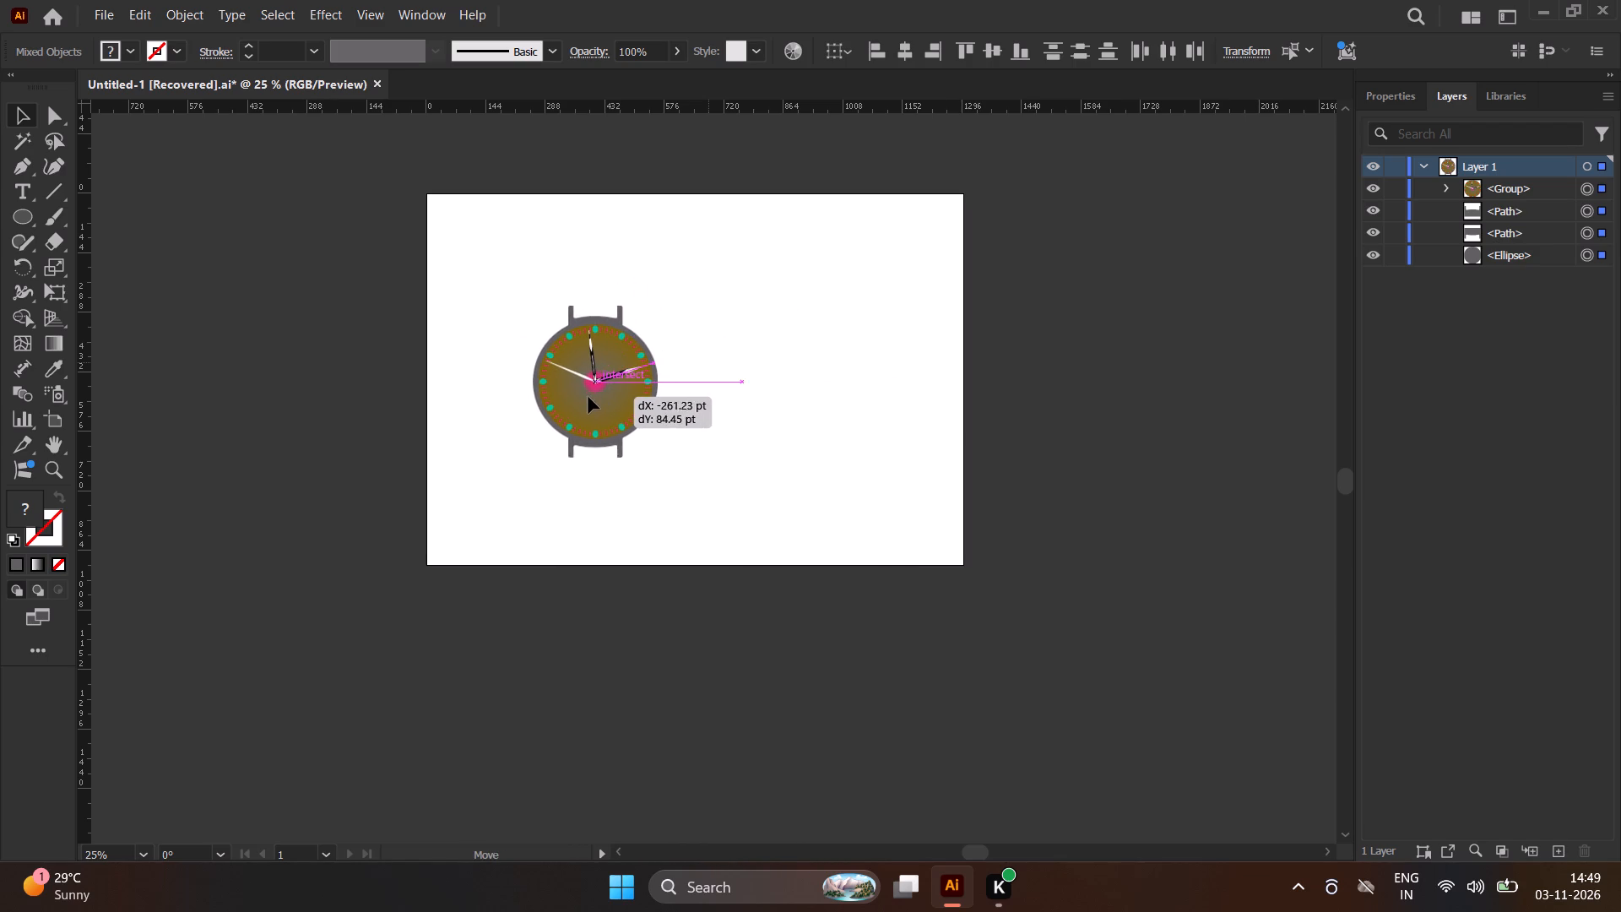
drag(588, 397, 599, 400)
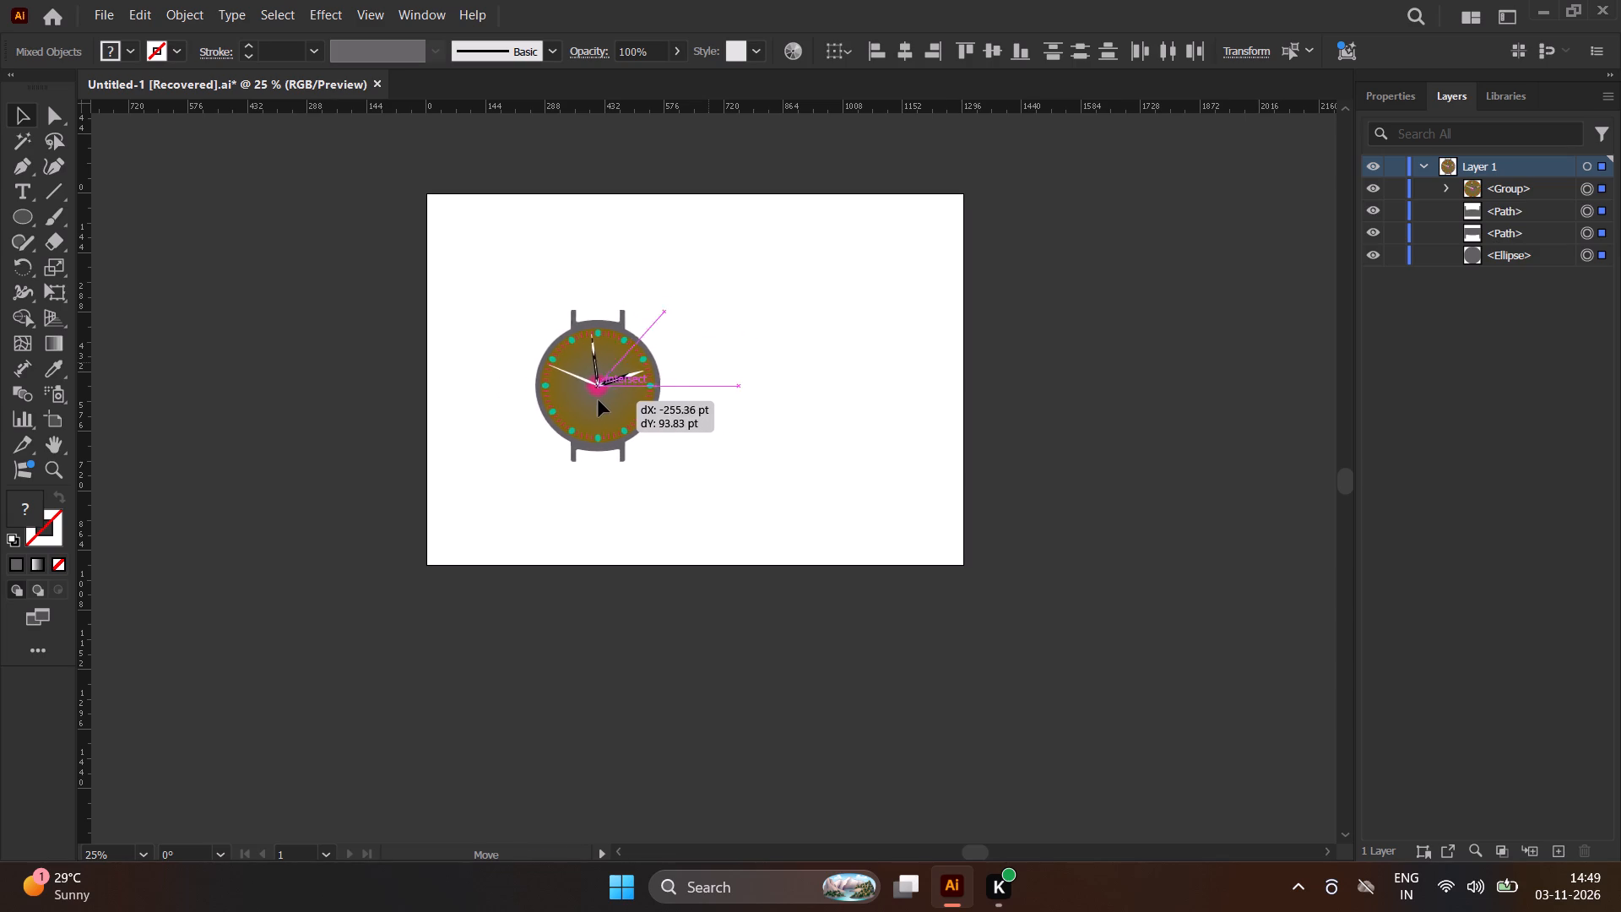
drag(599, 400, 572, 398)
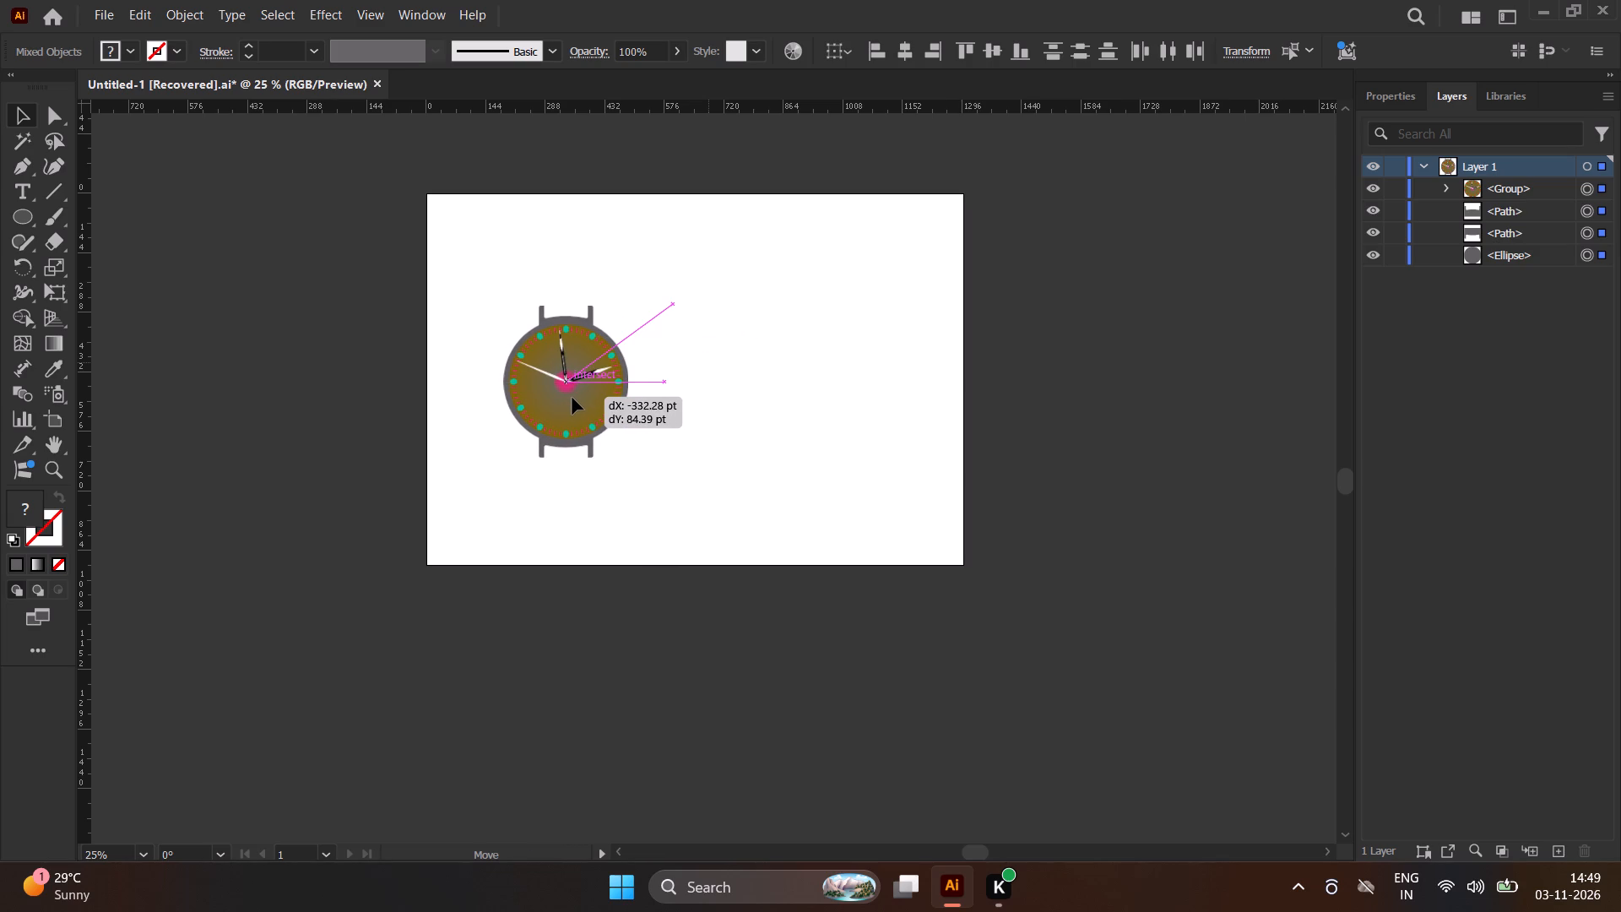
drag(572, 398, 558, 394)
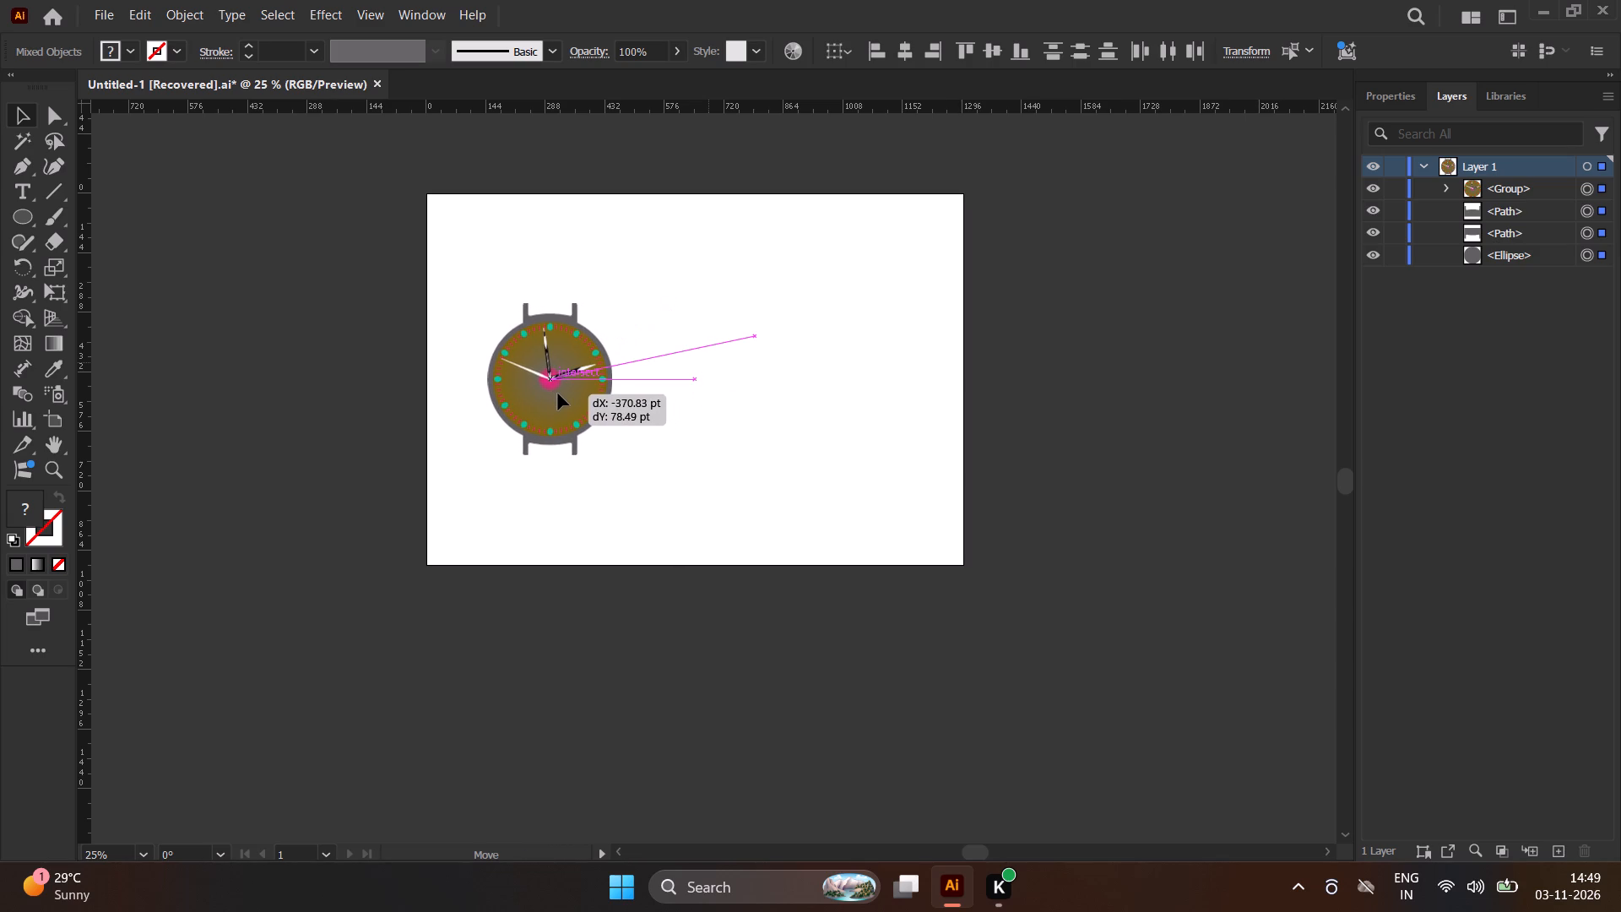
drag(558, 394, 551, 392)
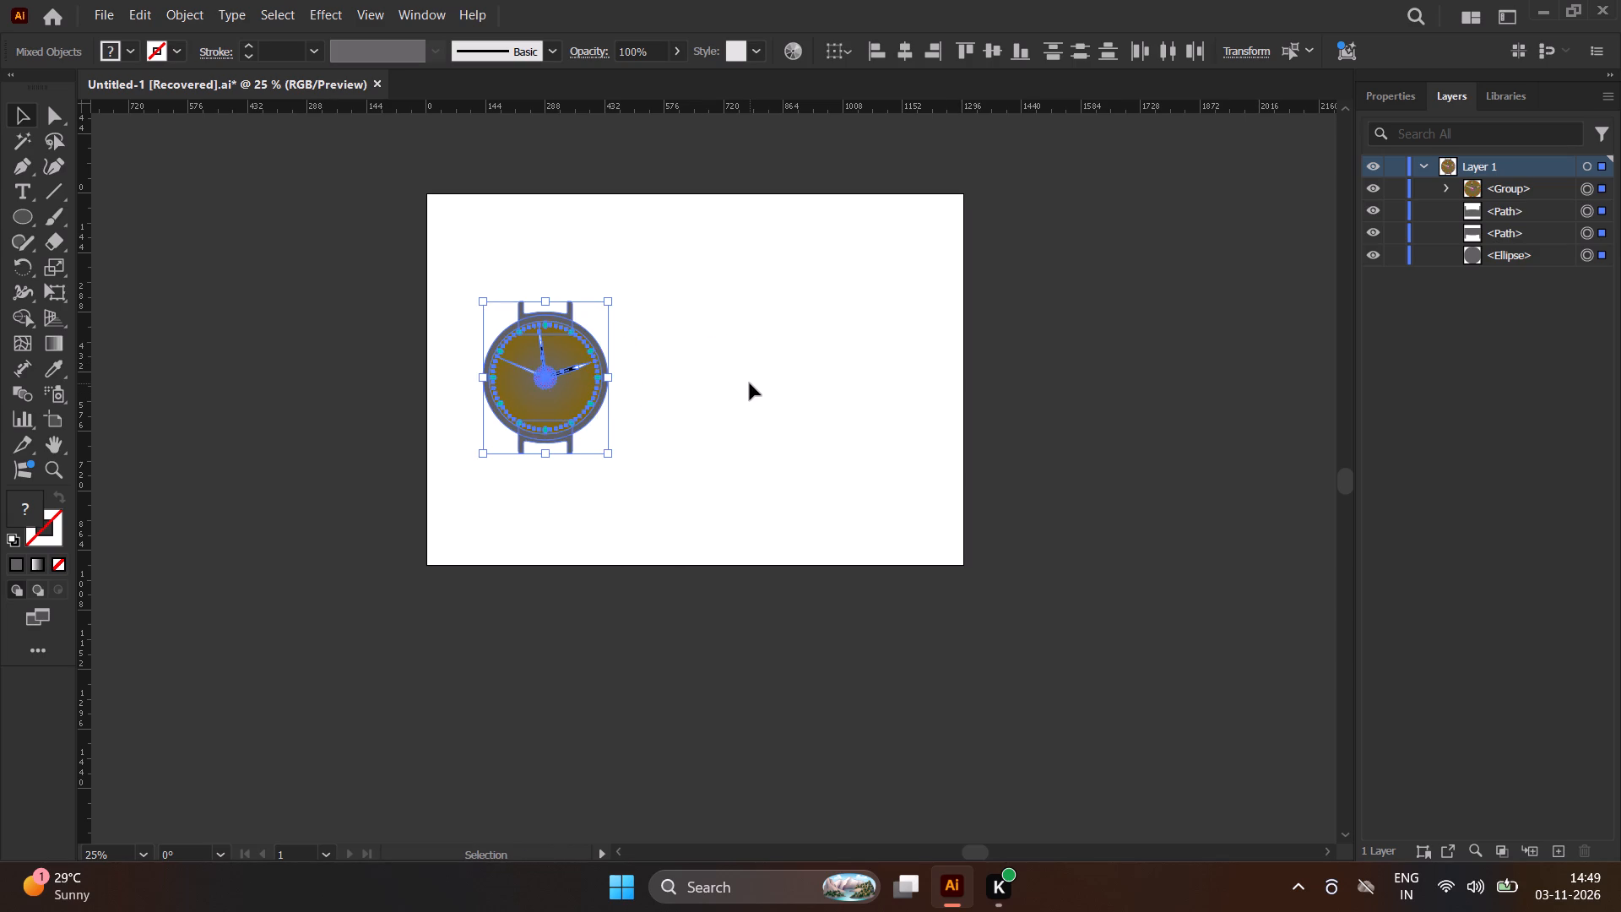
click(750, 383)
click(745, 383)
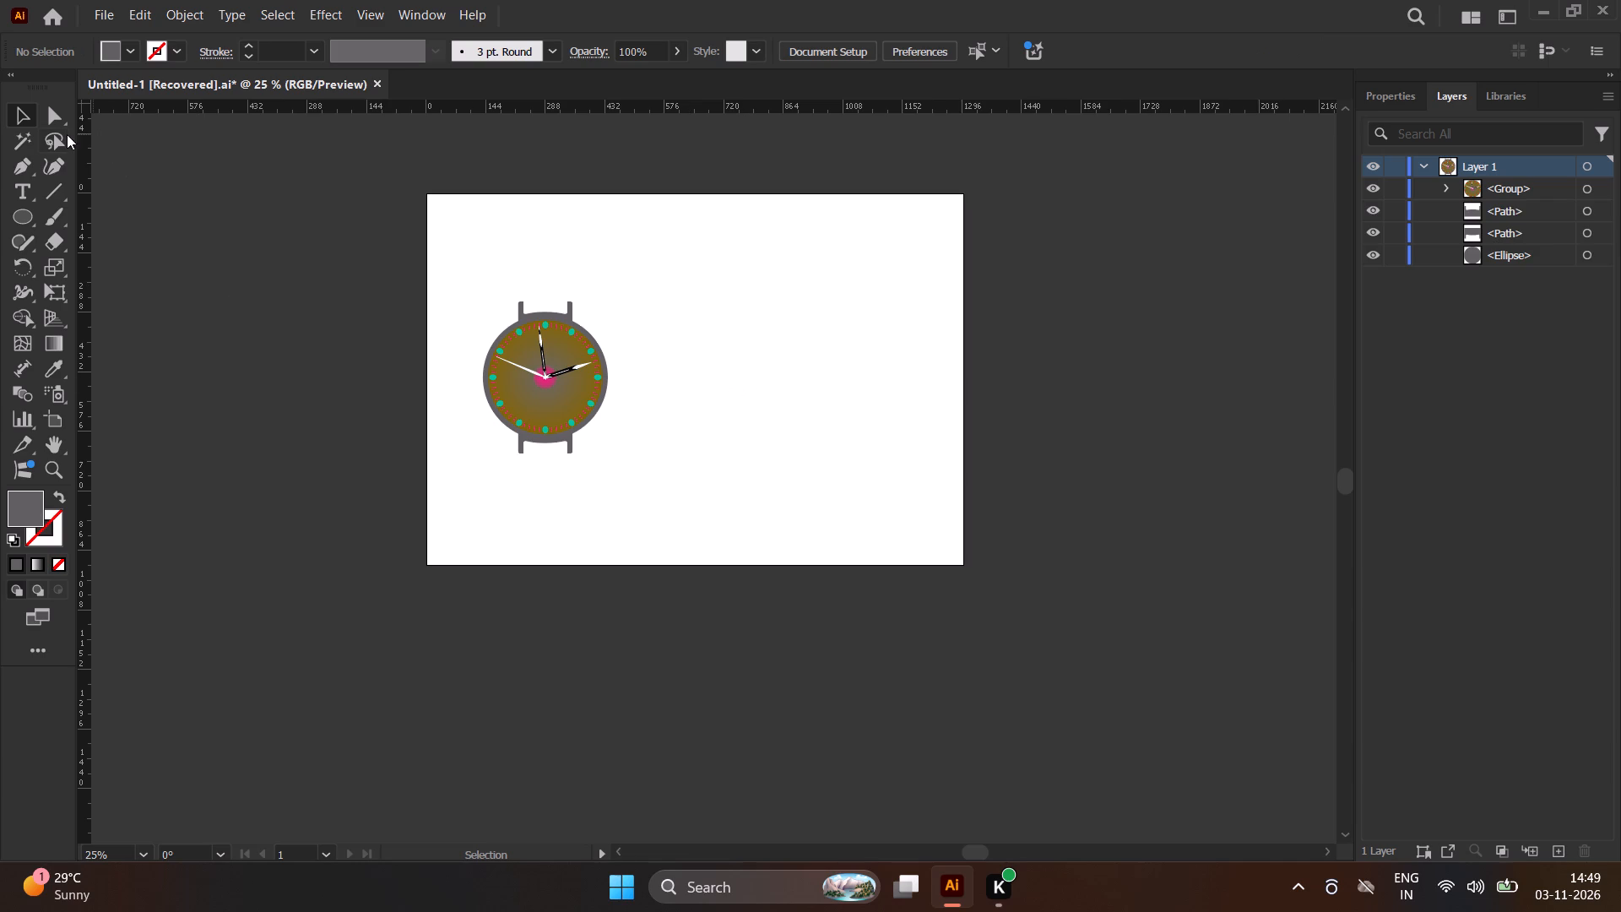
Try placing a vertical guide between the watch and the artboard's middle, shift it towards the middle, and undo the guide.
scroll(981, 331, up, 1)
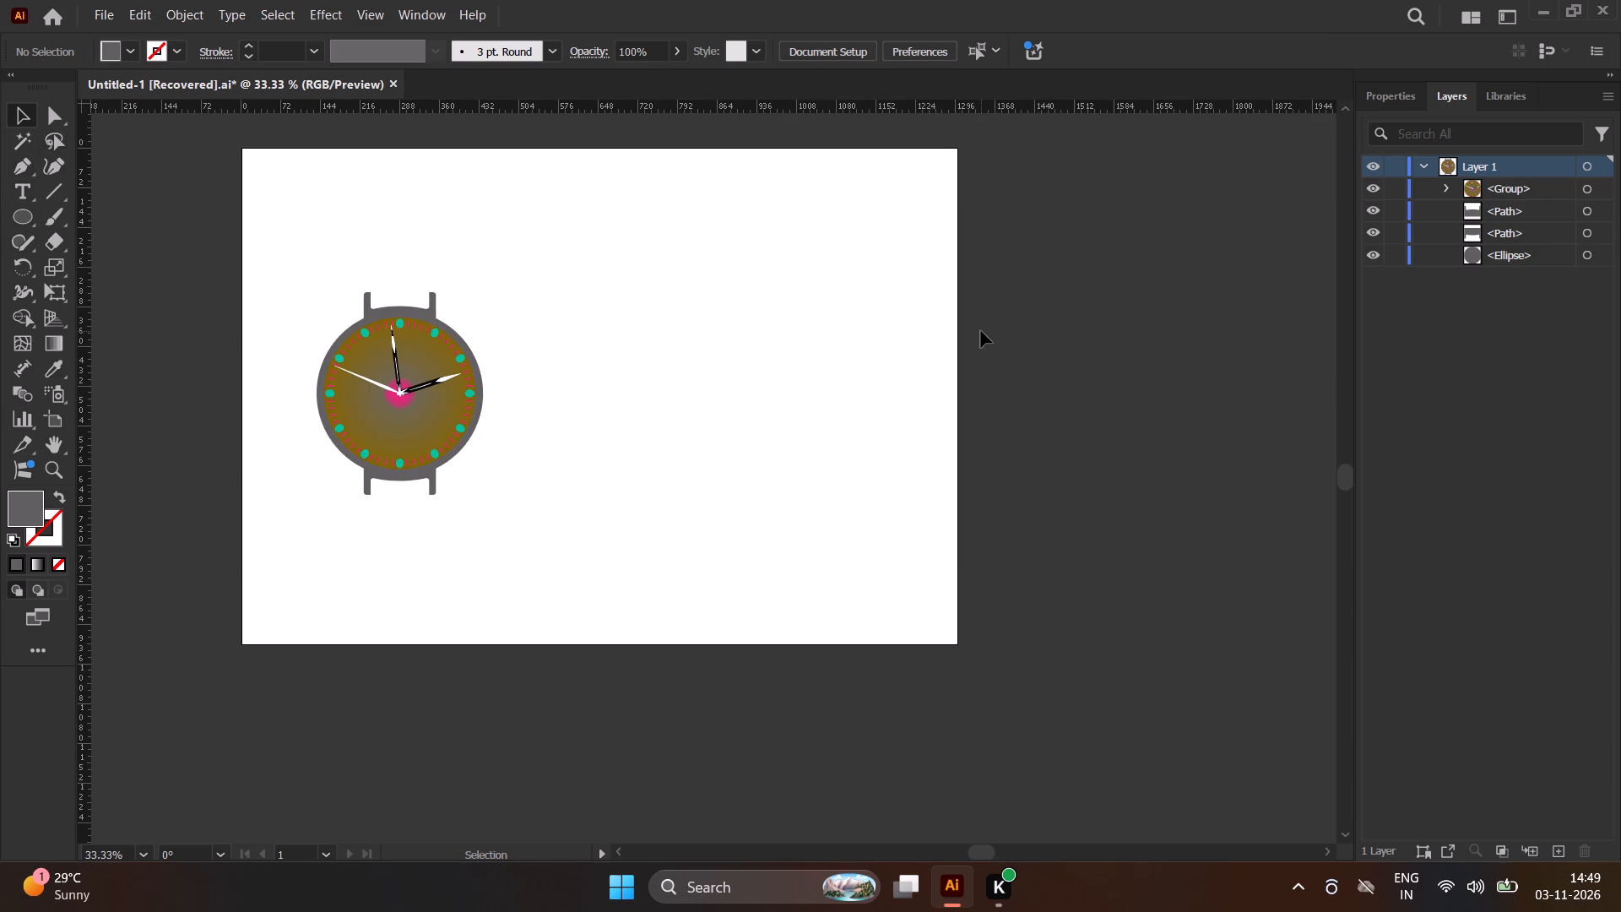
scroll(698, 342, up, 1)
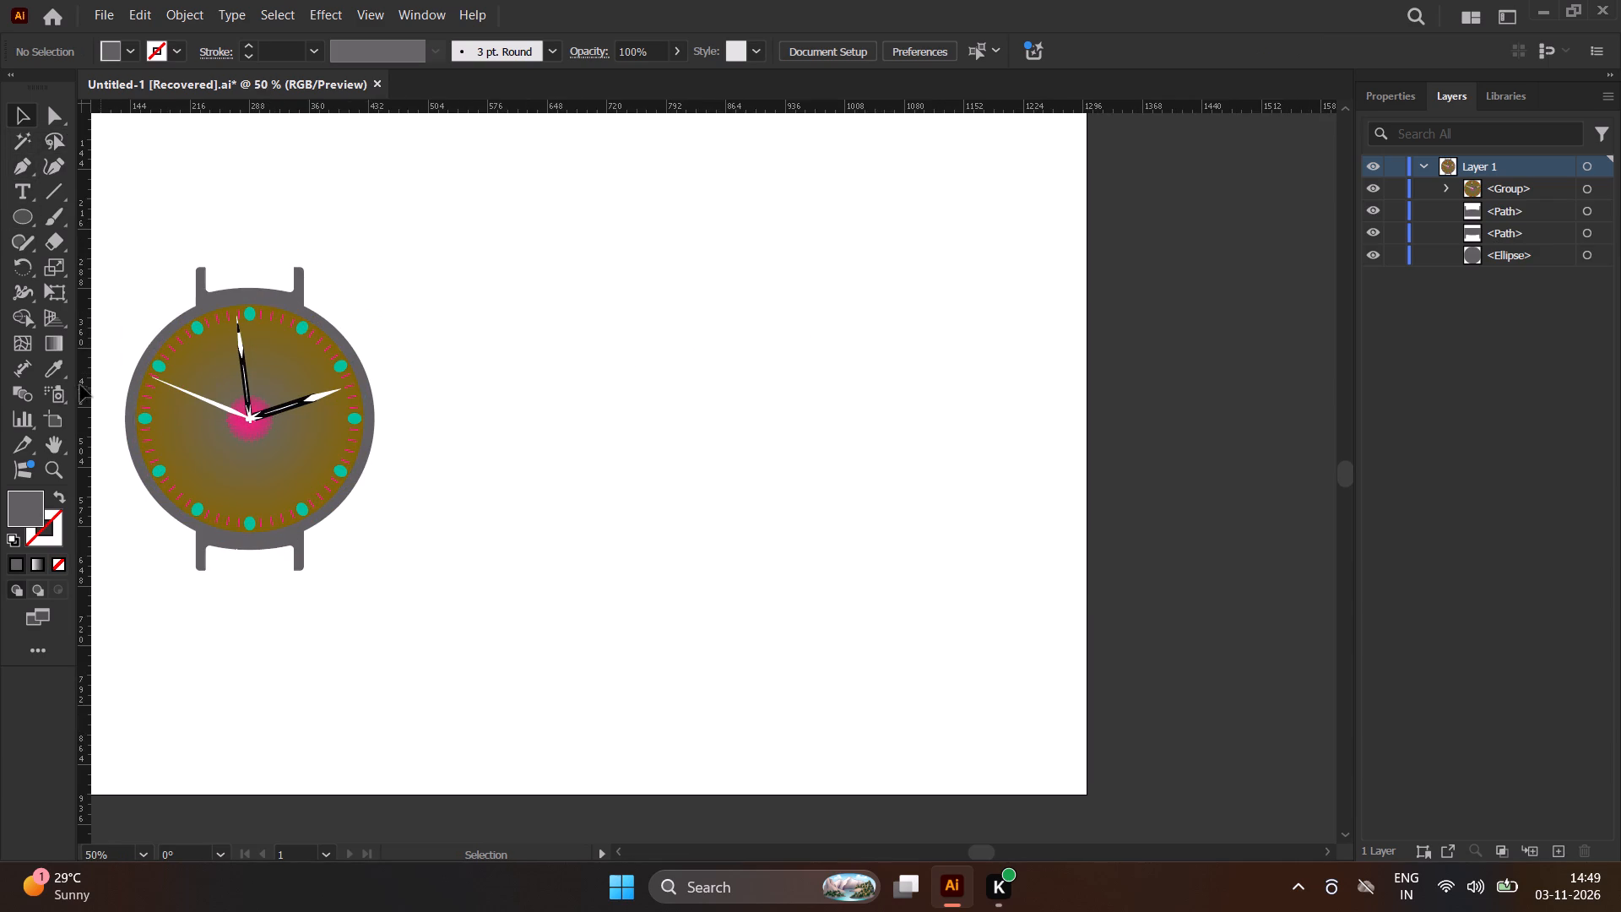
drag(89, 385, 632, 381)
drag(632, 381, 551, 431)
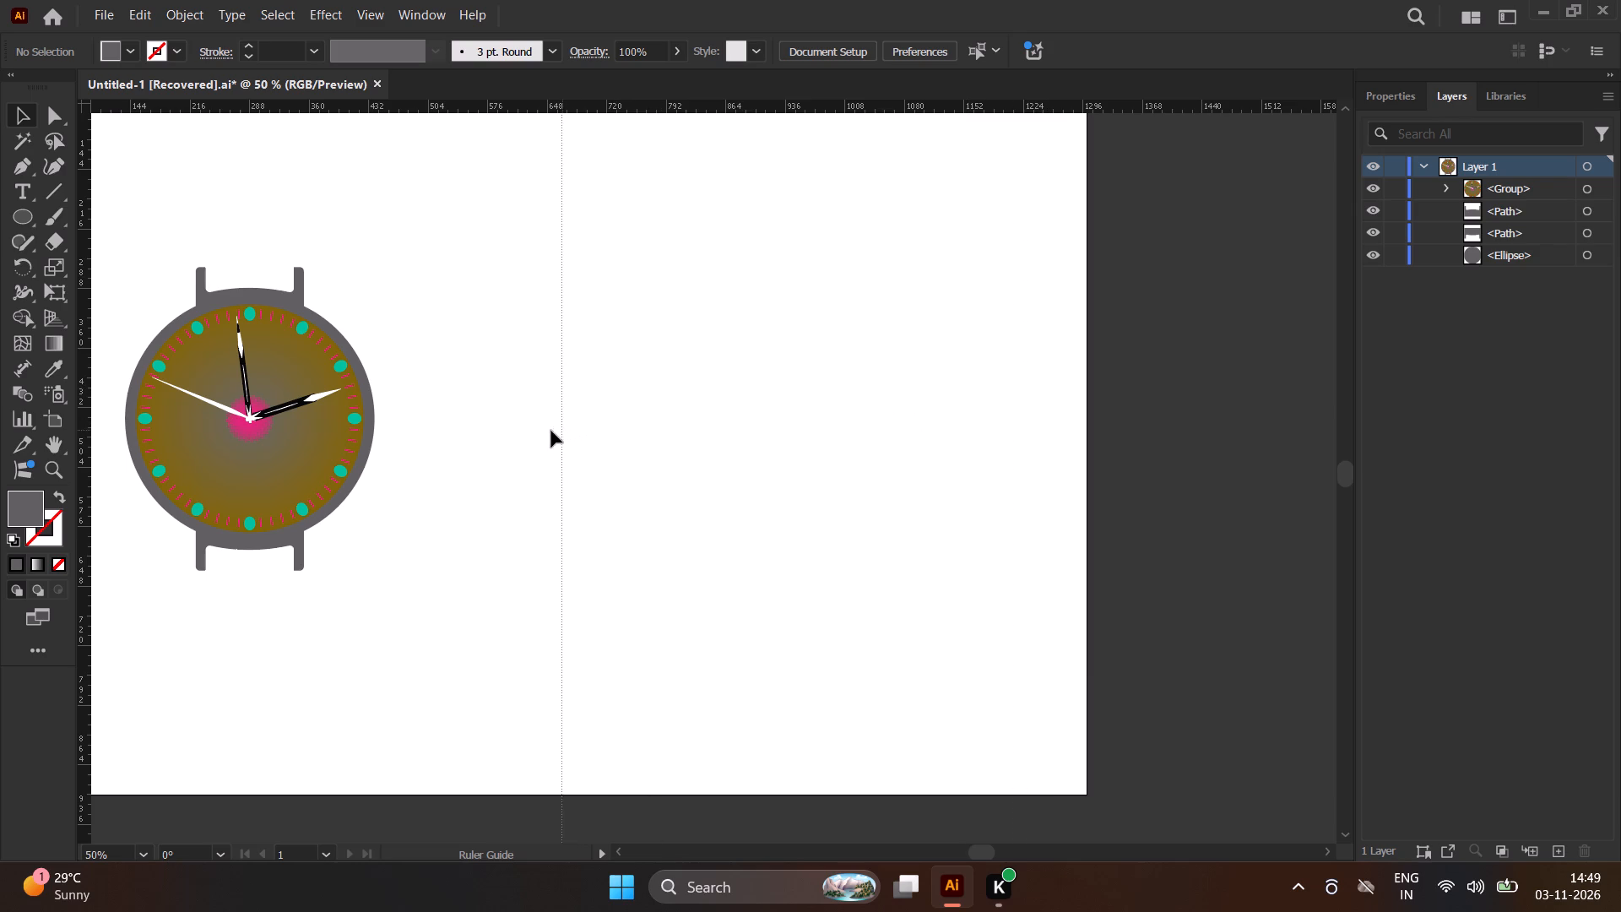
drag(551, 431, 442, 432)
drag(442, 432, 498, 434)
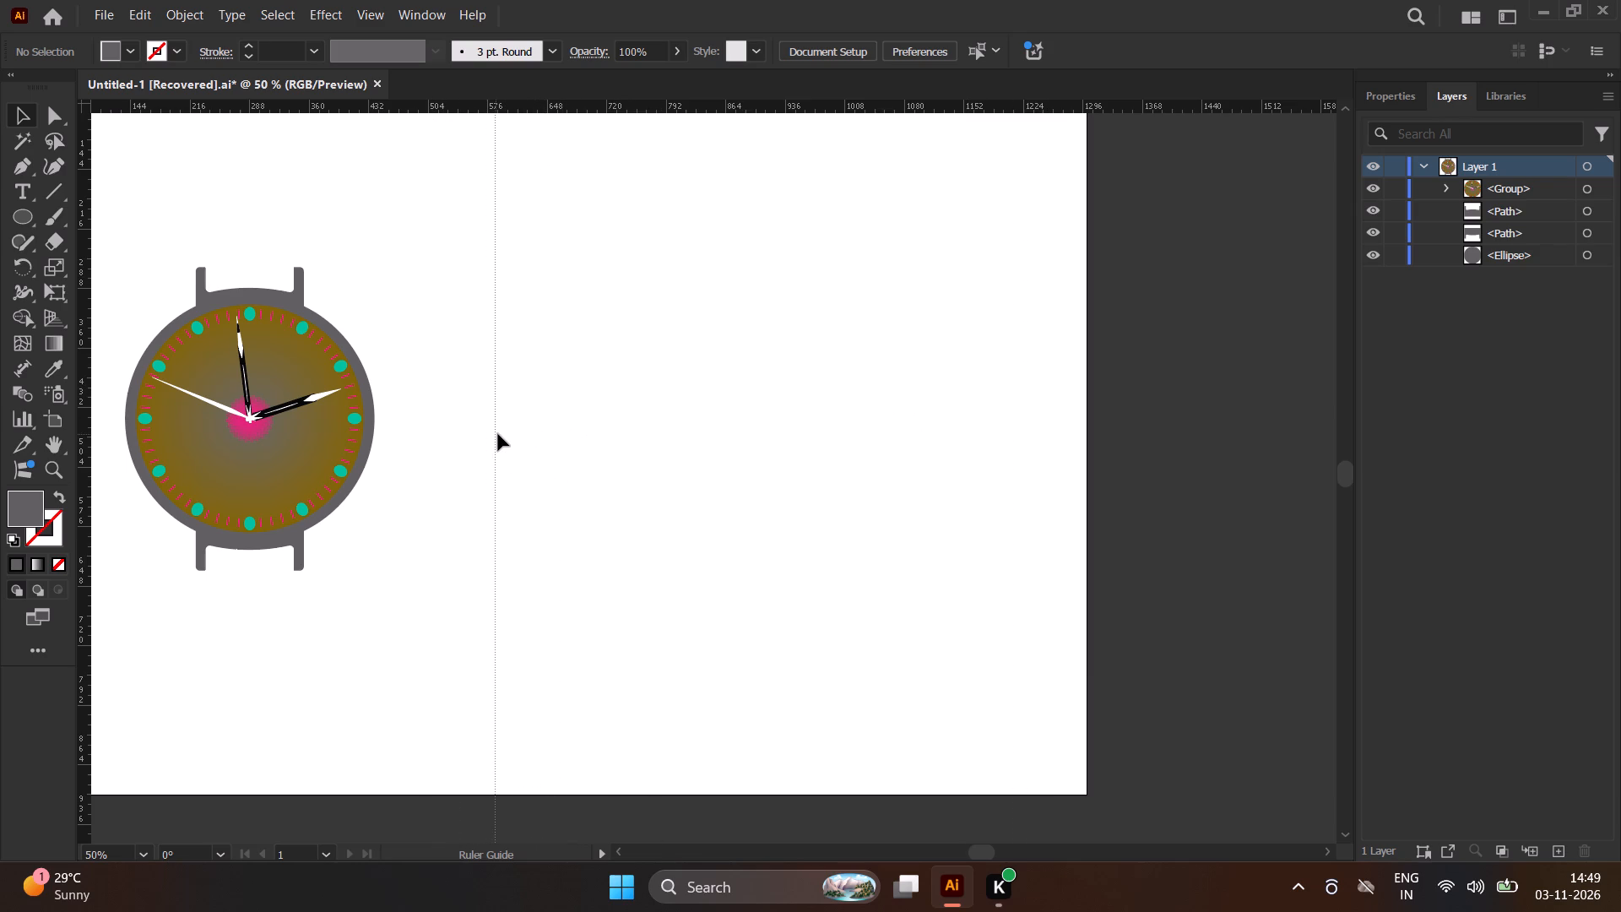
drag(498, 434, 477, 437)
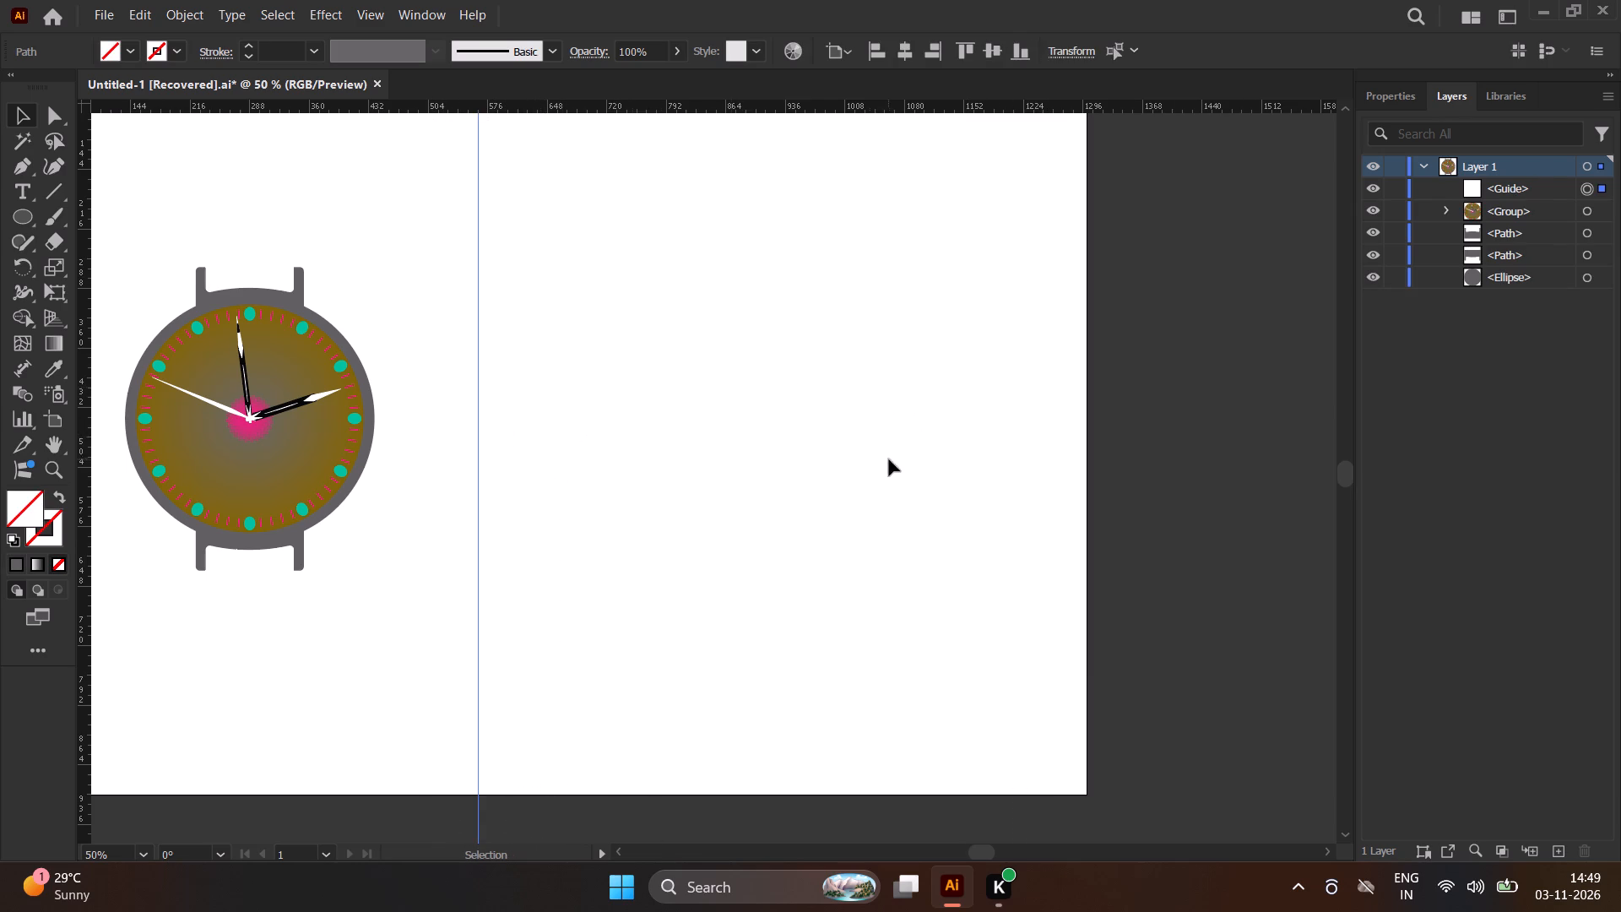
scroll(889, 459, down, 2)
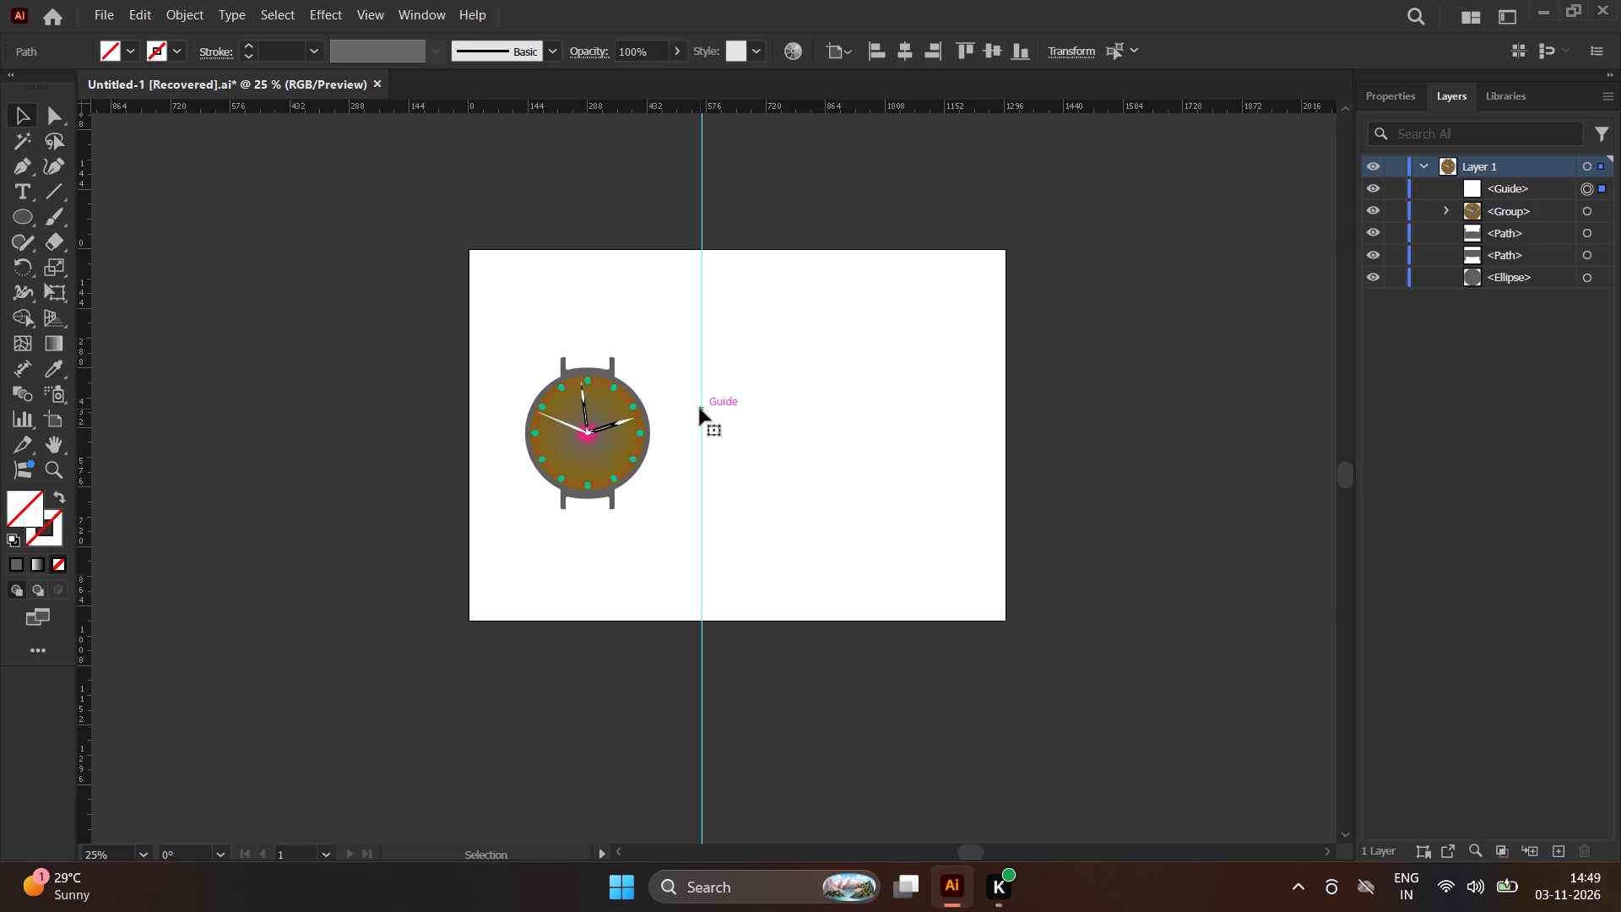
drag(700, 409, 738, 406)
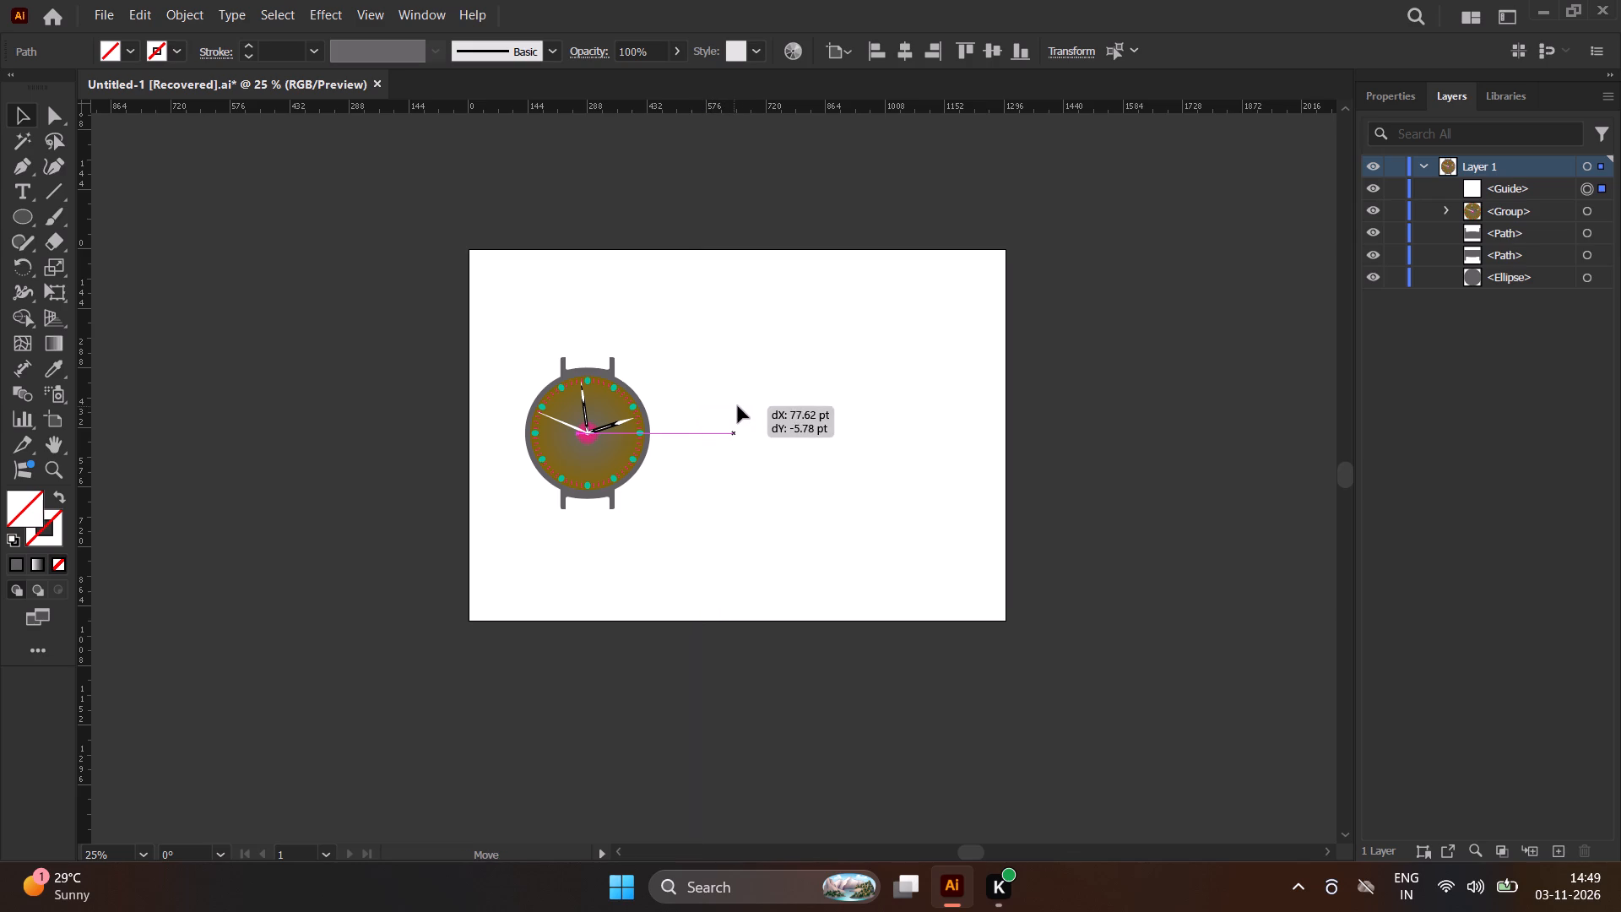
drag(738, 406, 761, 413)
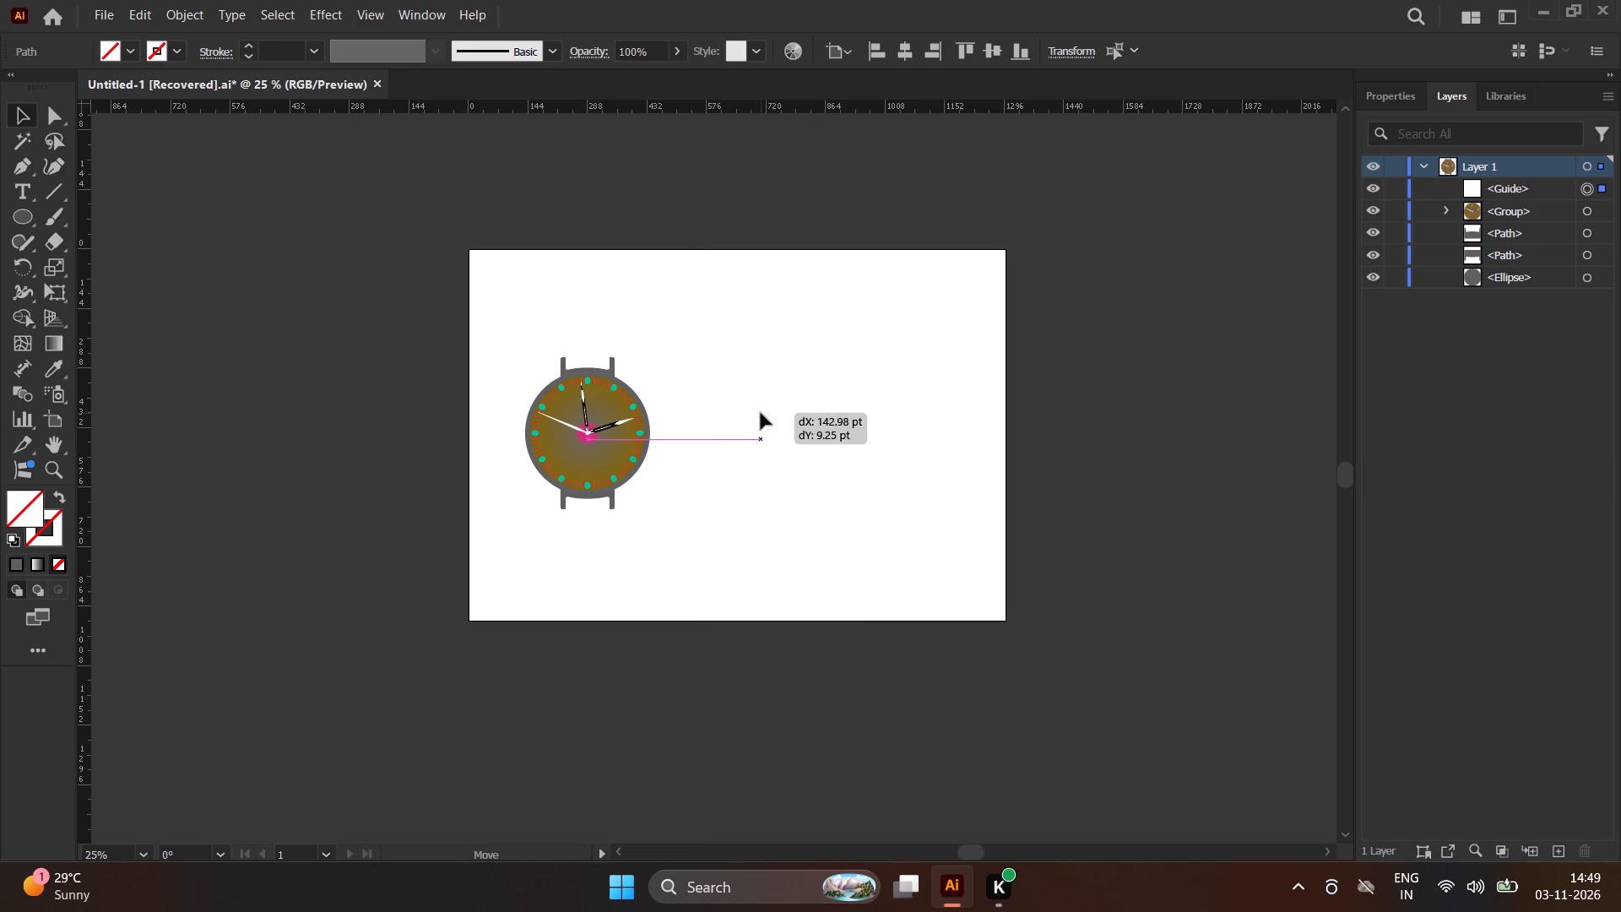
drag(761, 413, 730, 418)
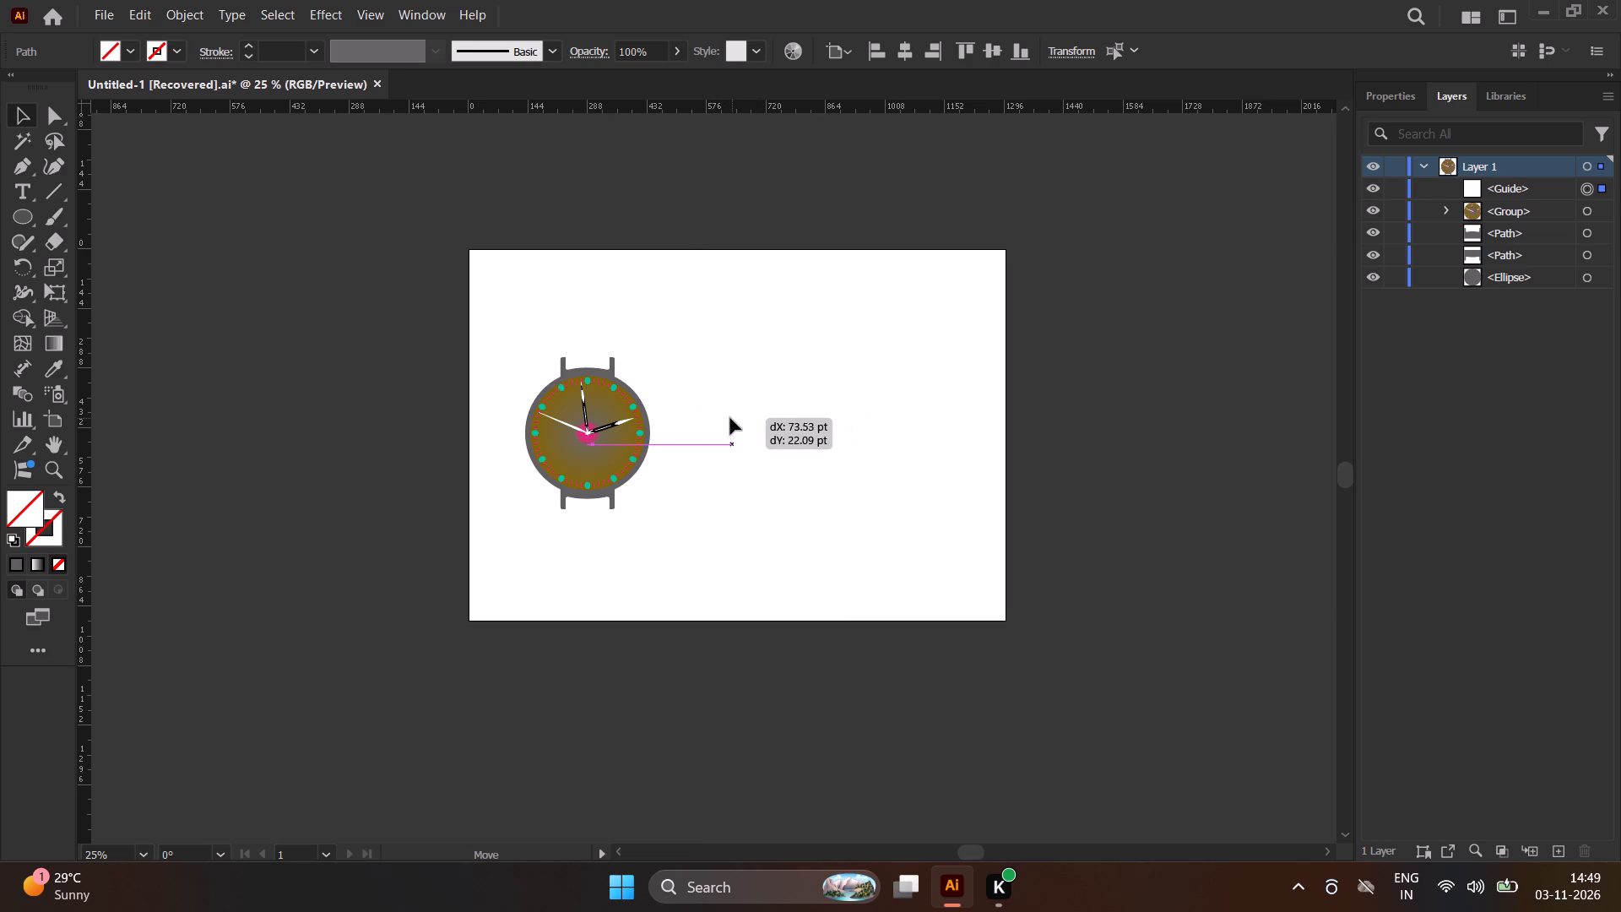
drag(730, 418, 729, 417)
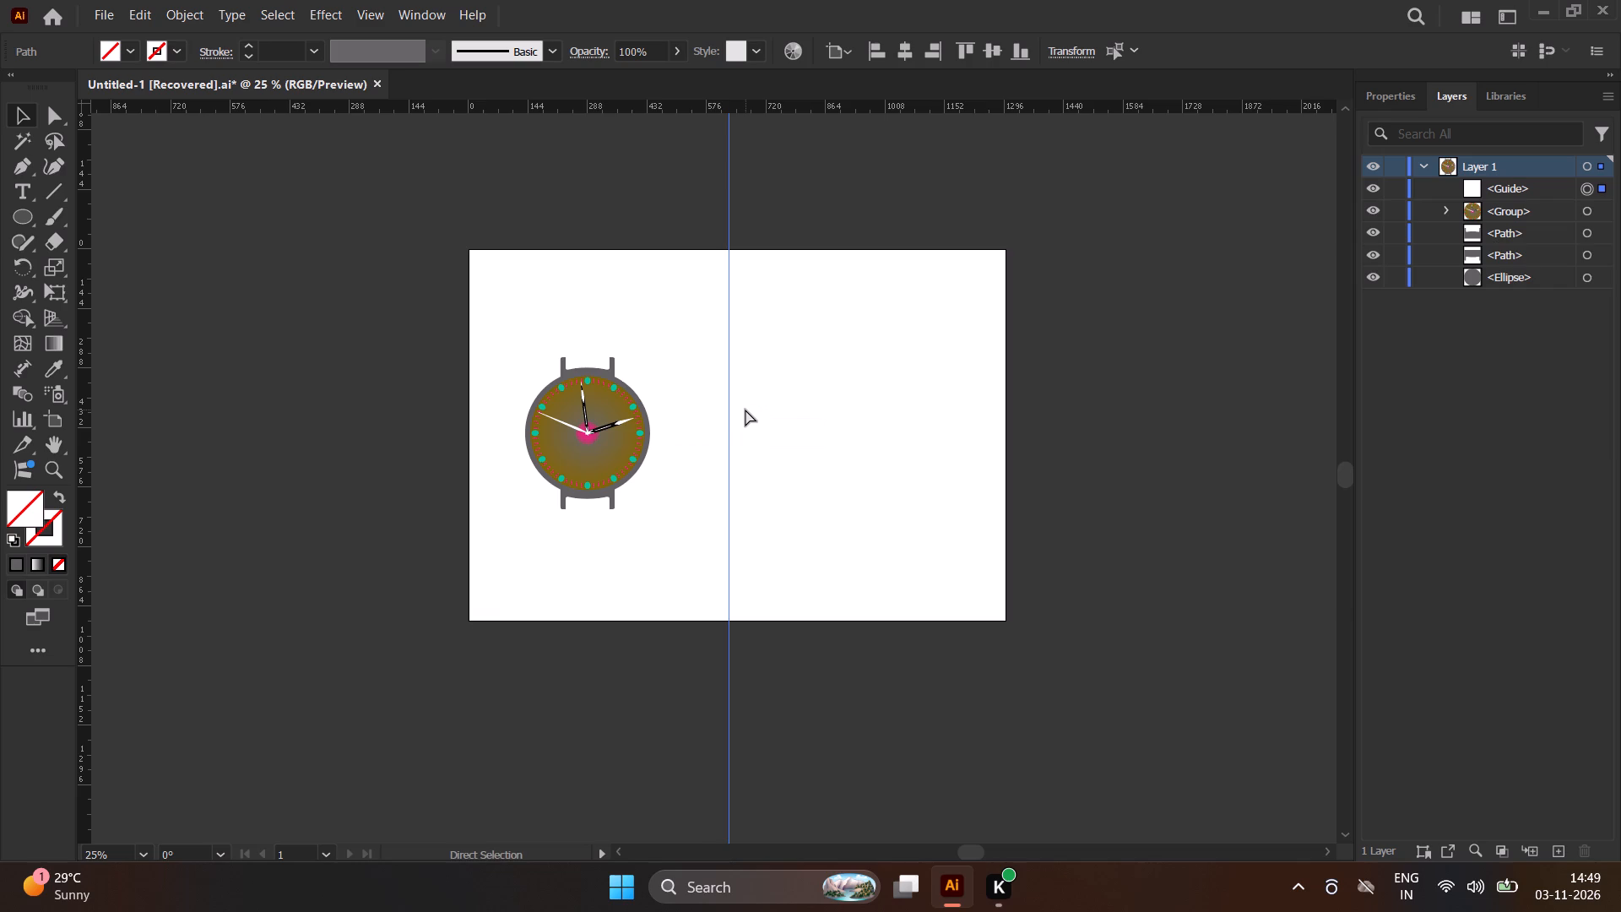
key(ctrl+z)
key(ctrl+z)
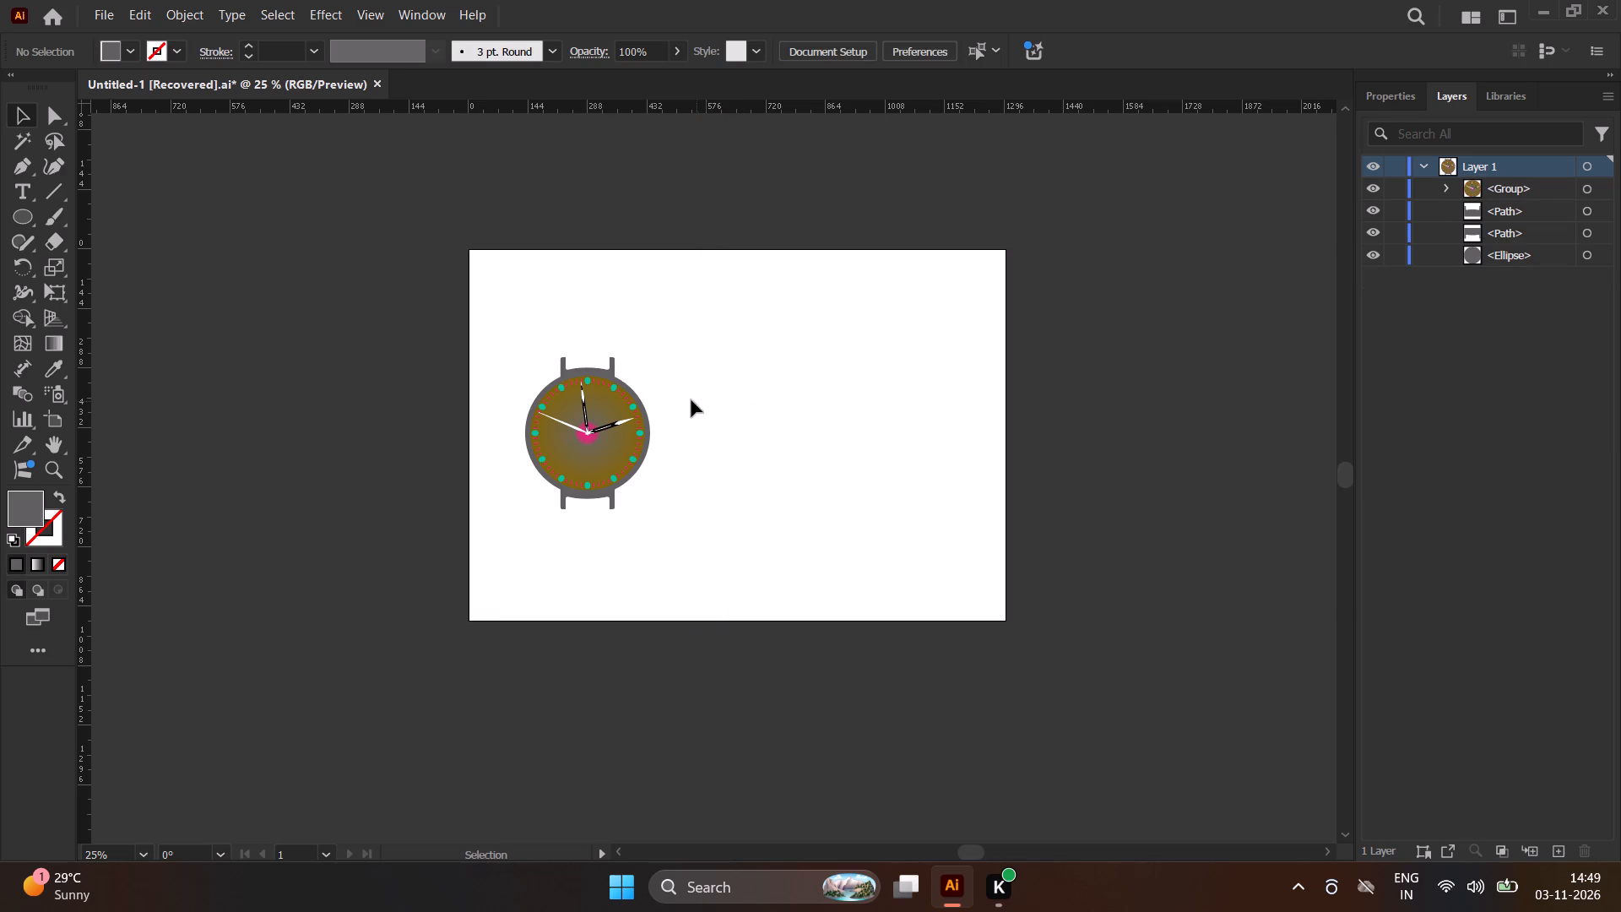
Draw a small grey circle about 1.4 pt in diameter, centred on the point where the watch hands meet.
scroll(702, 486, up, 2)
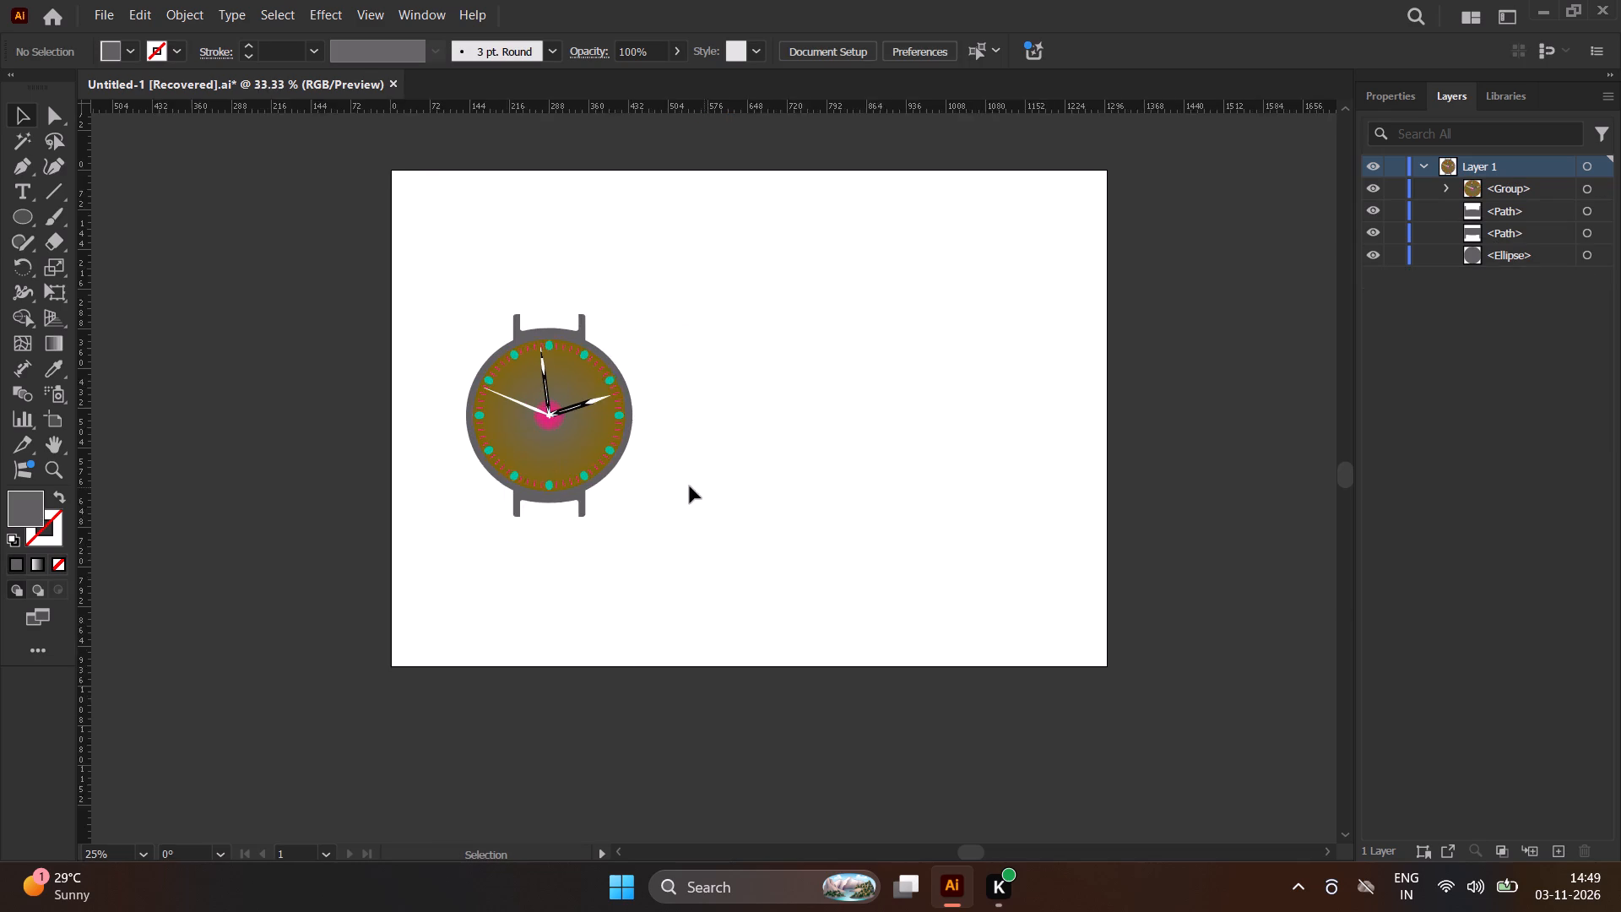
scroll(413, 186, up, 2)
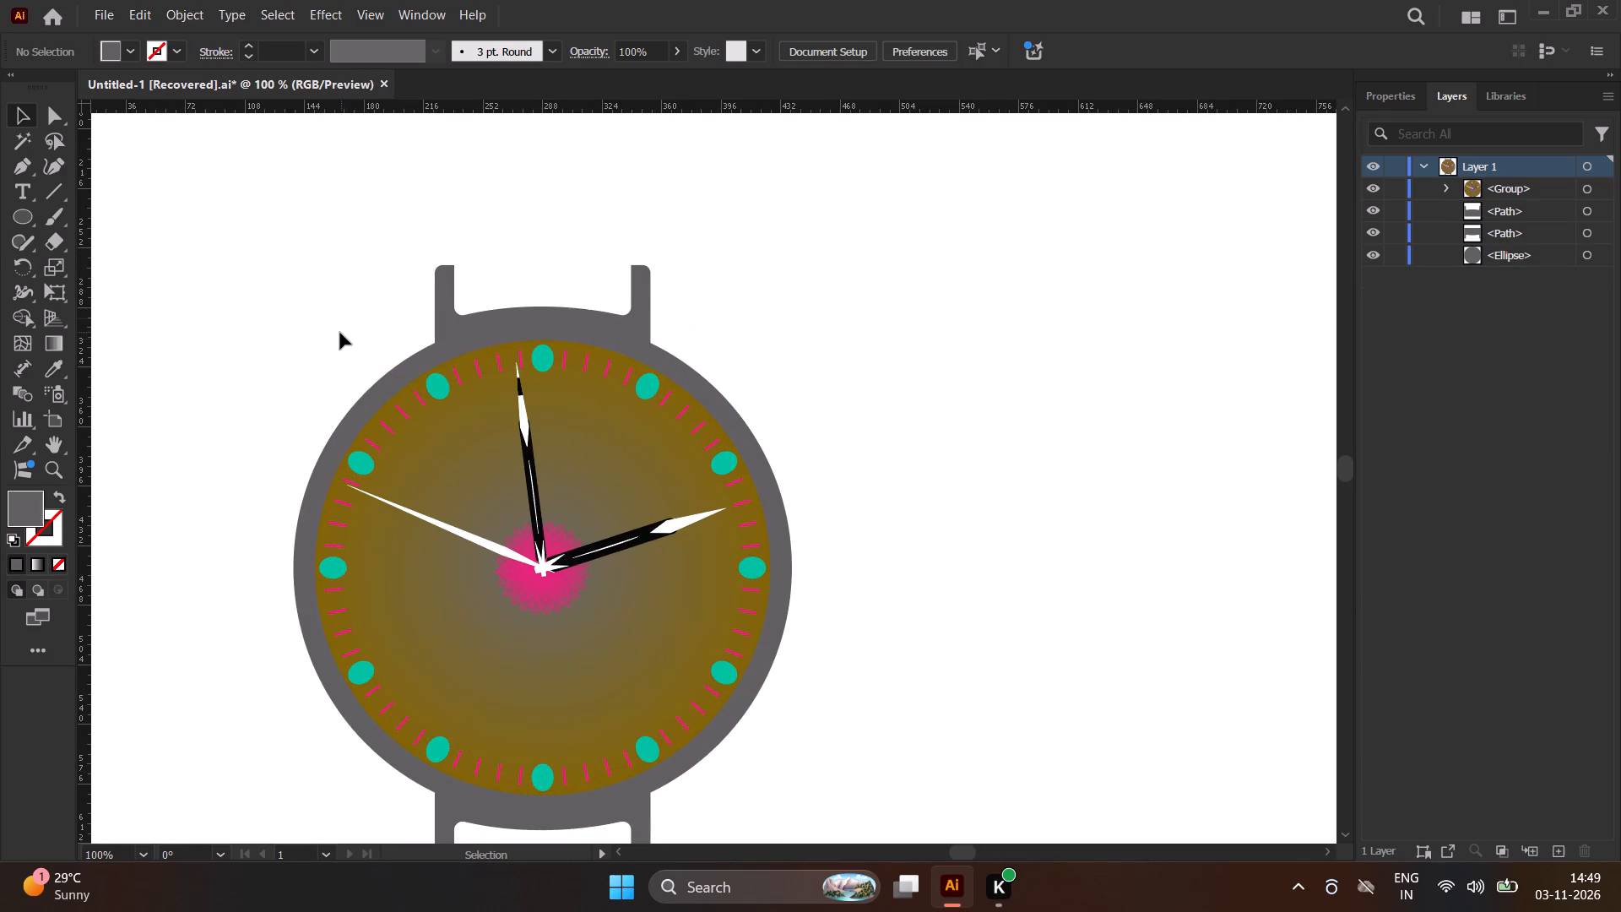
click(12, 216)
scroll(543, 566, up, 3)
scroll(543, 566, down, 1)
scroll(543, 566, up, 8)
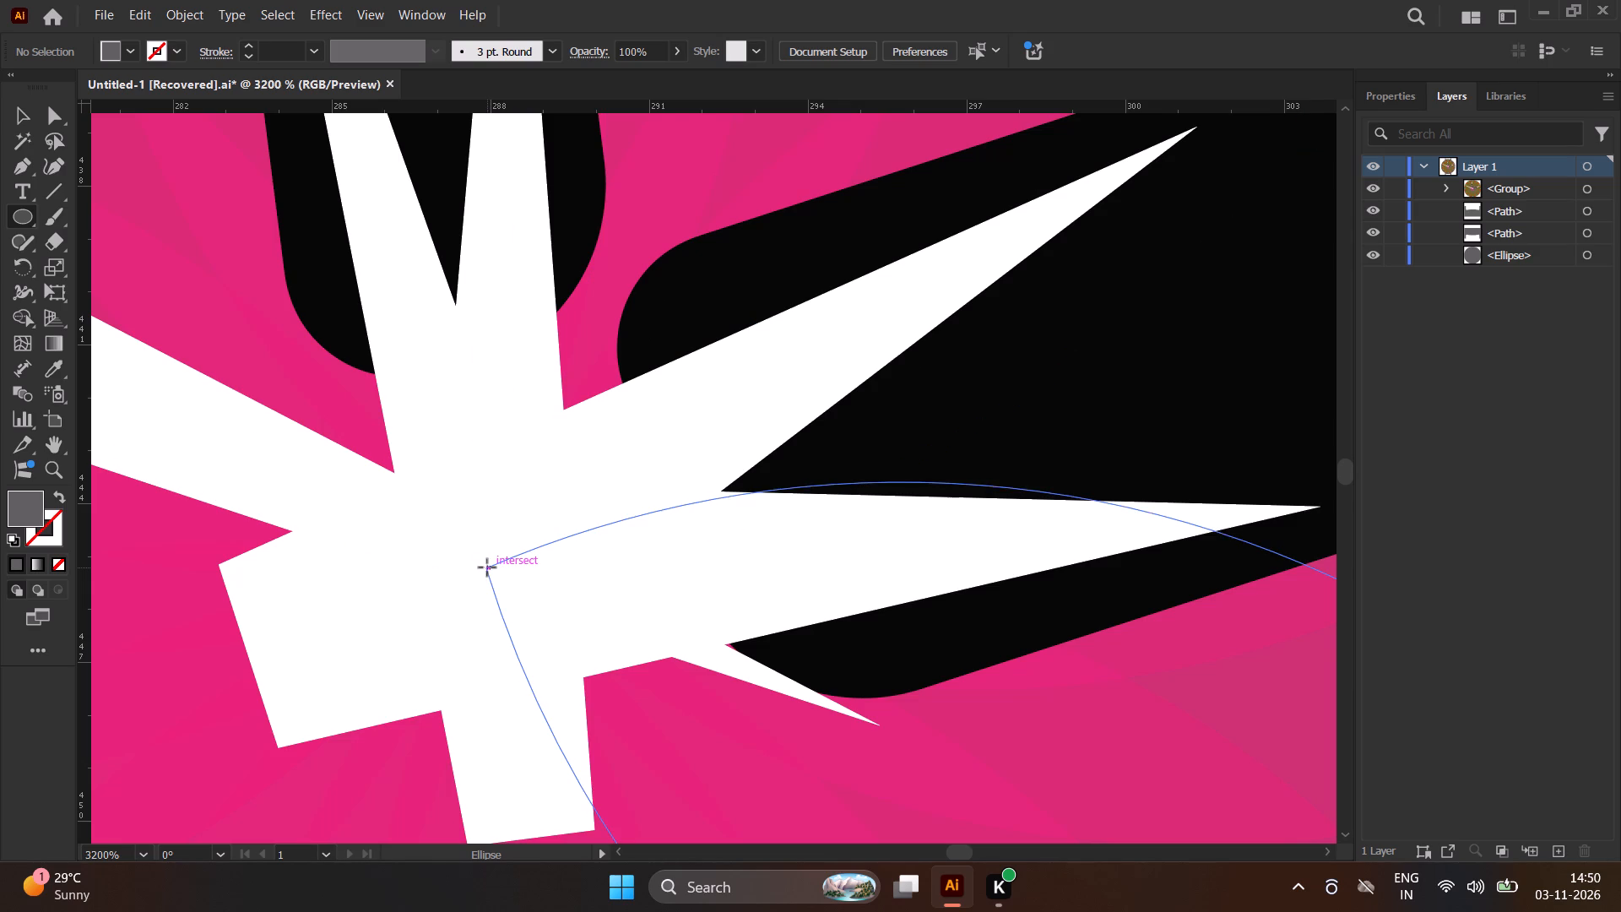
alt+shift+drag(487, 567, 521, 580)
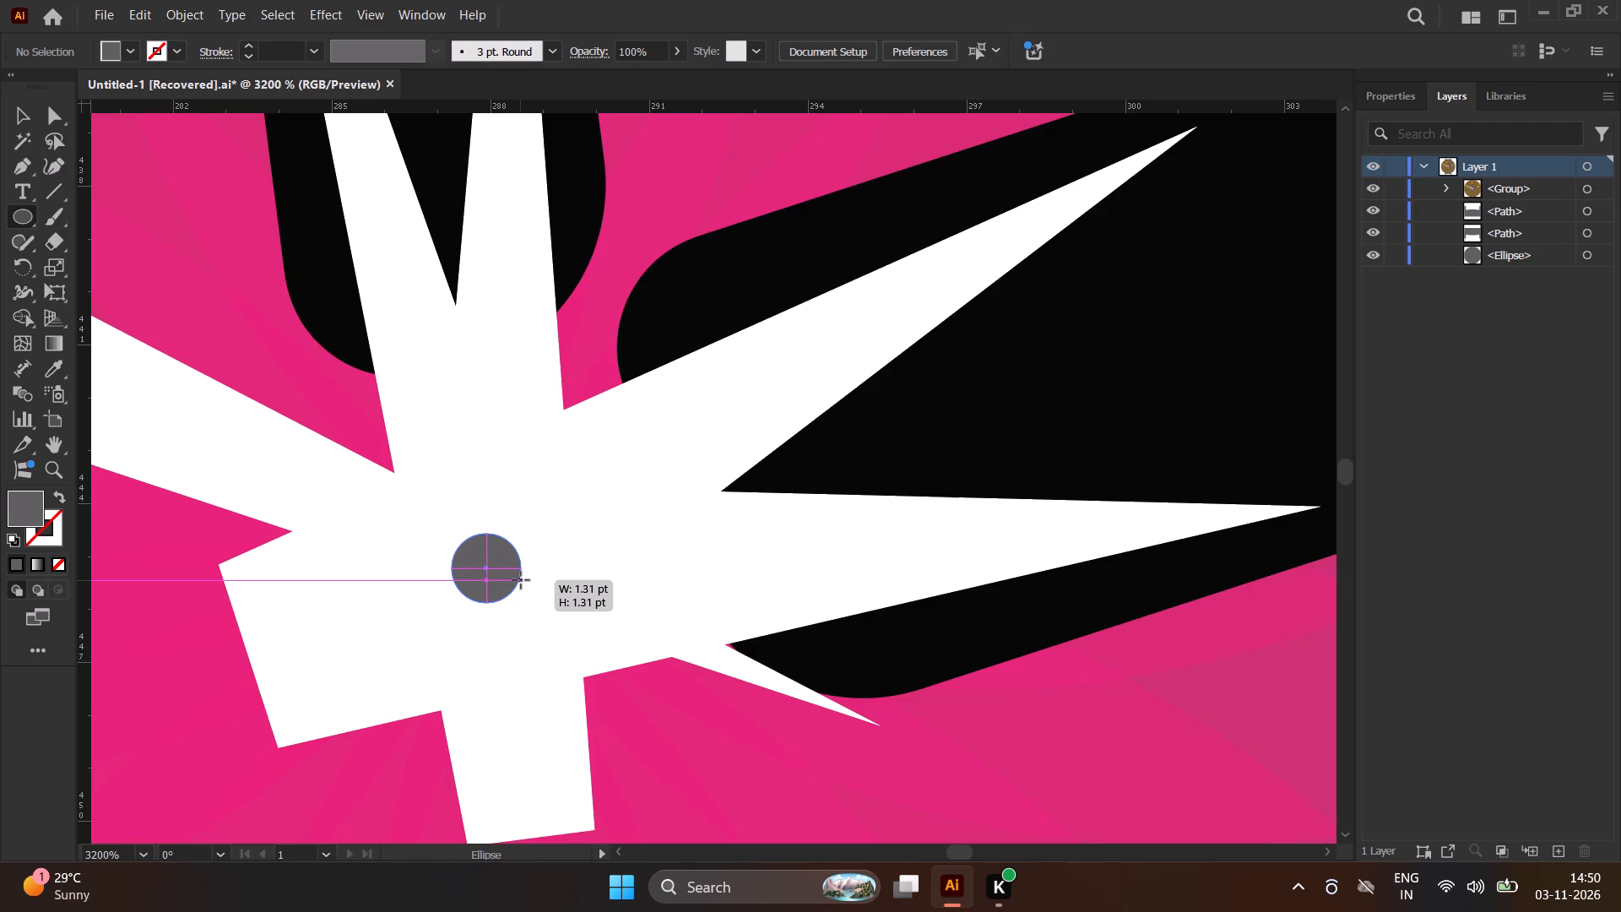
alt+shift+drag(521, 580, 523, 581)
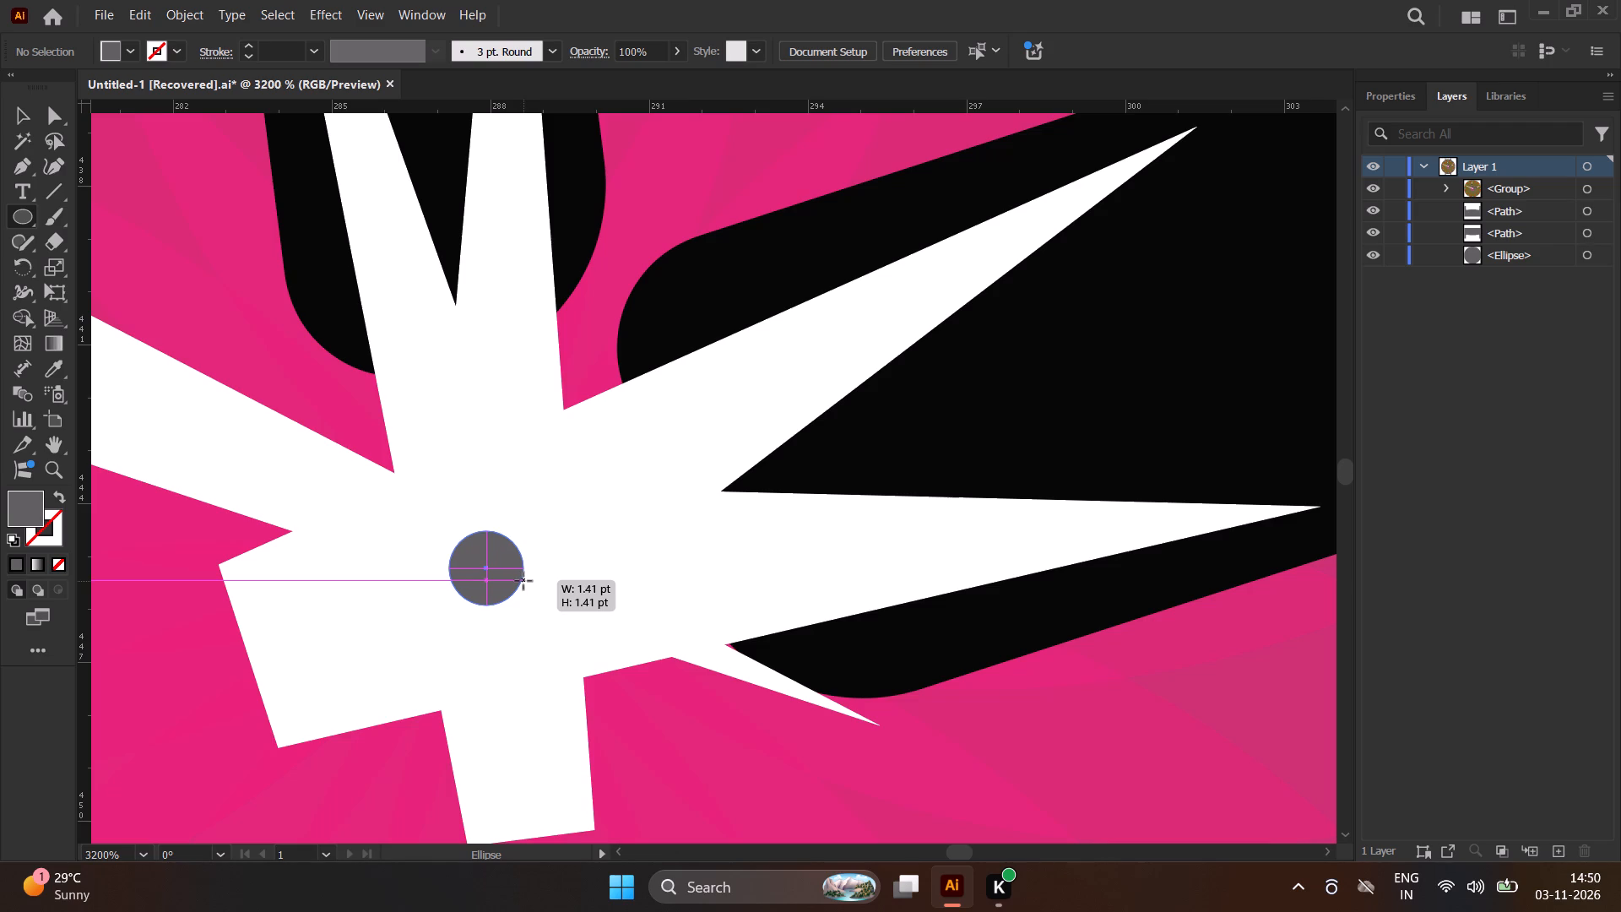
alt+shift+drag(523, 581, 525, 581)
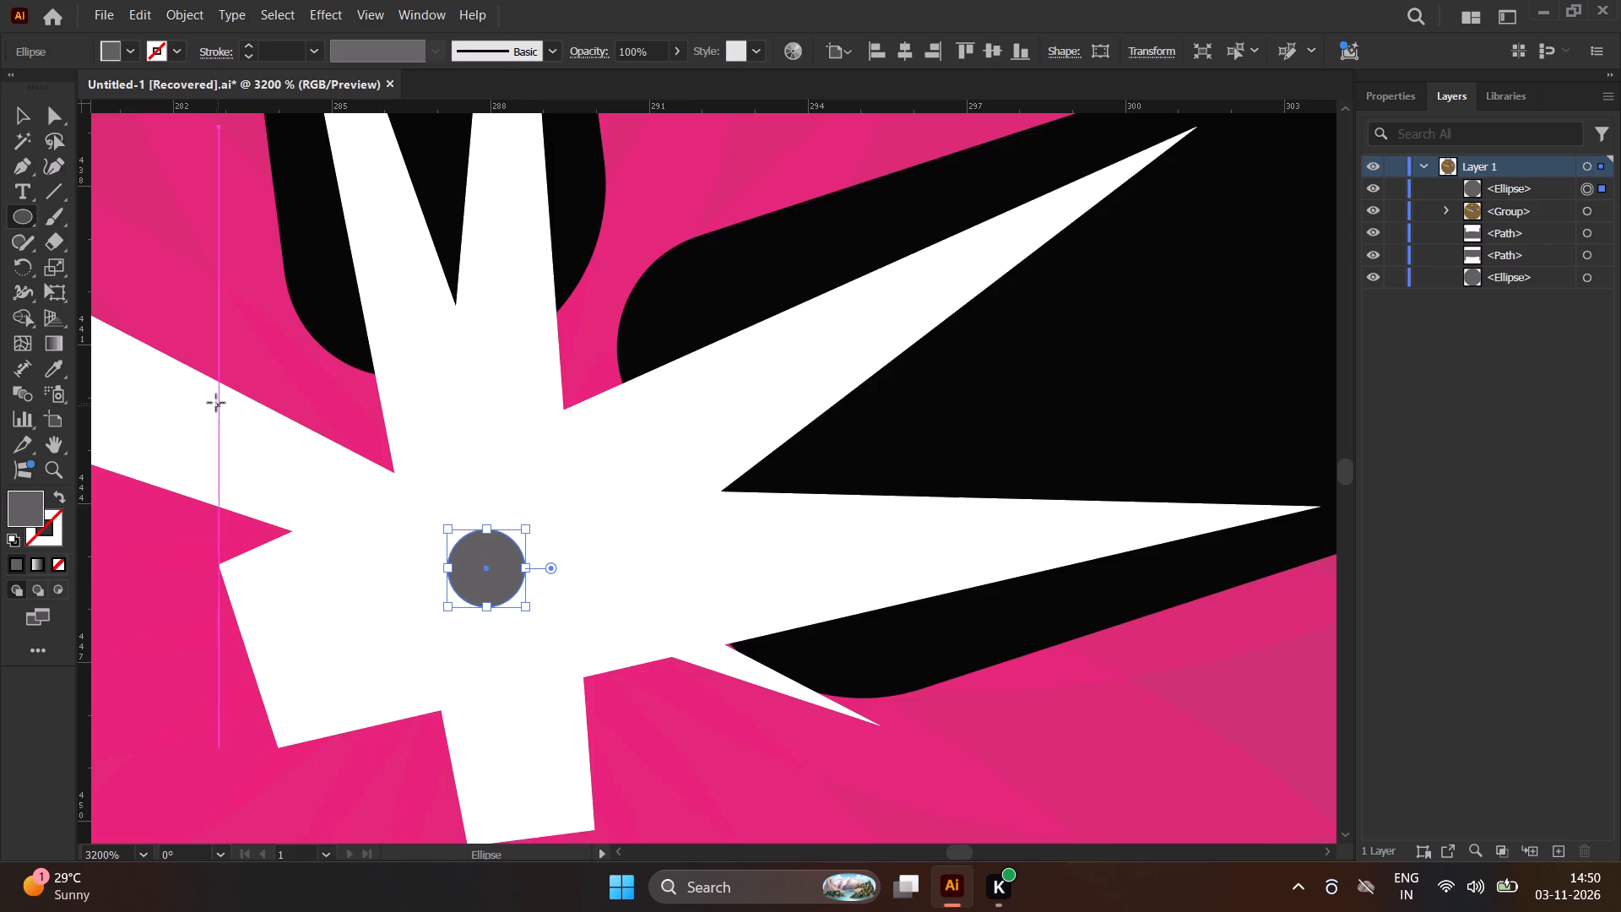
Fill the small pin circle where the watch hands meet with near-black 0C0C0C and deselect it.
double_click(14, 506)
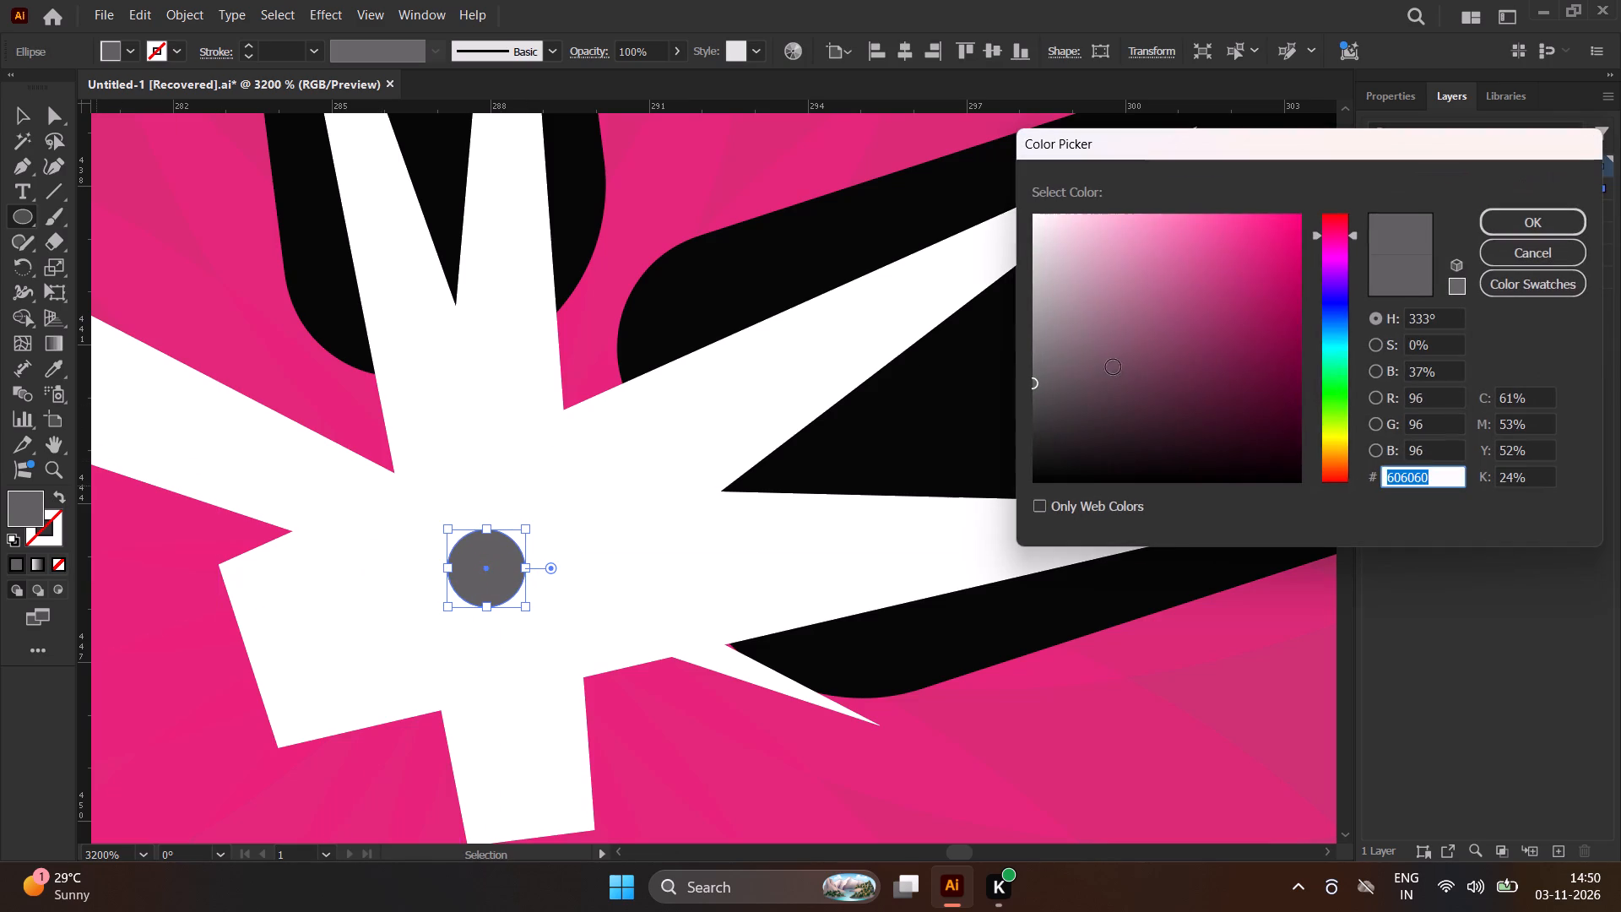
drag(1114, 368, 1012, 446)
drag(1092, 426, 1020, 470)
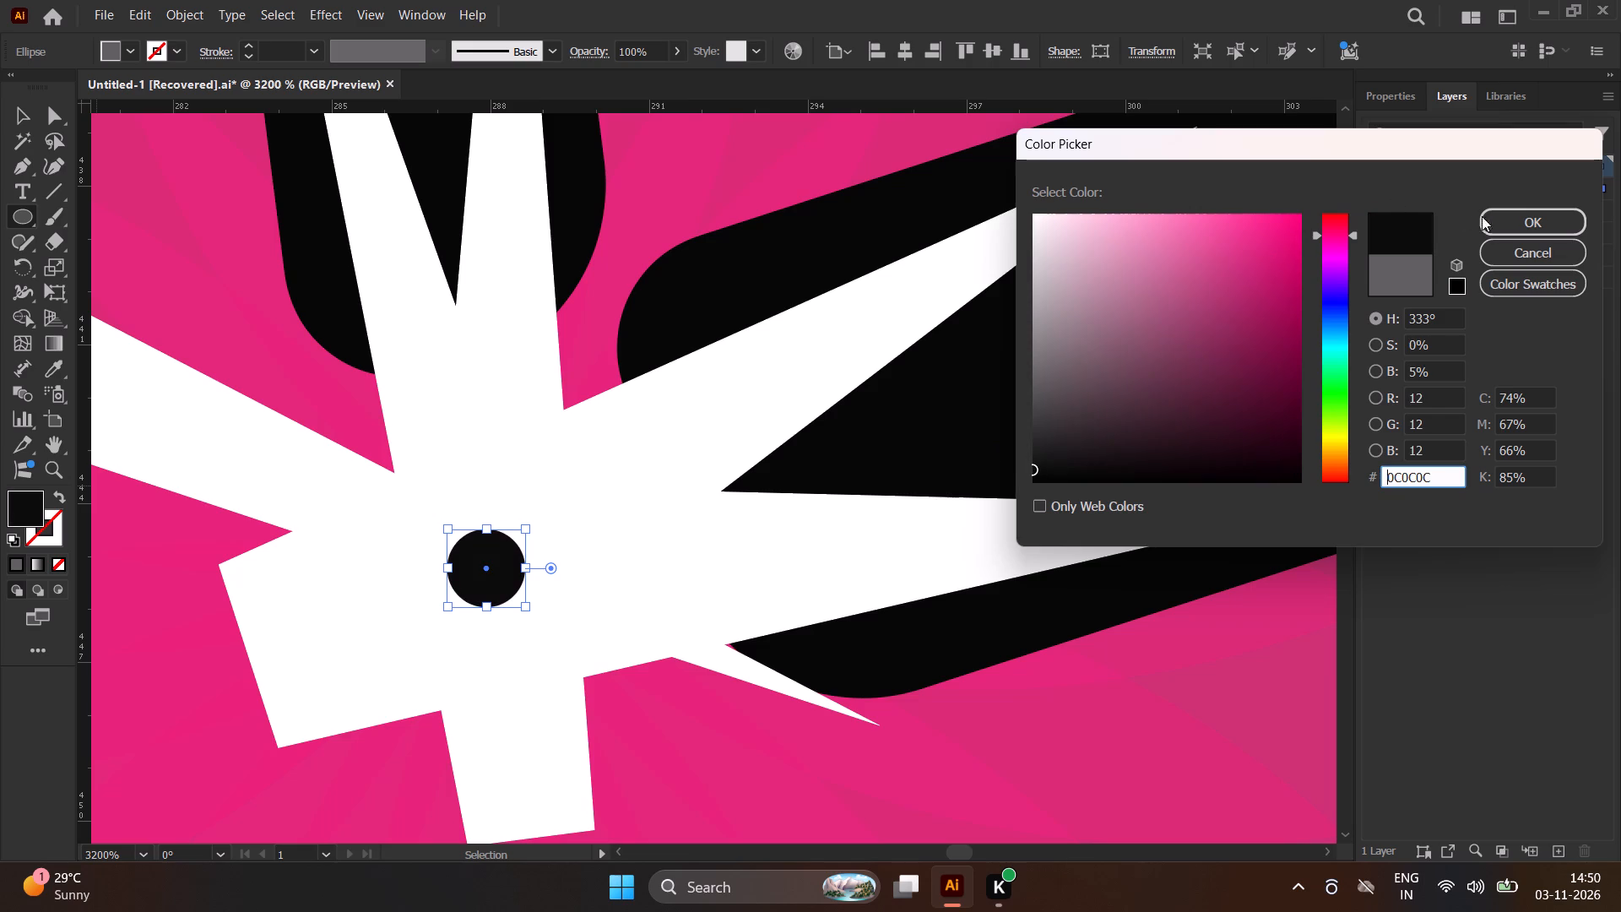
click(1494, 214)
click(18, 111)
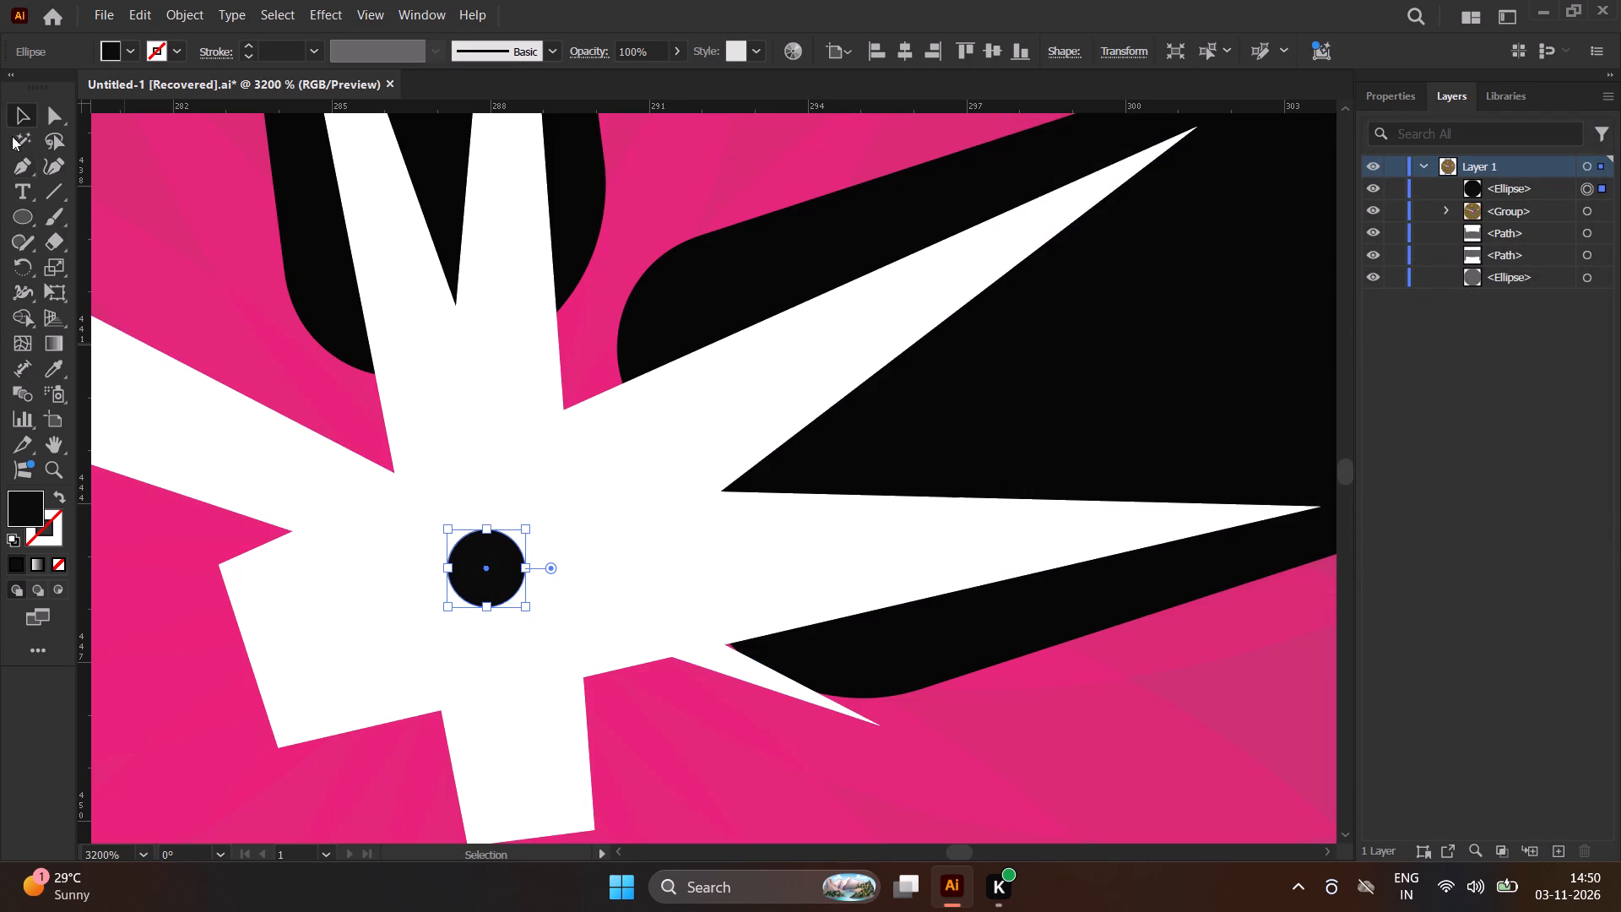
click(28, 209)
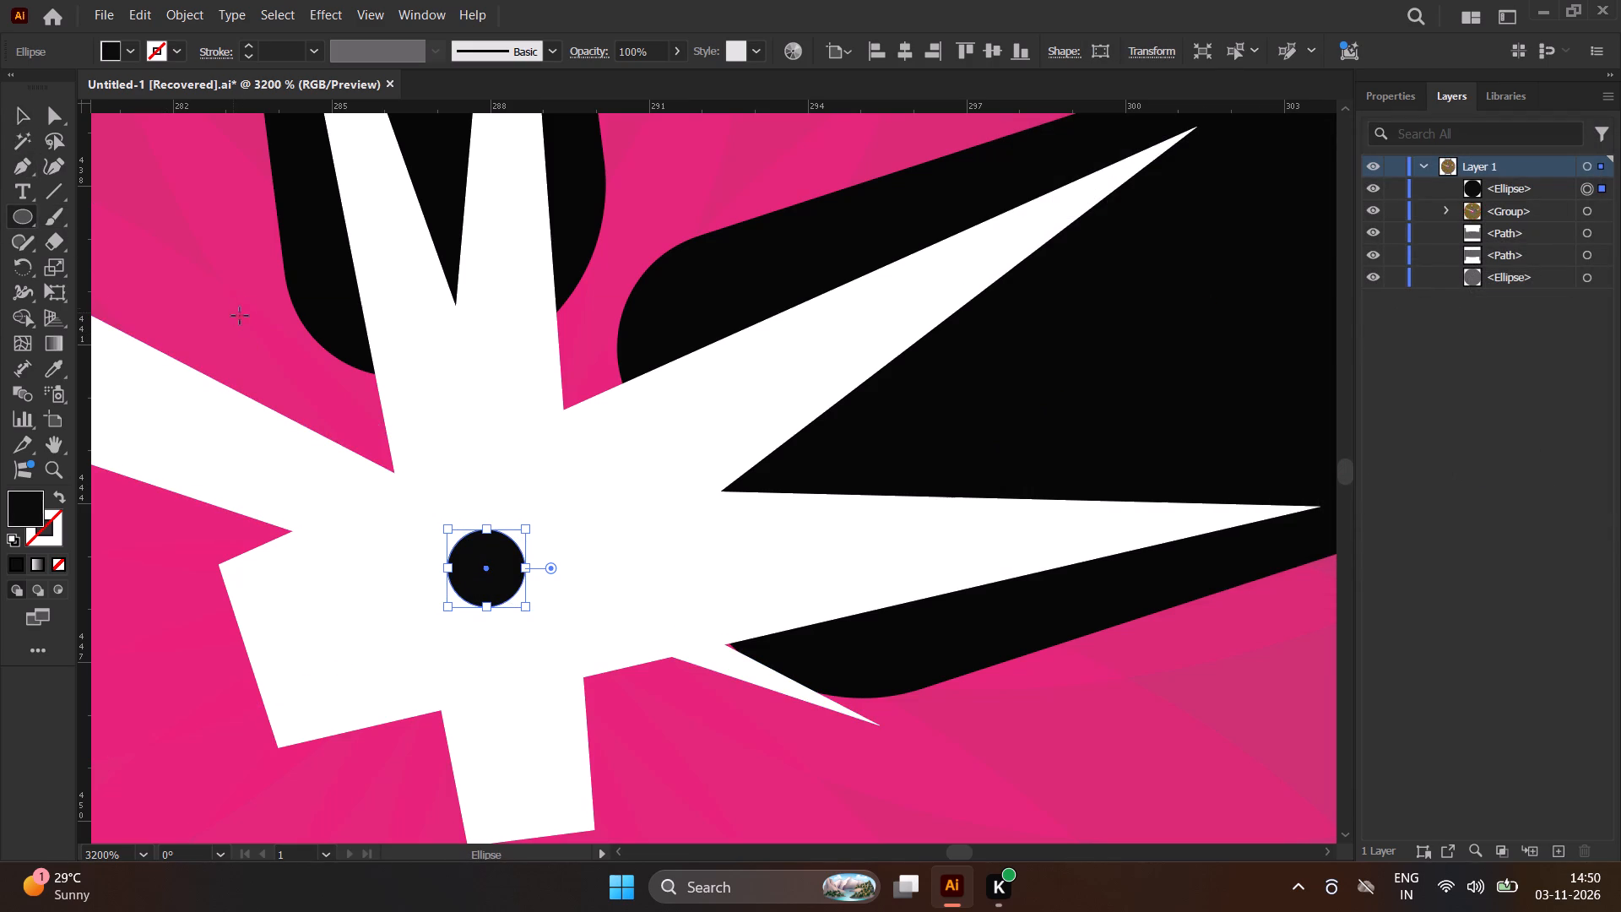
click(24, 115)
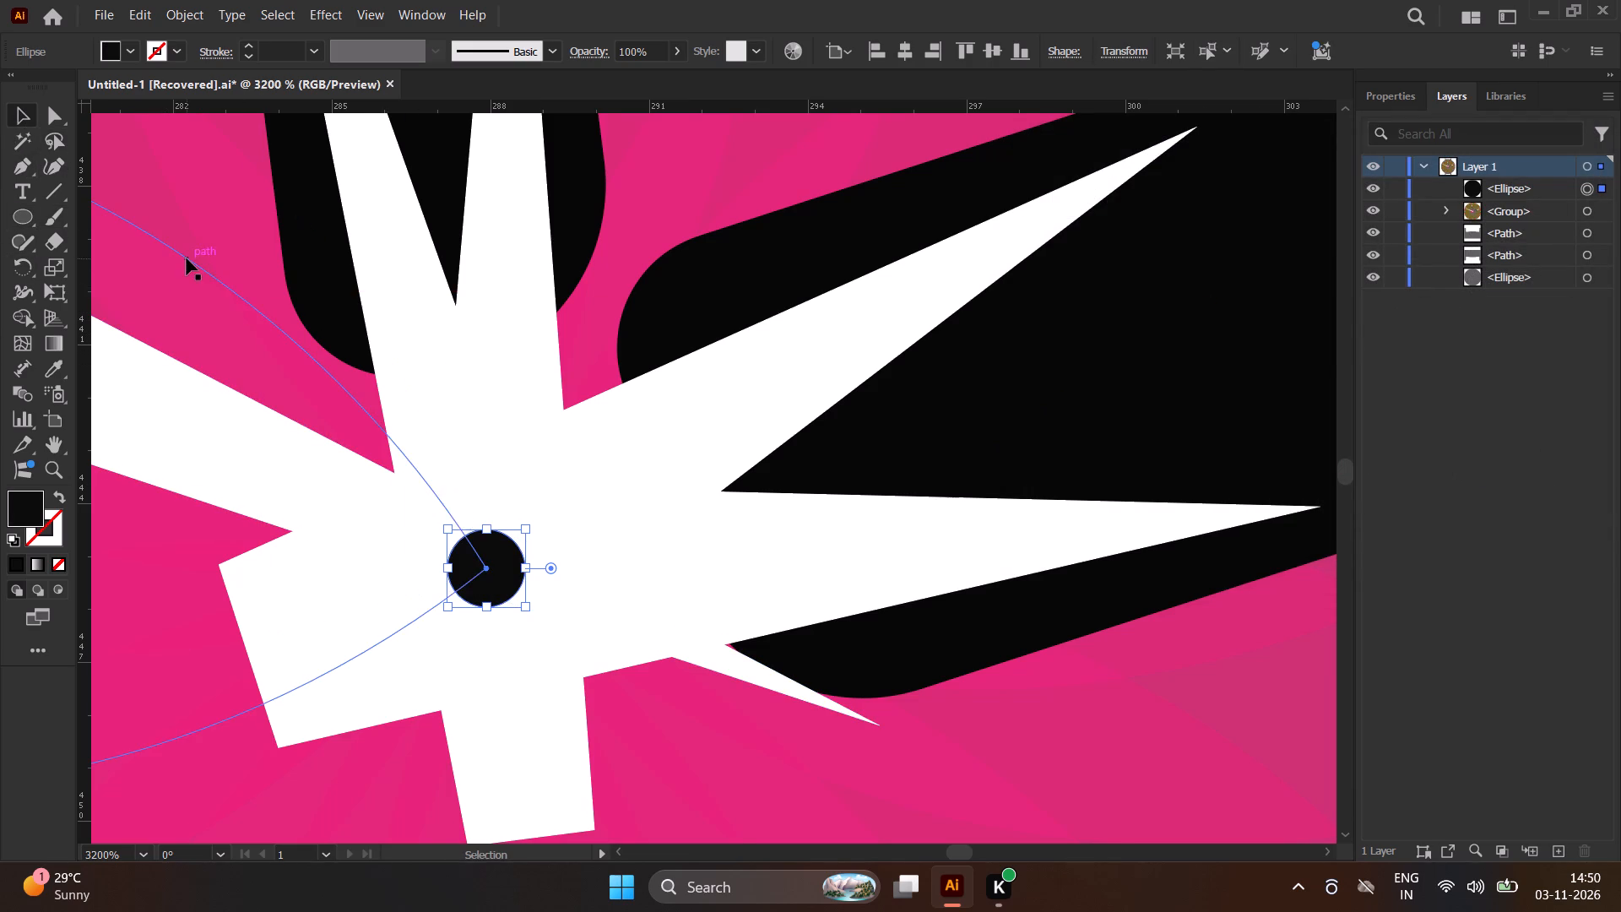
click(187, 258)
scroll(377, 287, down, 4)
scroll(377, 285, up, 1)
scroll(377, 285, down, 1)
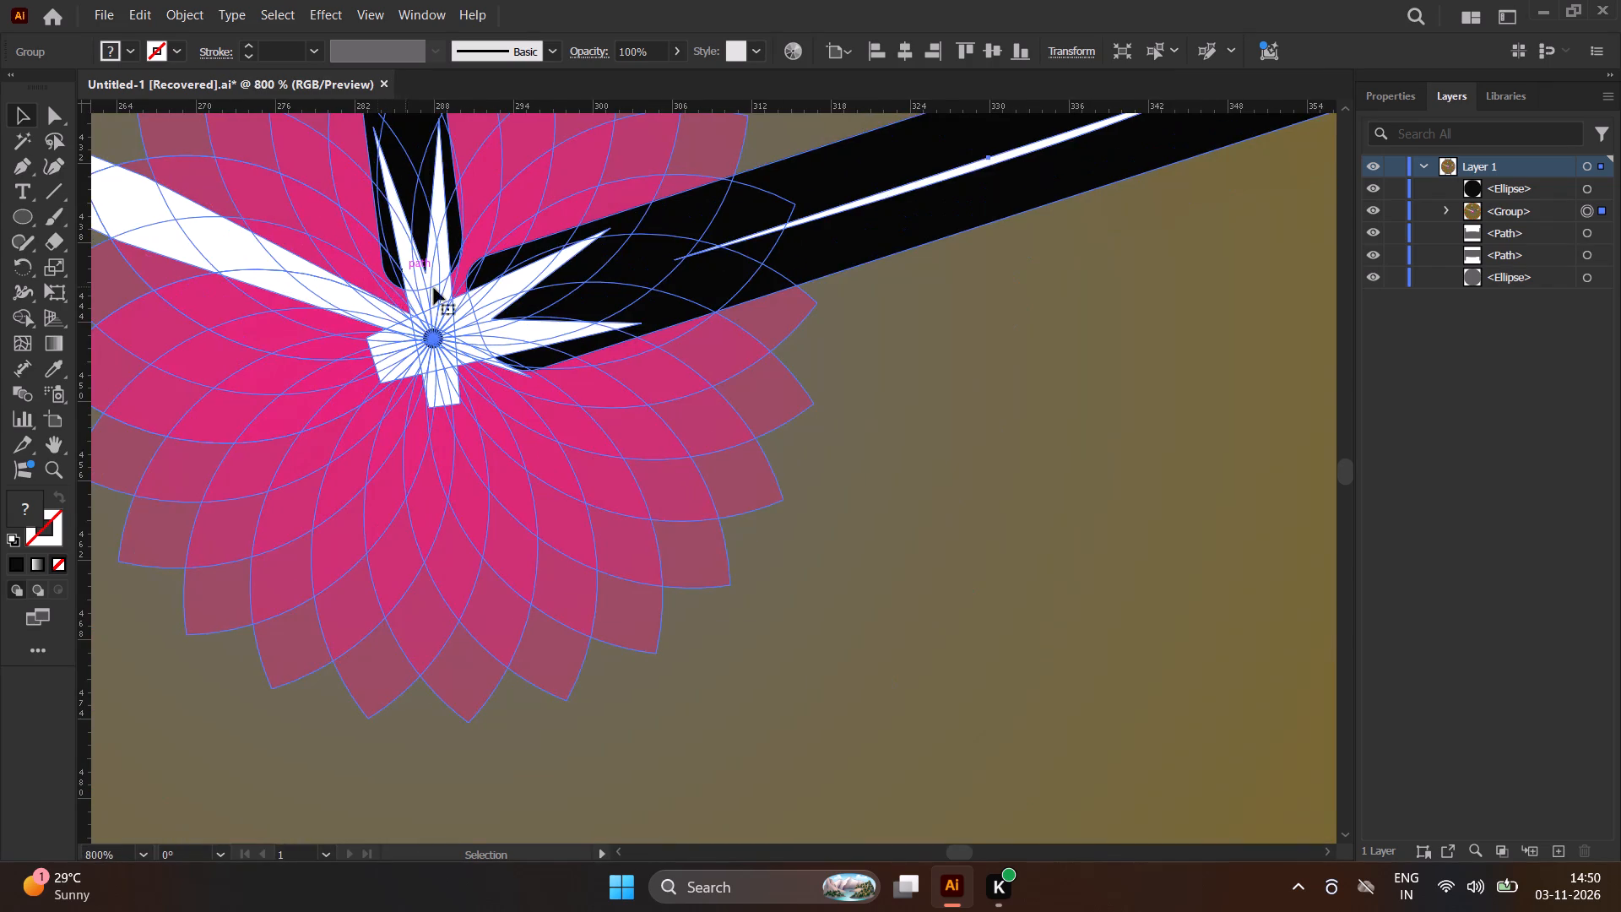
scroll(458, 308, down, 4)
click(1235, 301)
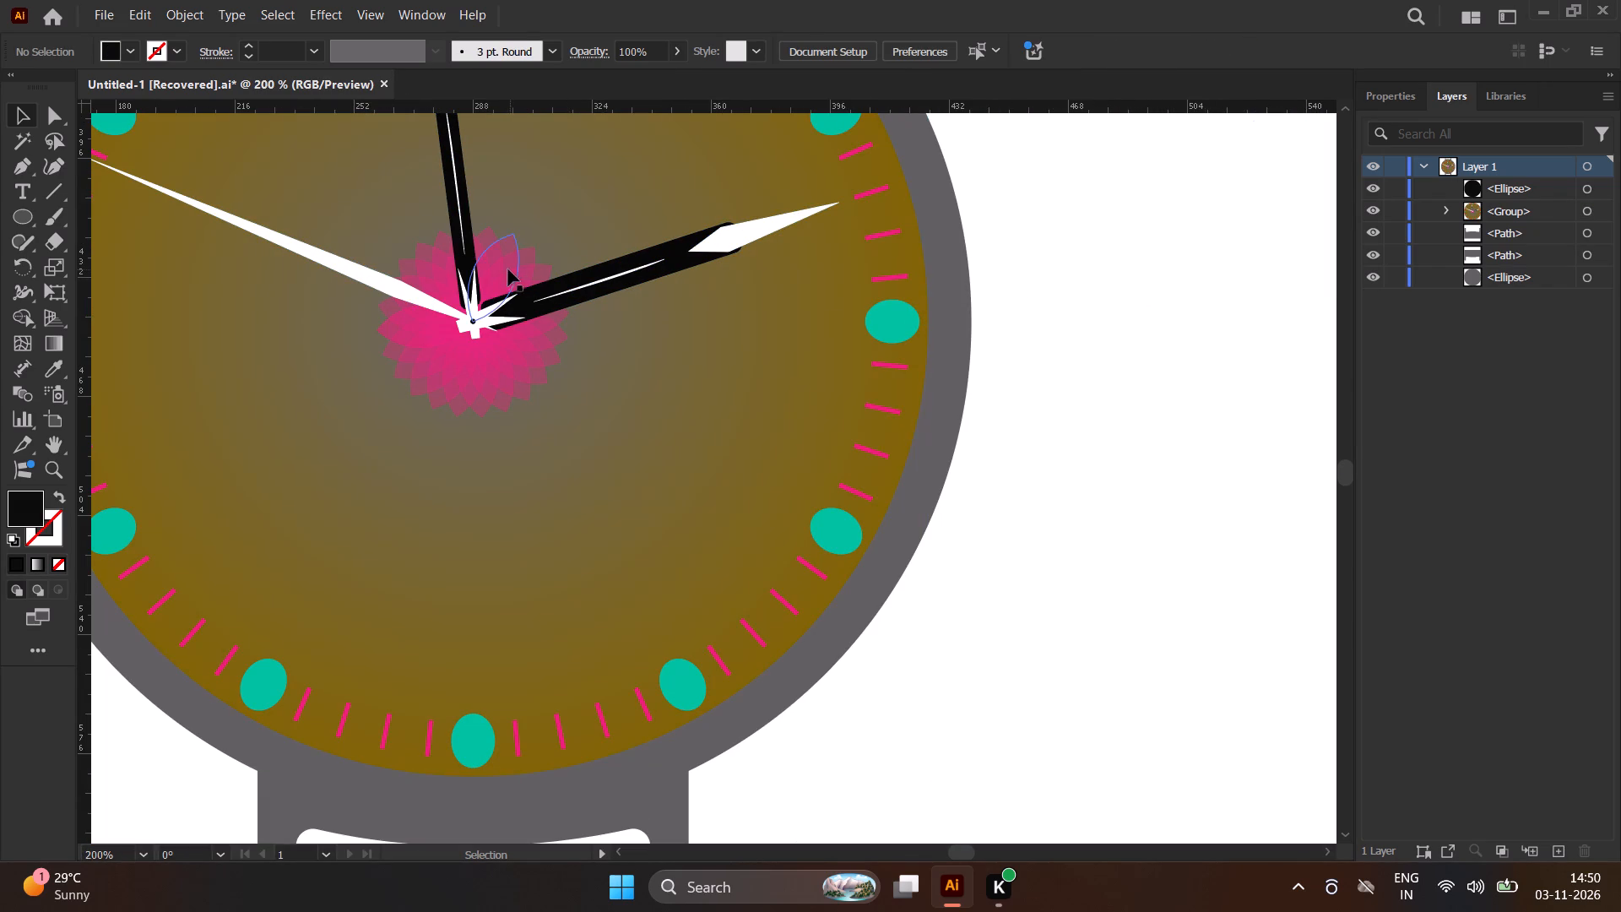
Draw a circle about 280 pt in diameter, centred on the pin, covering the whole dial up to the grey case ring.
scroll(488, 312, up, 8)
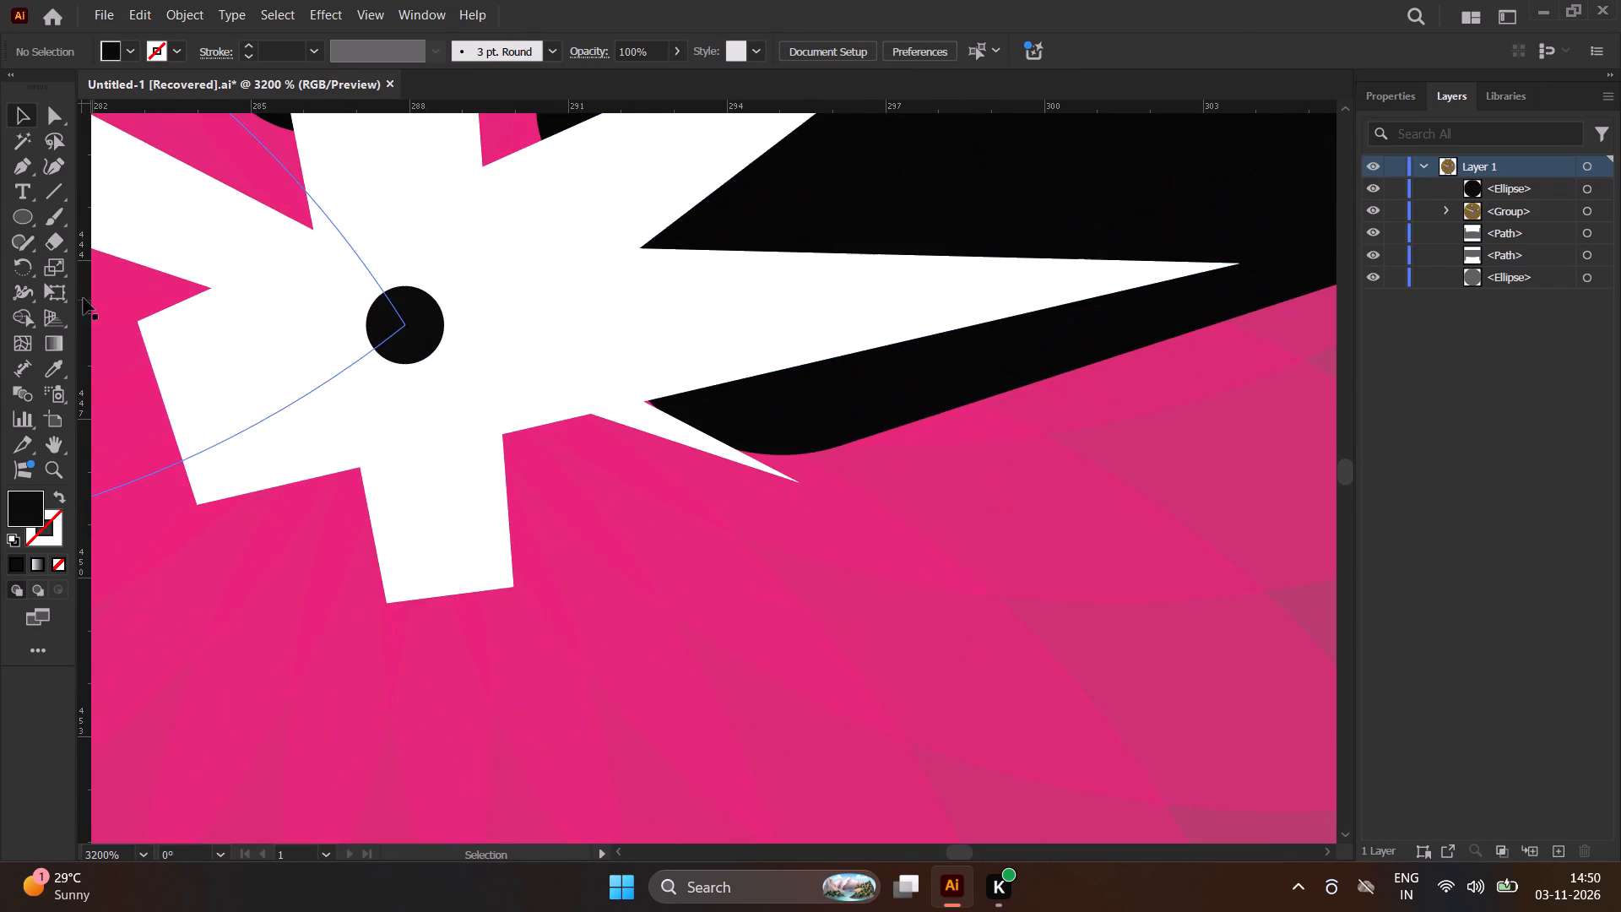
click(23, 216)
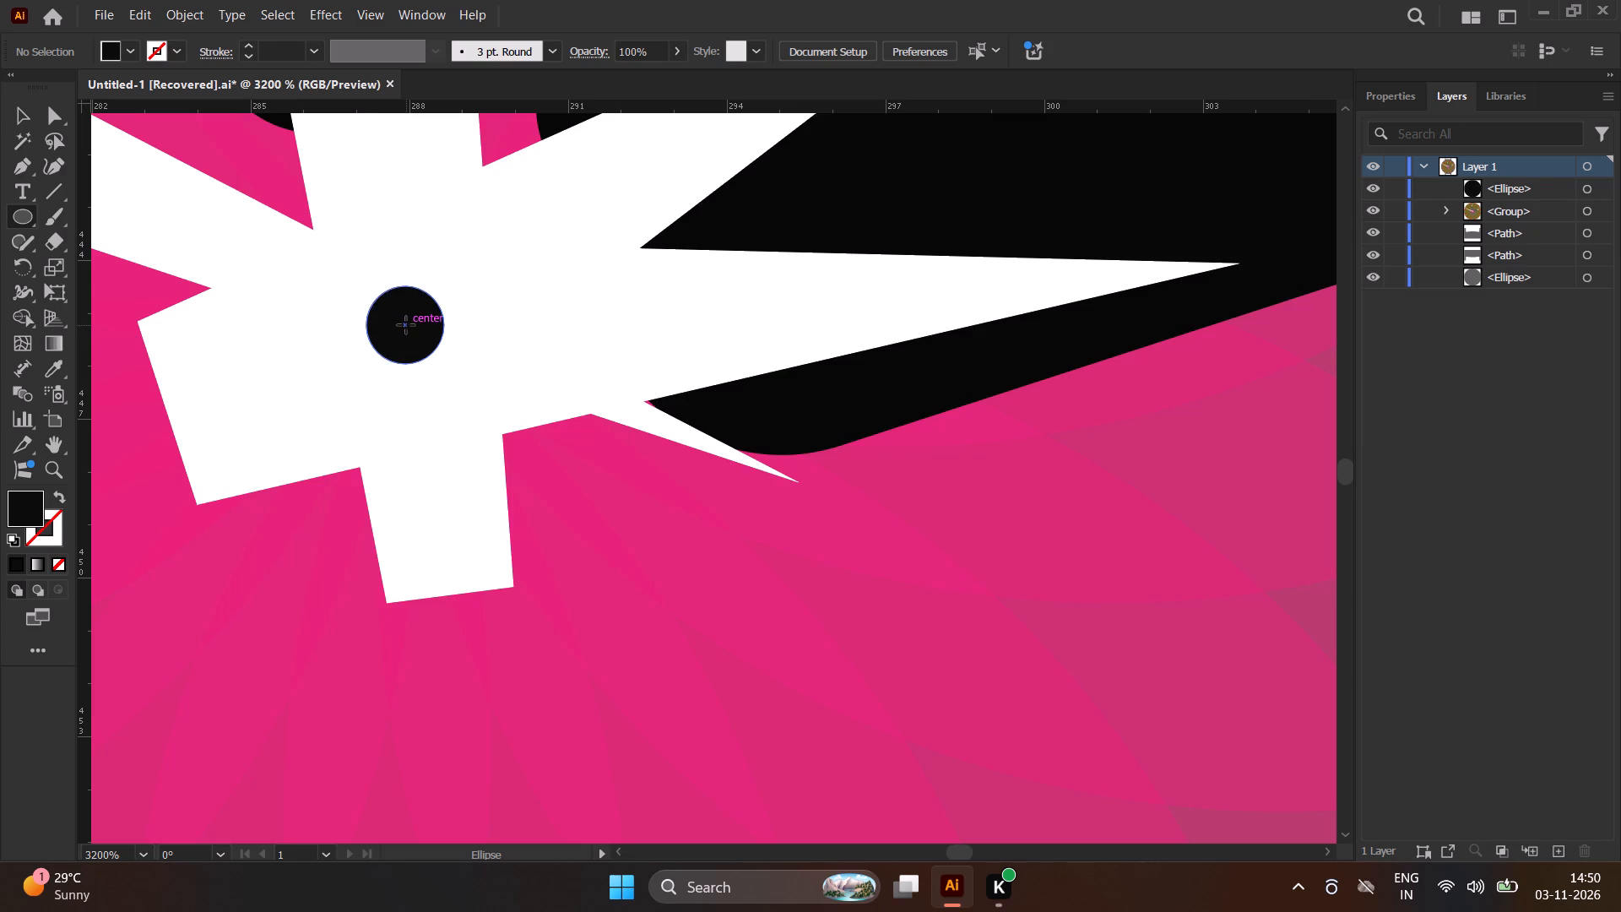
alt+shift+drag(406, 325, 1250, 749)
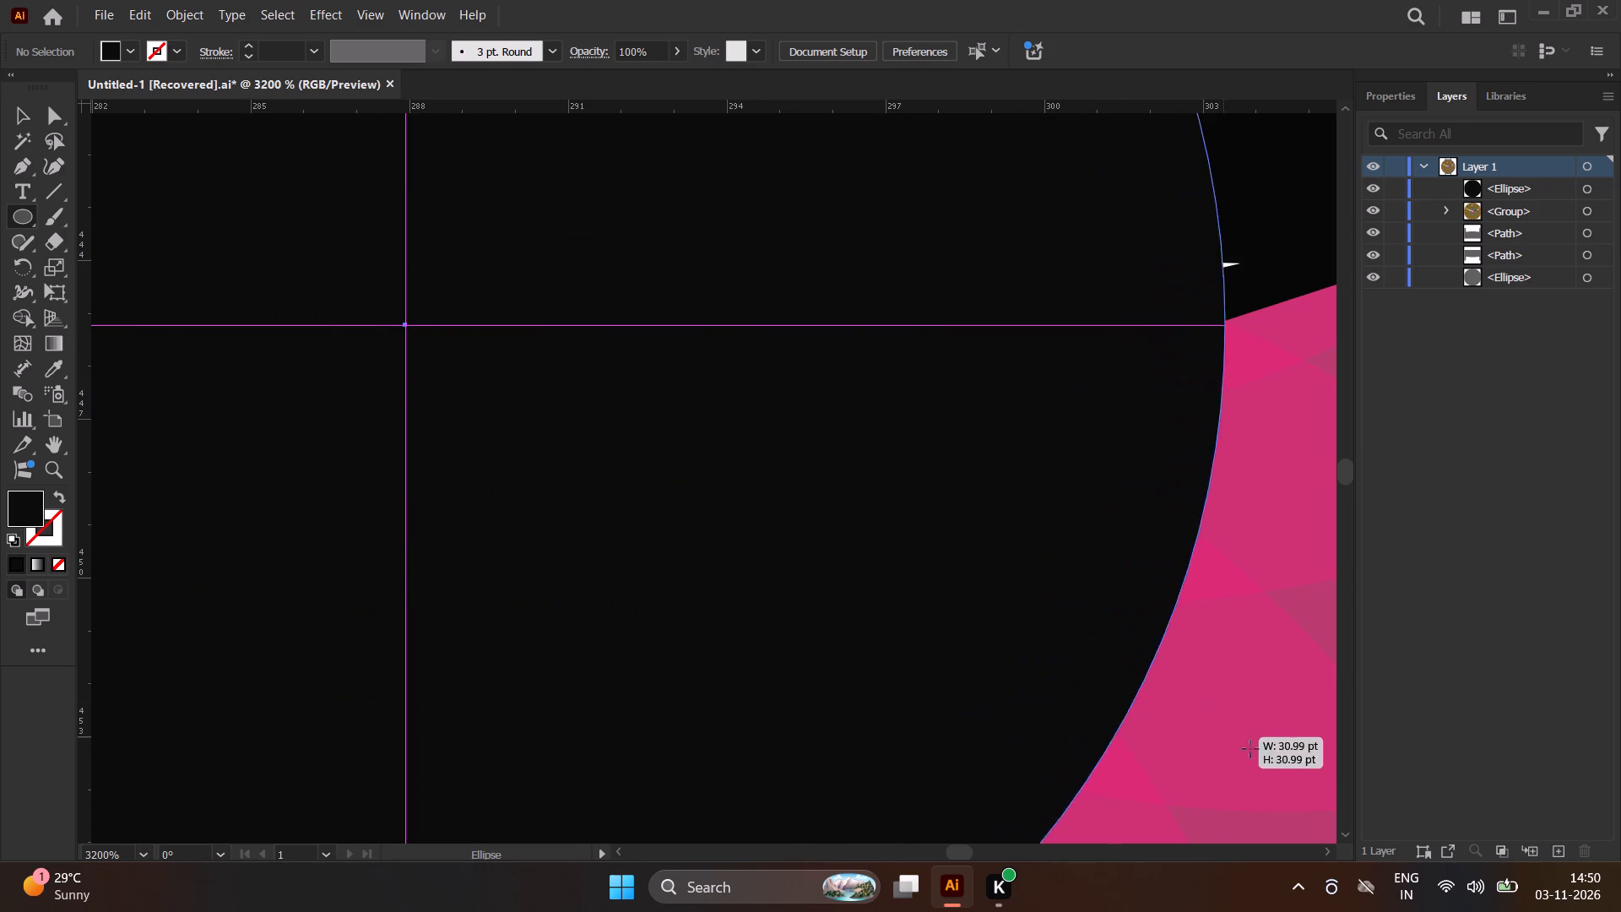
alt+shift+drag(1250, 749, 834, 692)
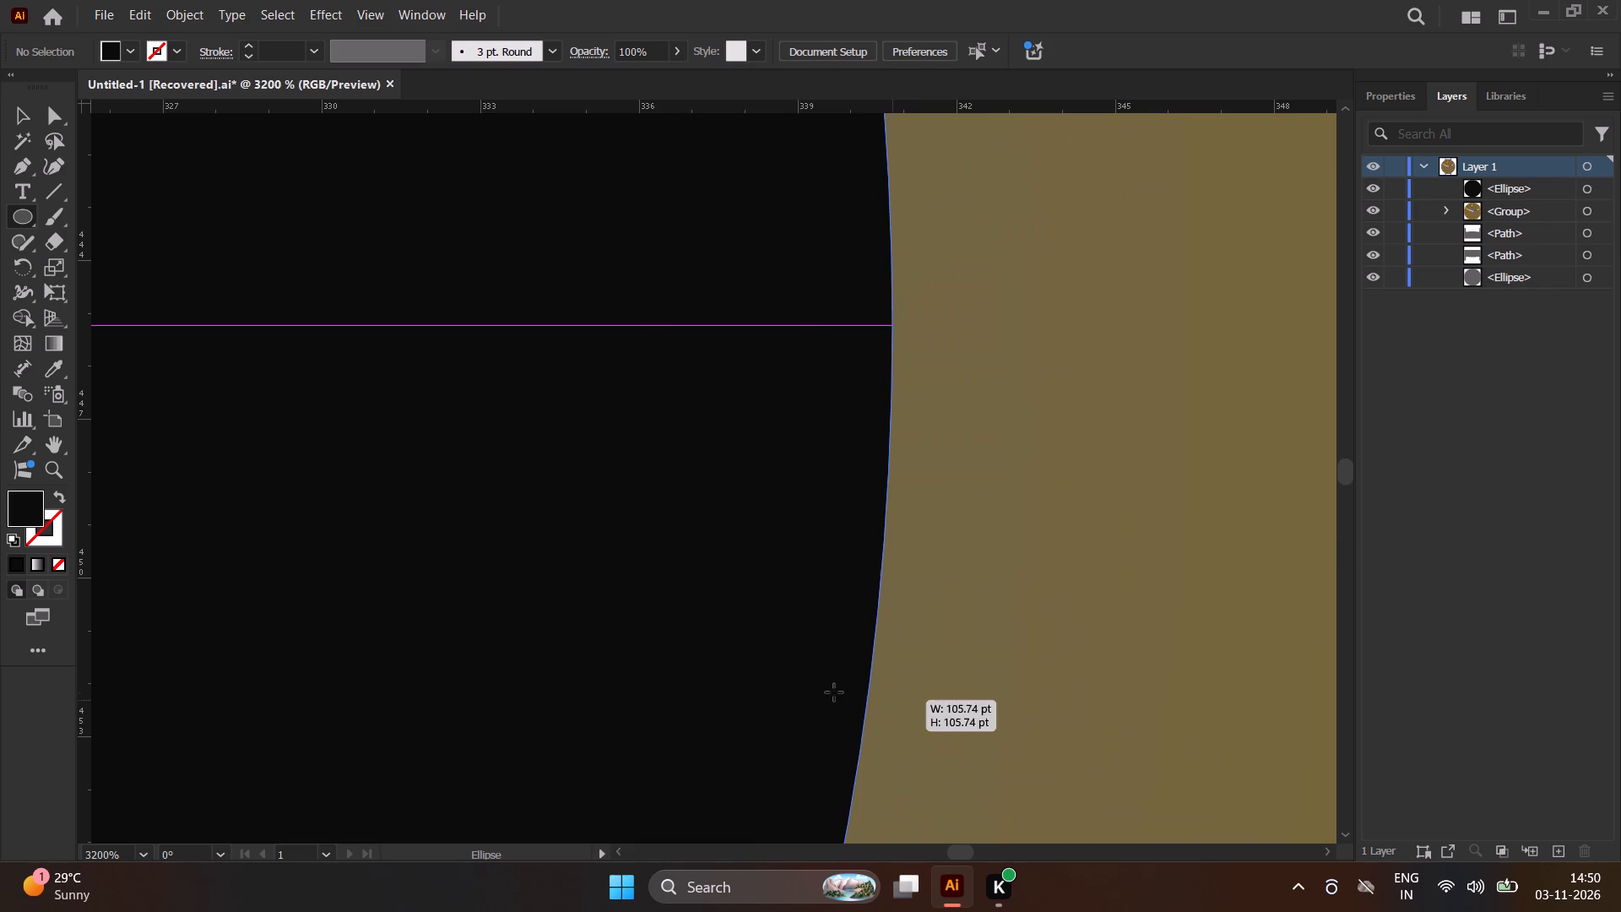
alt+shift+drag(834, 692, 1266, 728)
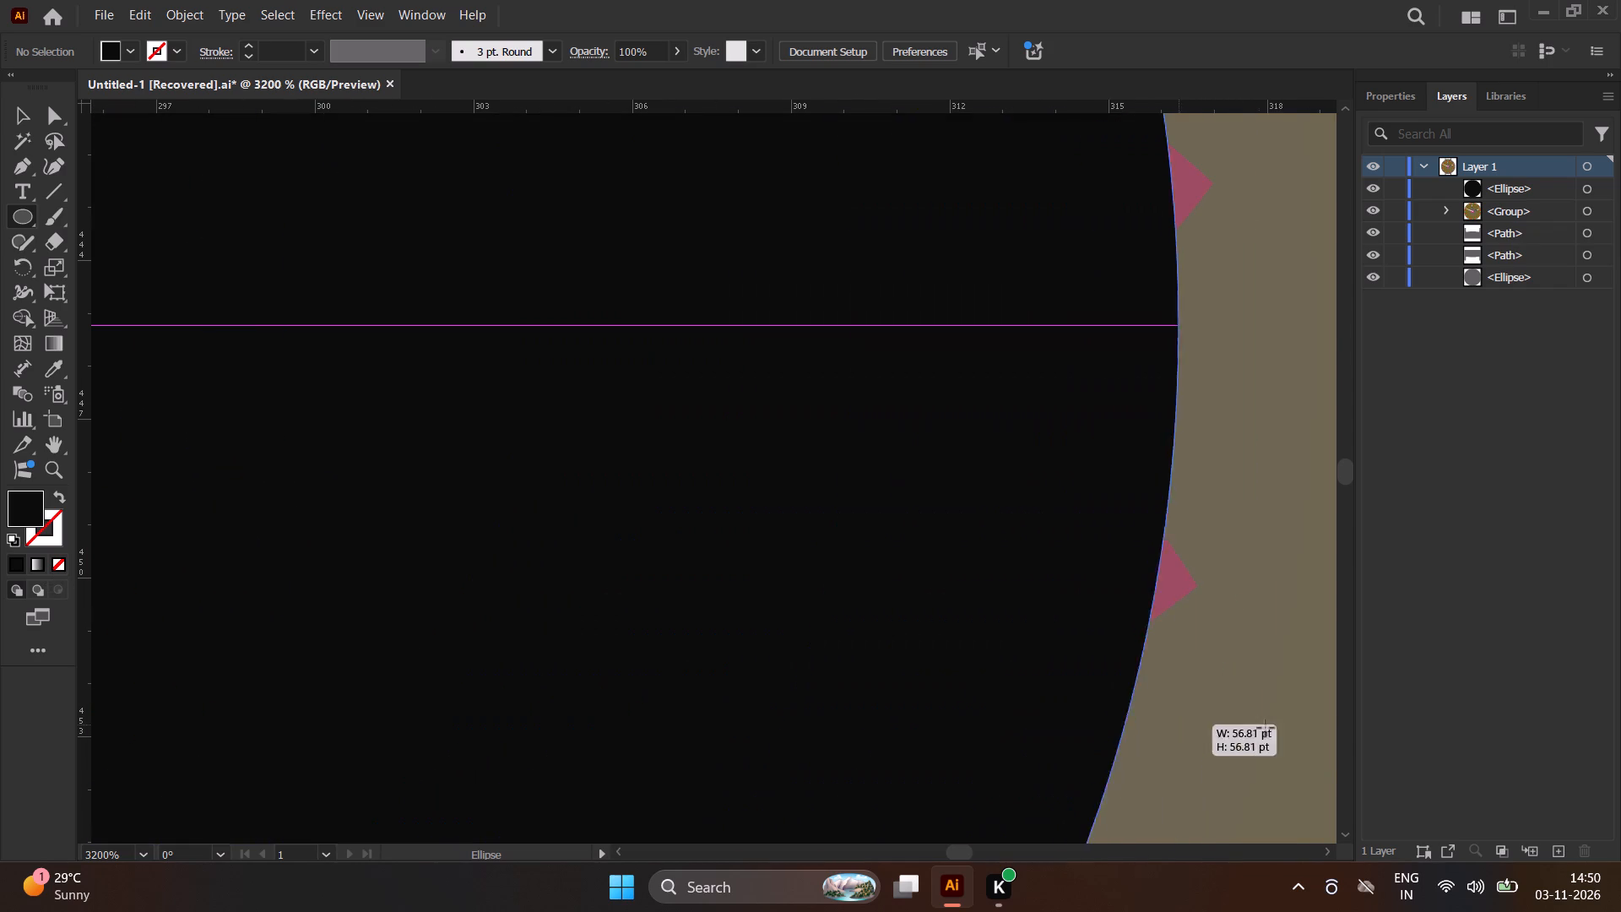
alt+shift+drag(1266, 728, 1222, 730)
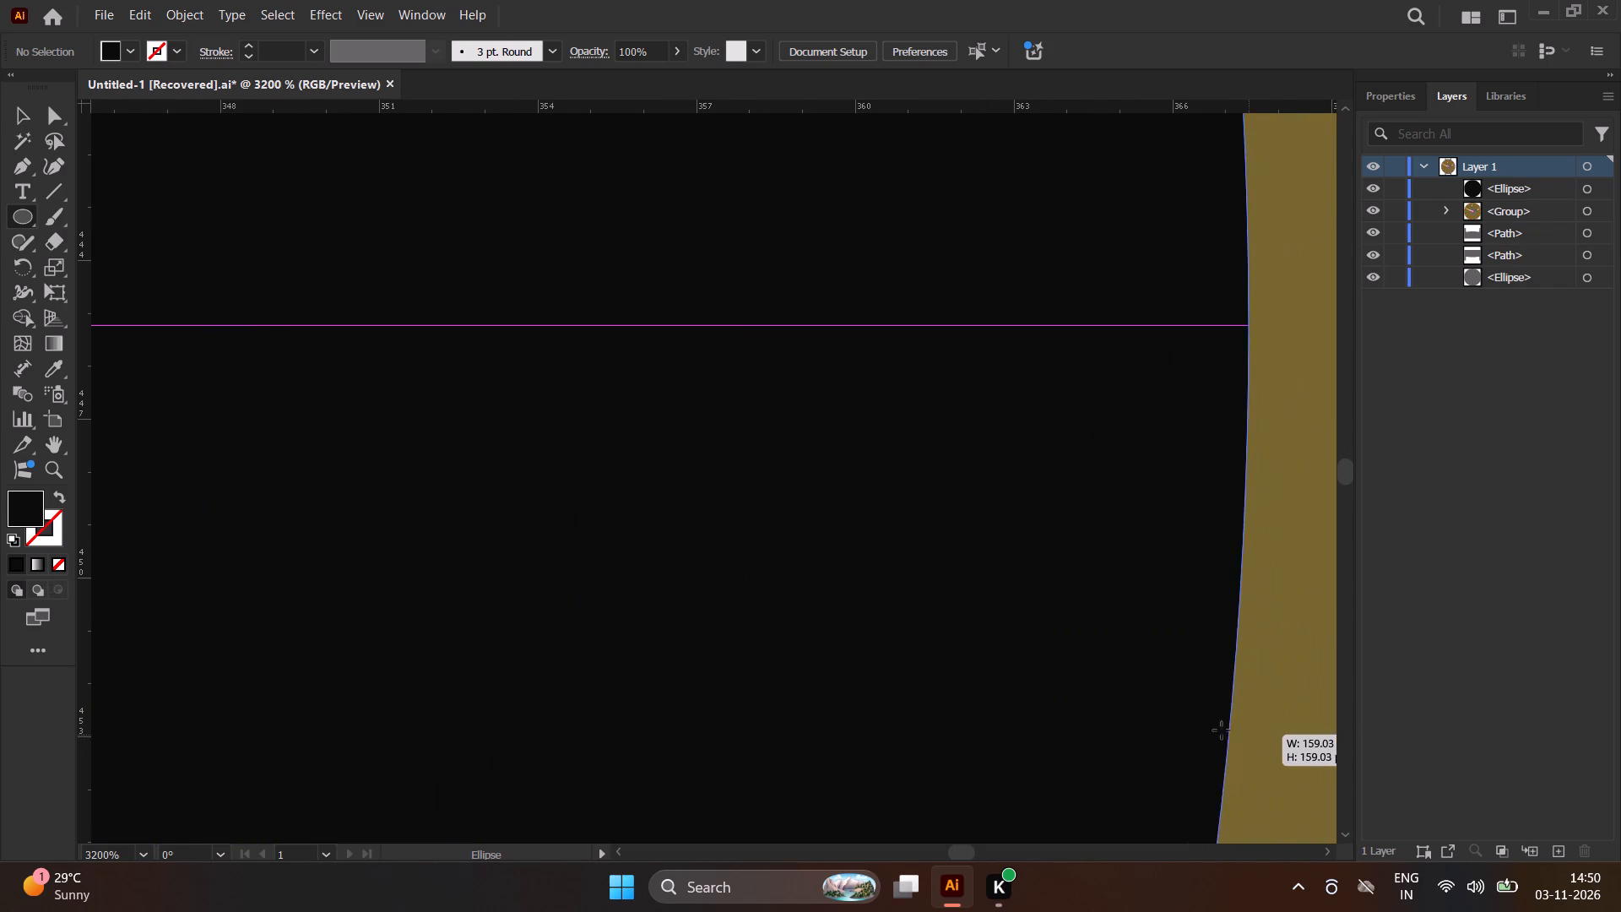
alt+shift+drag(1222, 730, 1351, 748)
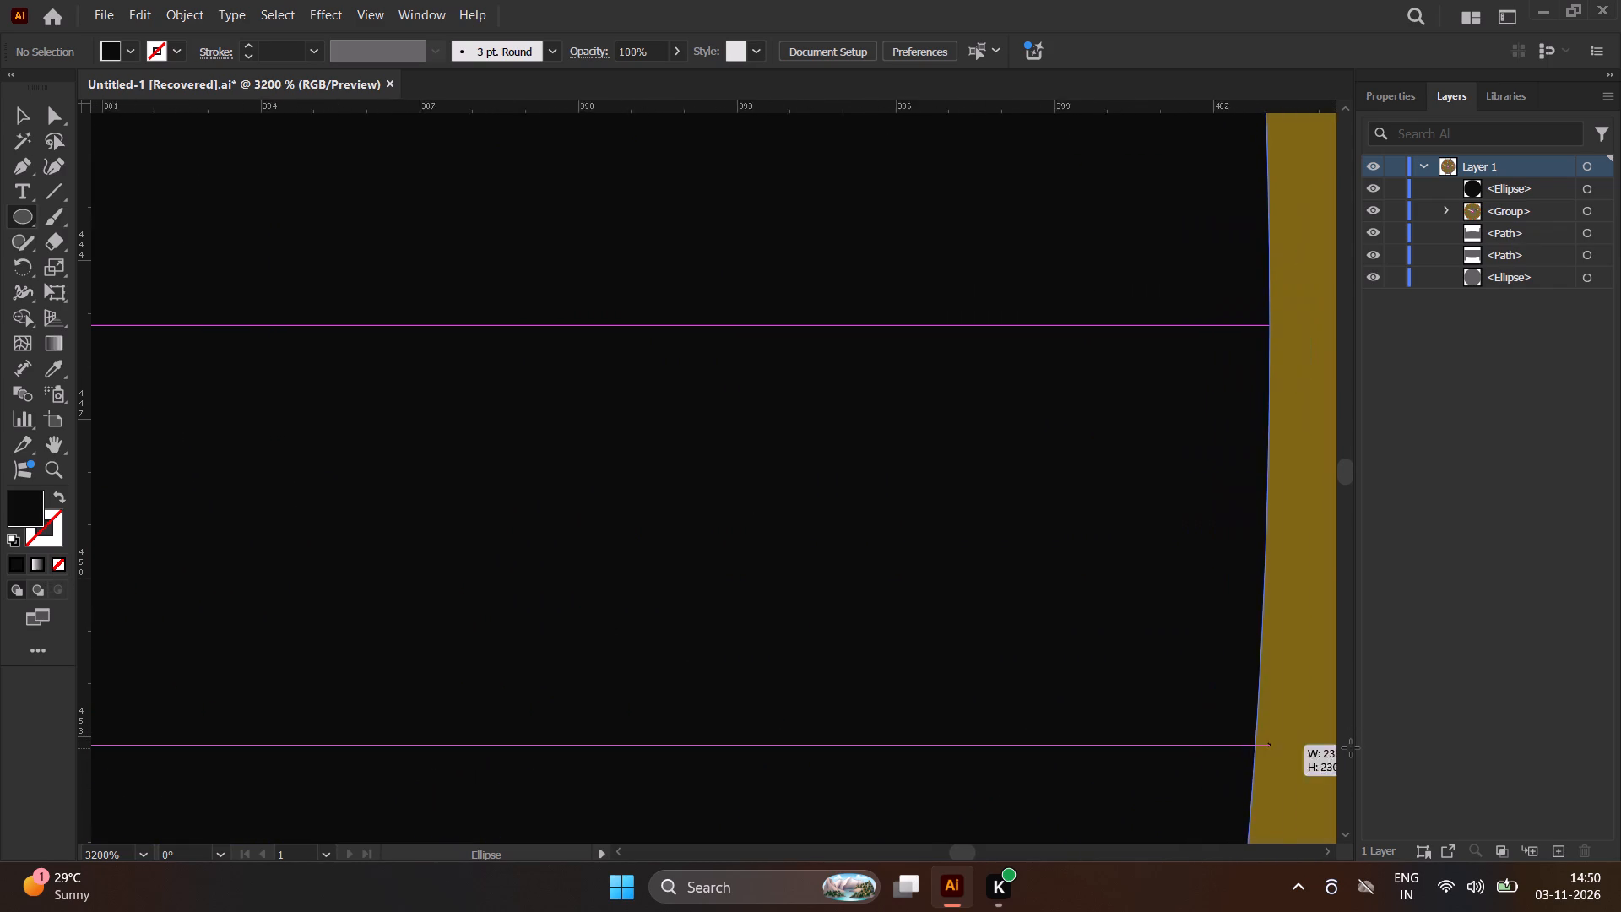
alt+shift+drag(1351, 748, 1095, 716)
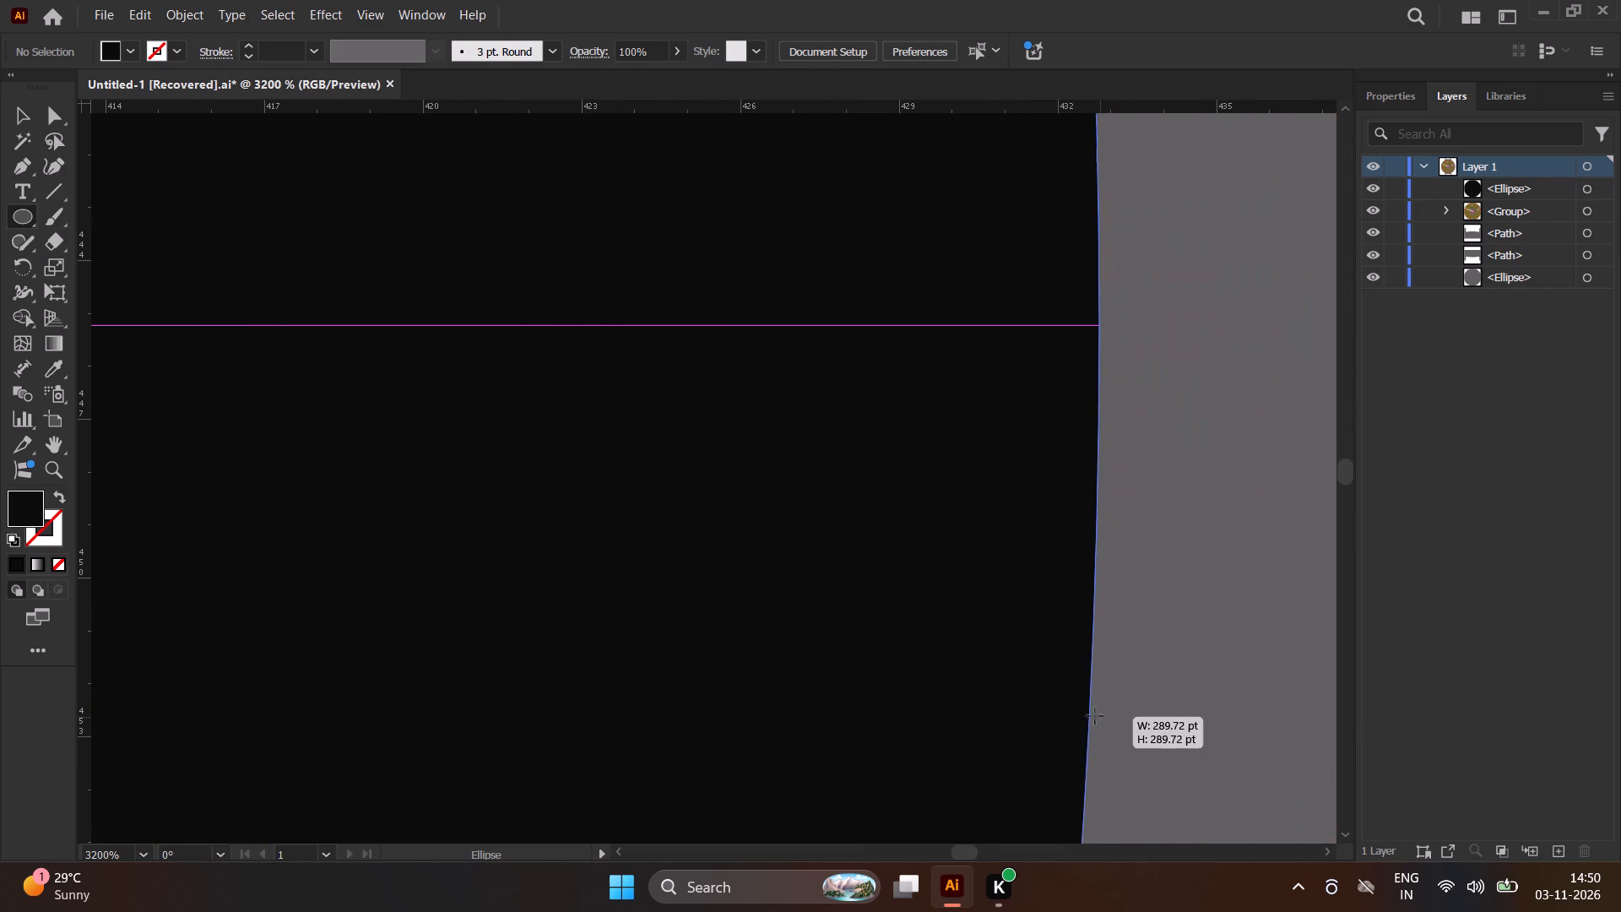
alt+shift+drag(1095, 716, 702, 649)
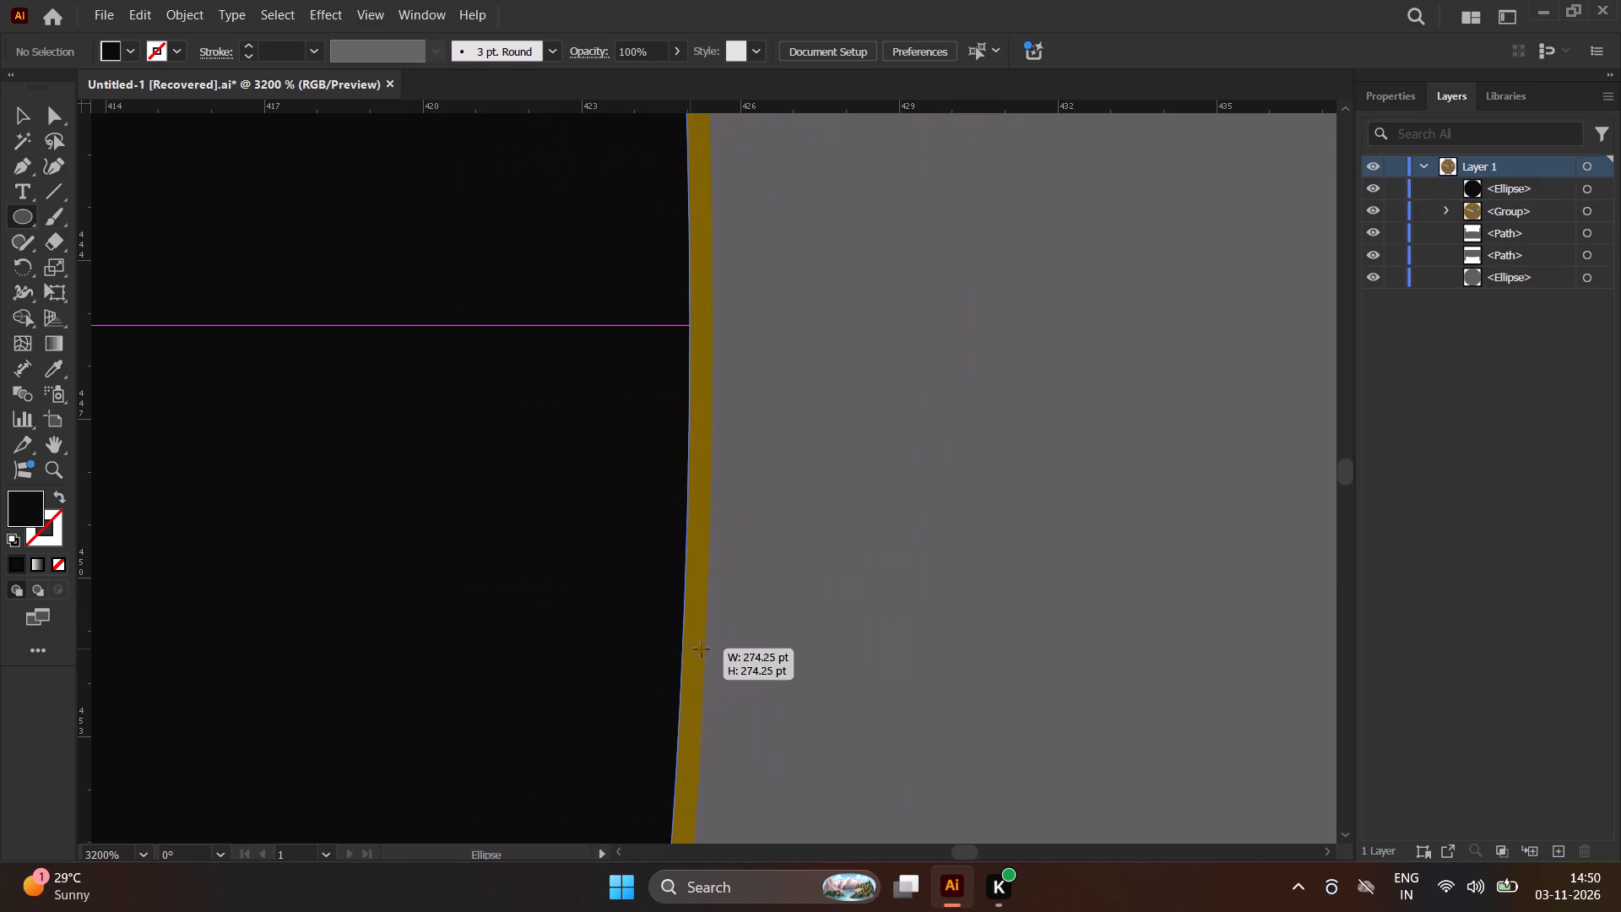
alt+shift+drag(702, 649, 774, 661)
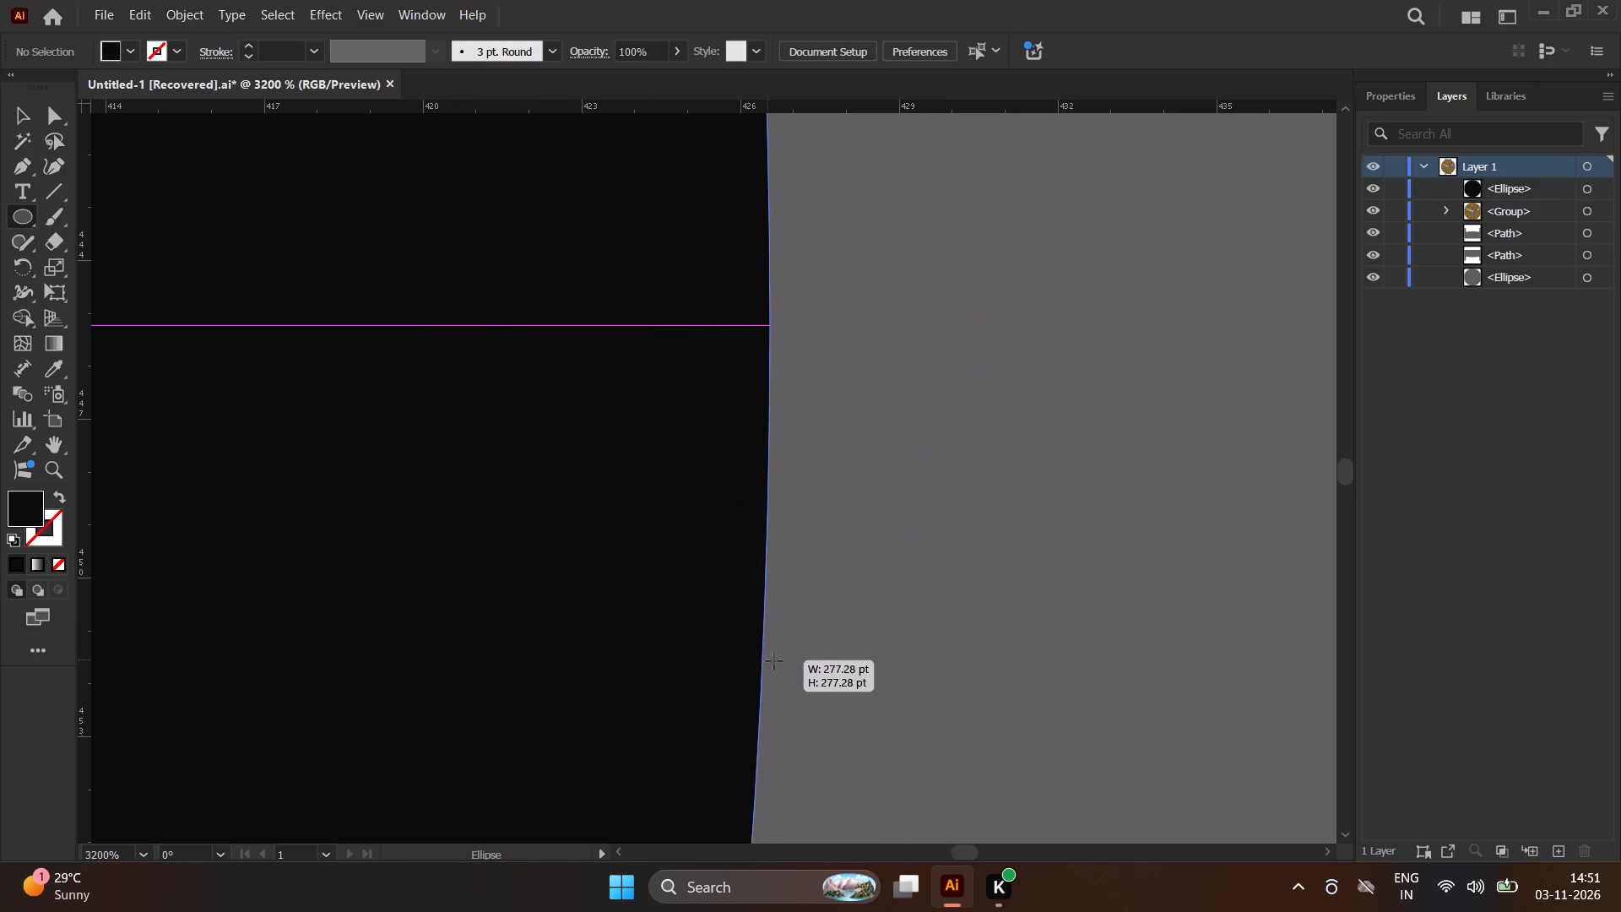
alt+shift+drag(774, 661, 843, 666)
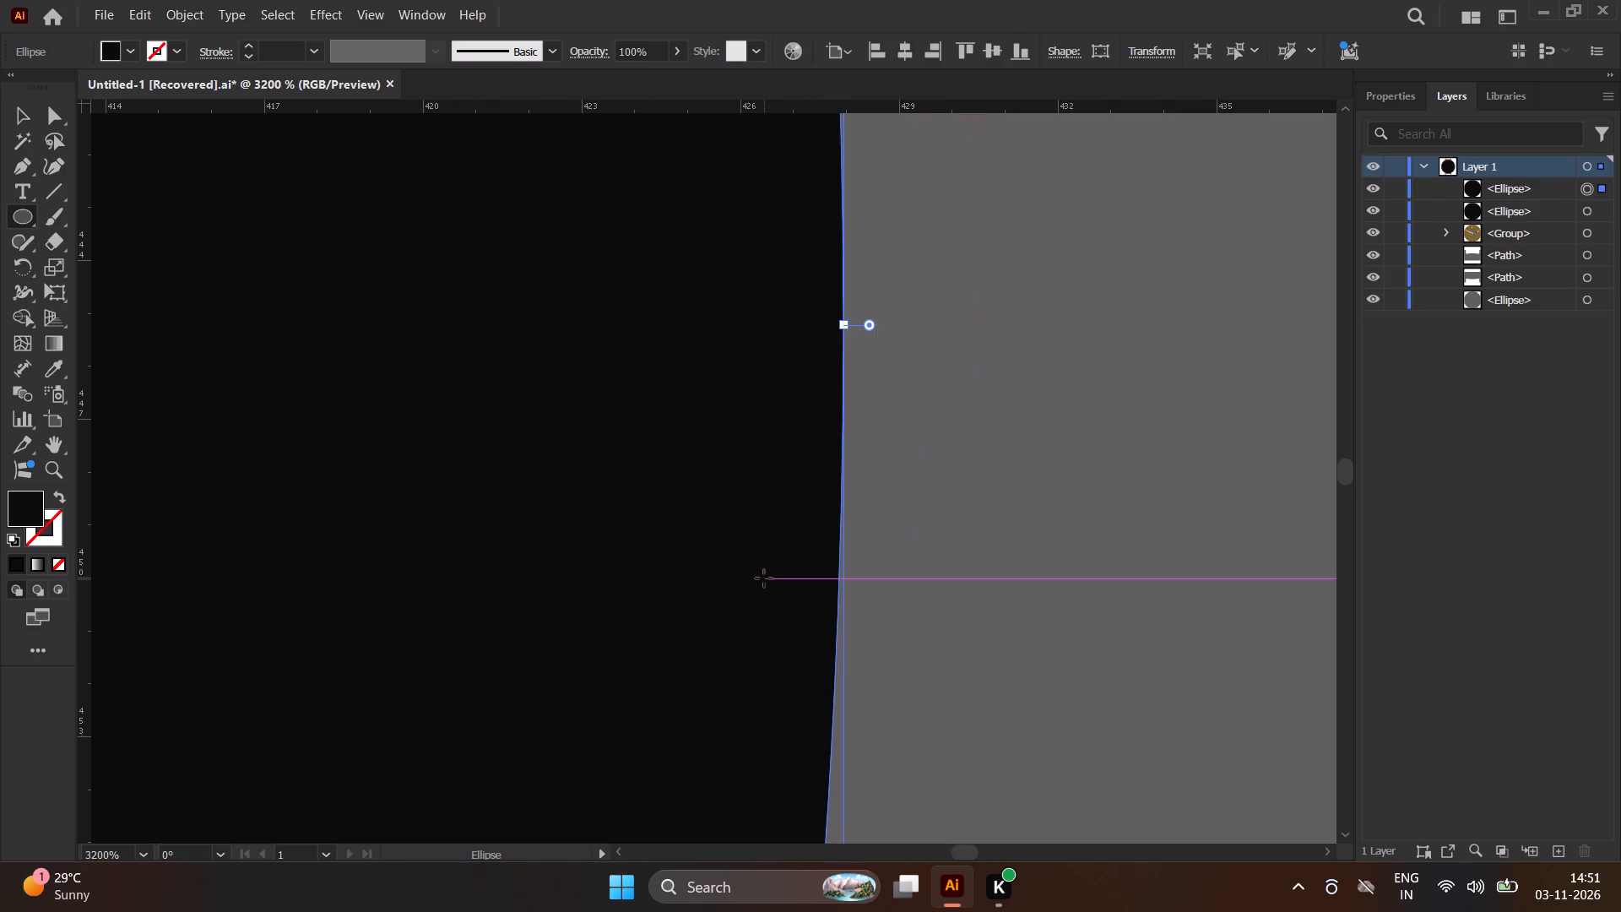
Fill the large circle covering the dial with a neutral light grey.
scroll(763, 578, down, 6)
scroll(1241, 527, down, 5)
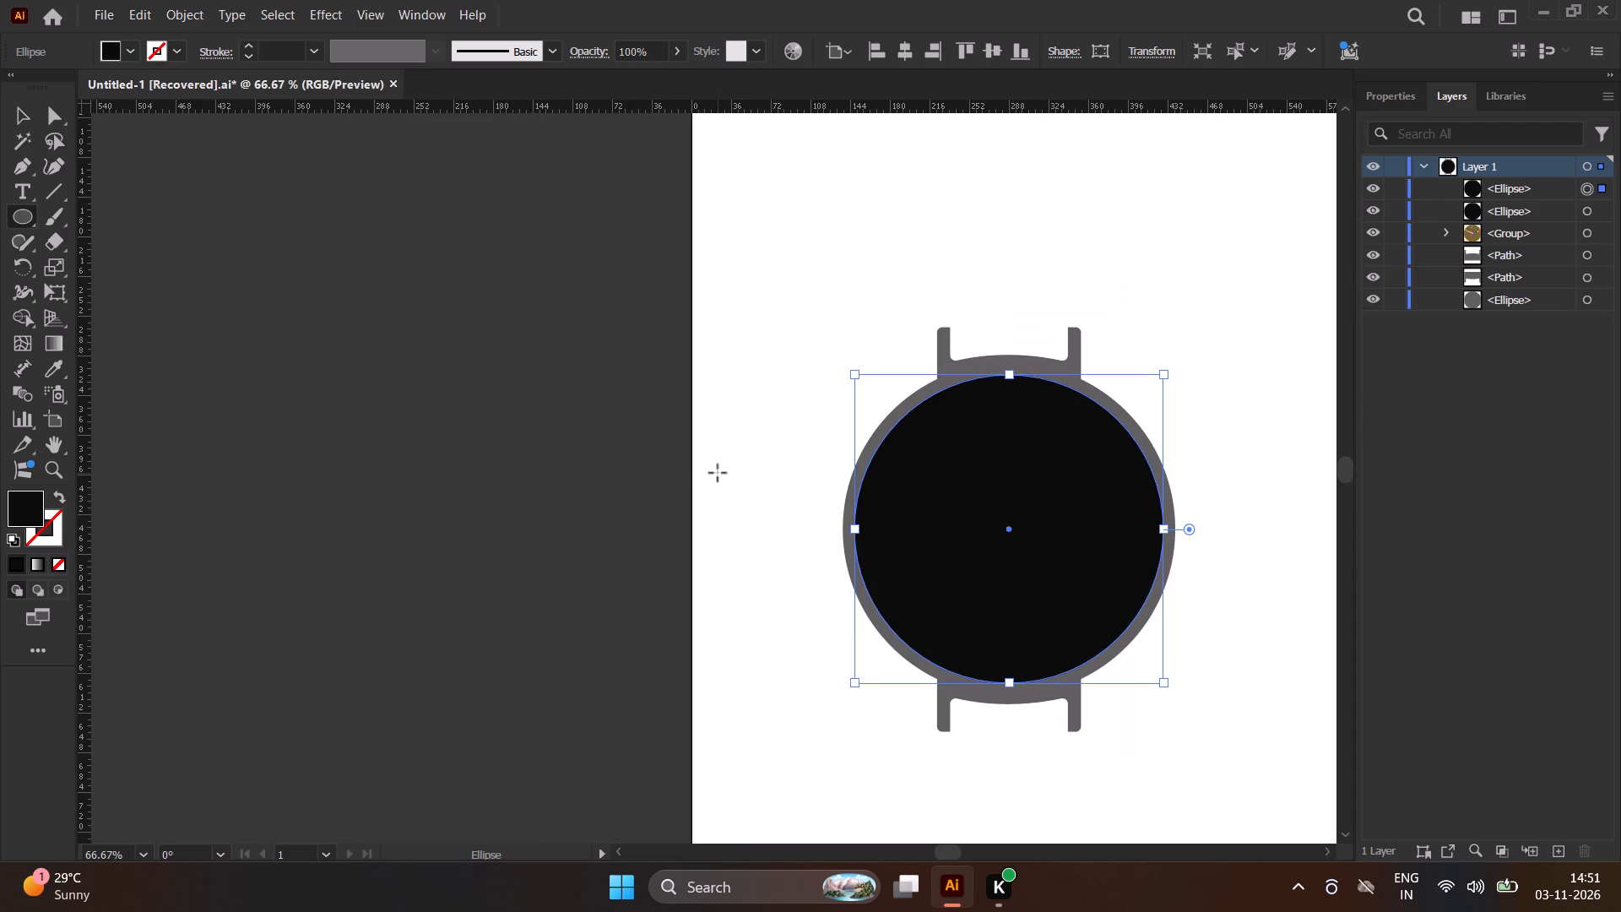
double_click(29, 503)
drag(1084, 406, 1050, 350)
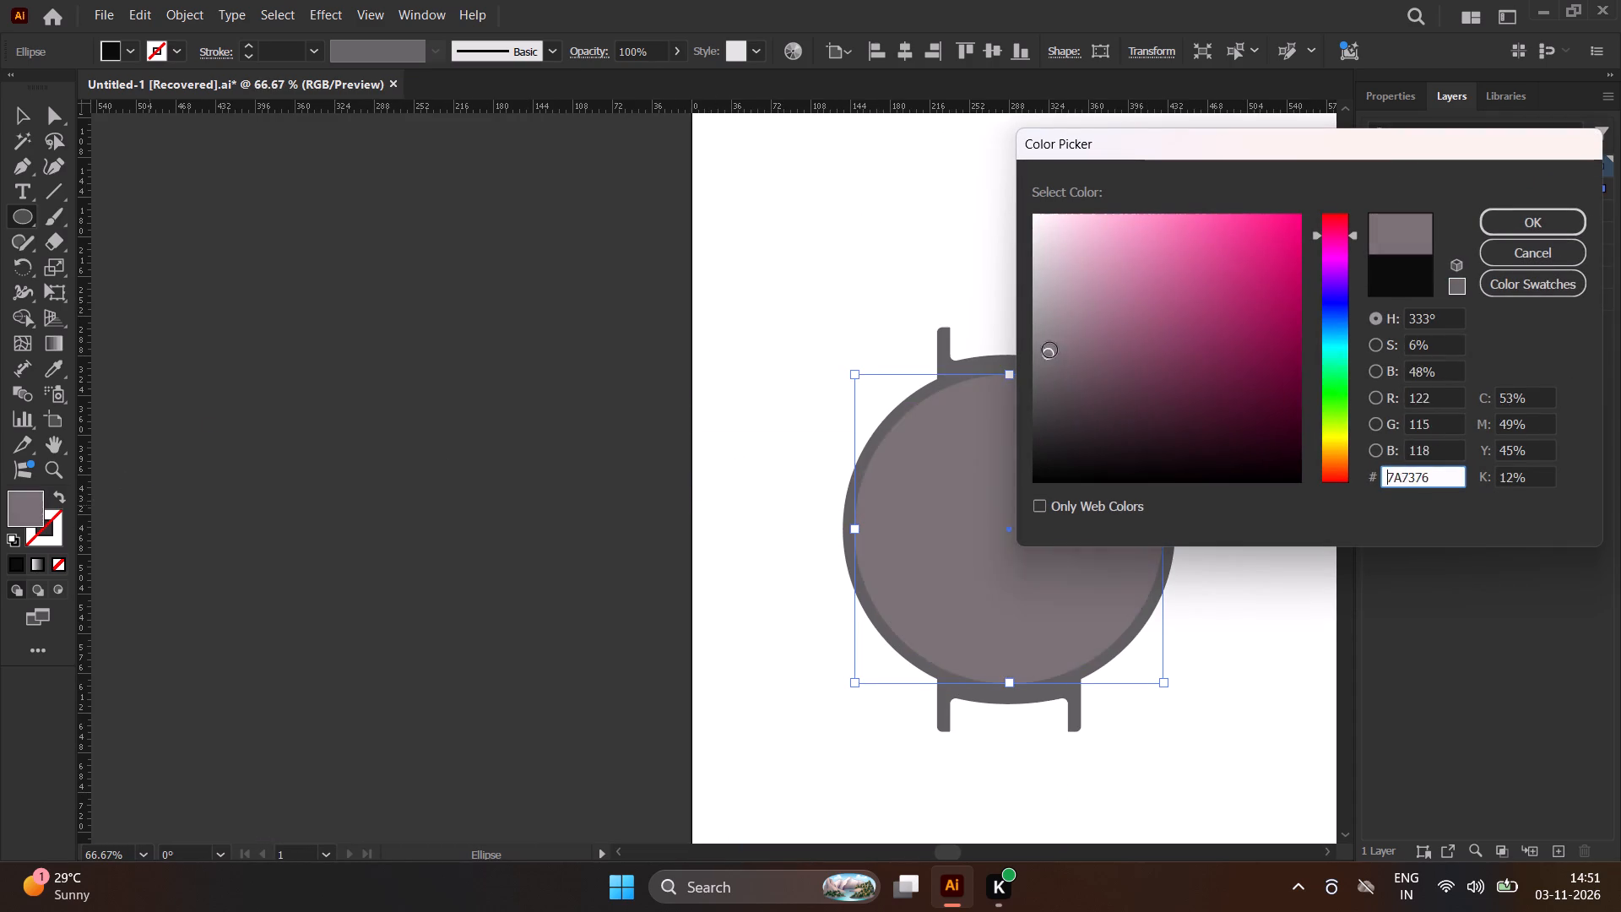
drag(1050, 350, 1026, 317)
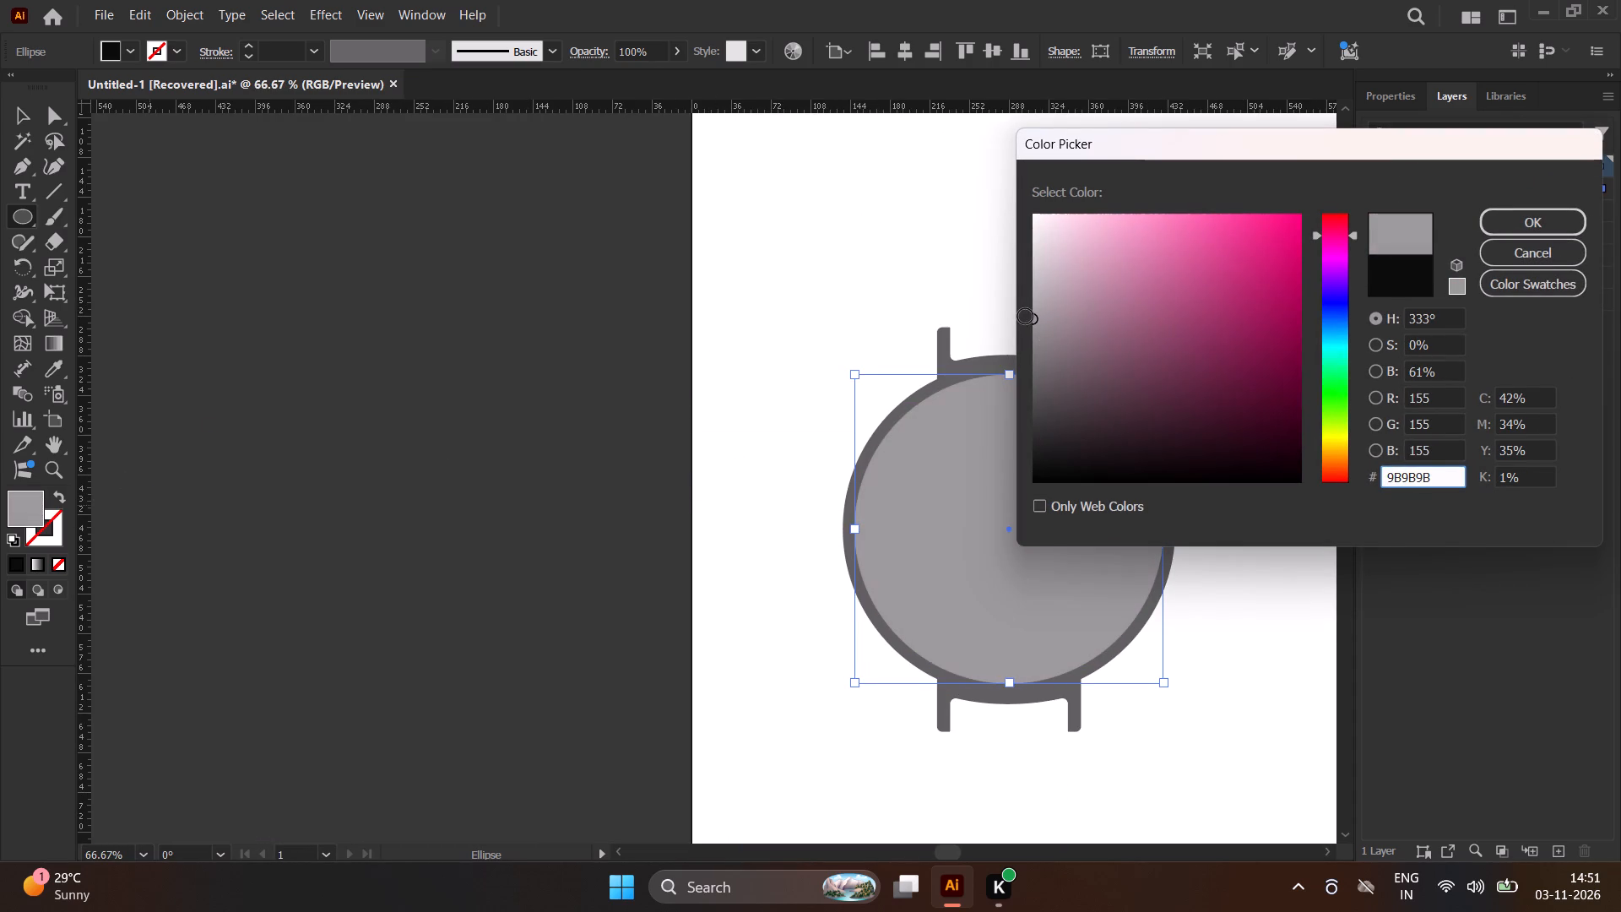
drag(1026, 317, 1019, 280)
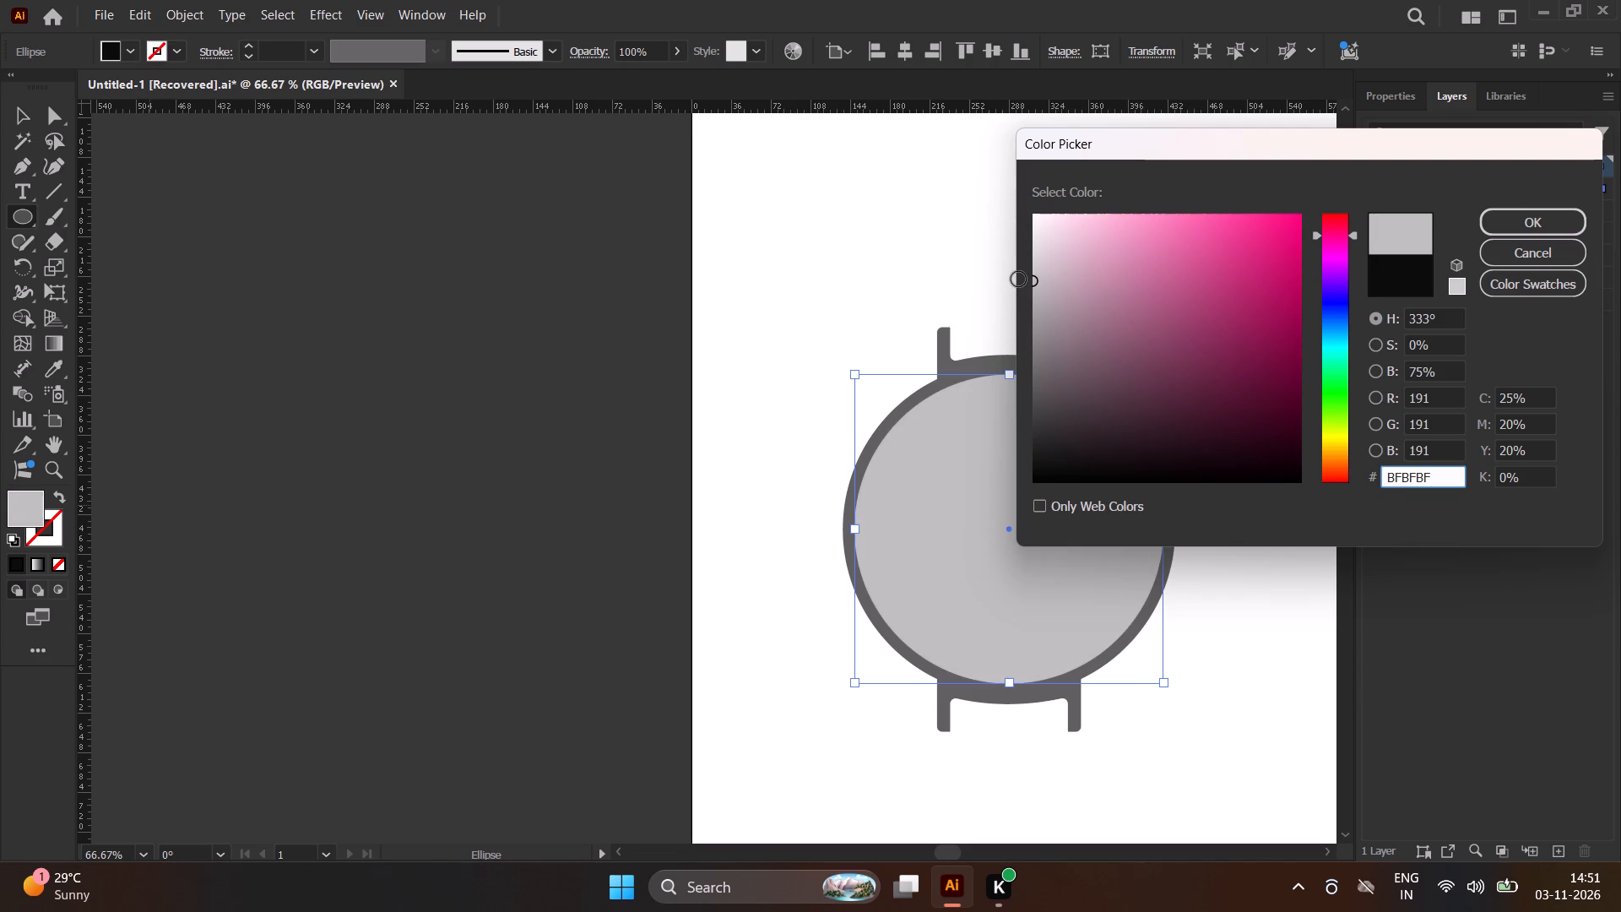
drag(1019, 280, 1017, 274)
click(1516, 222)
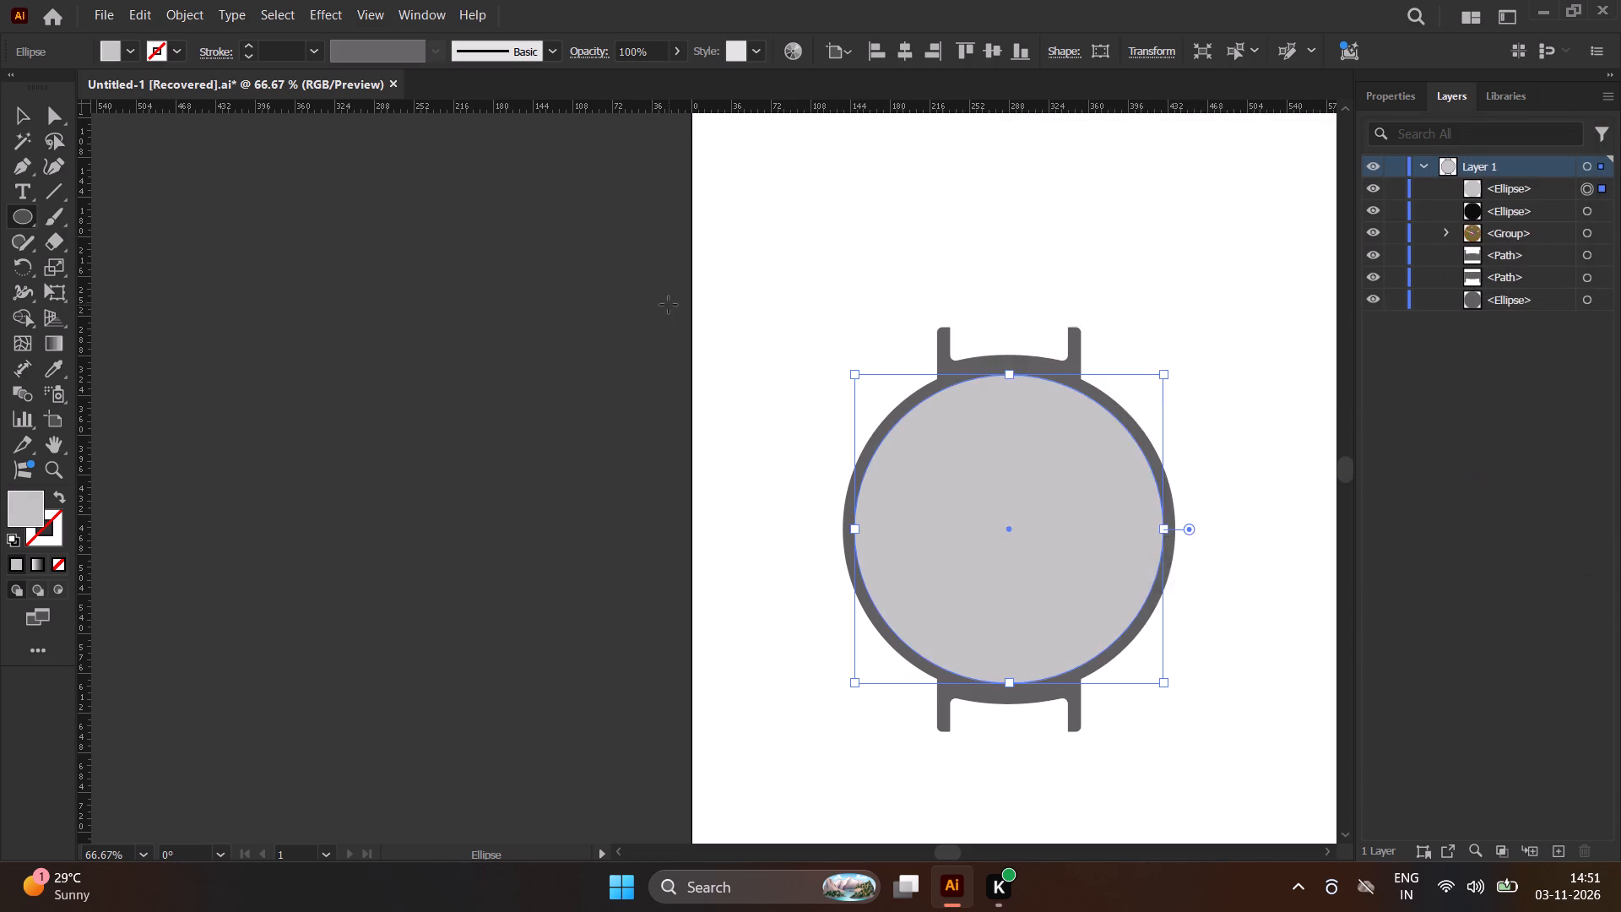
Lower the opacity of the light grey circle over the dial to 14%.
scroll(657, 307, down, 1)
scroll(350, 323, down, 1)
click(639, 52)
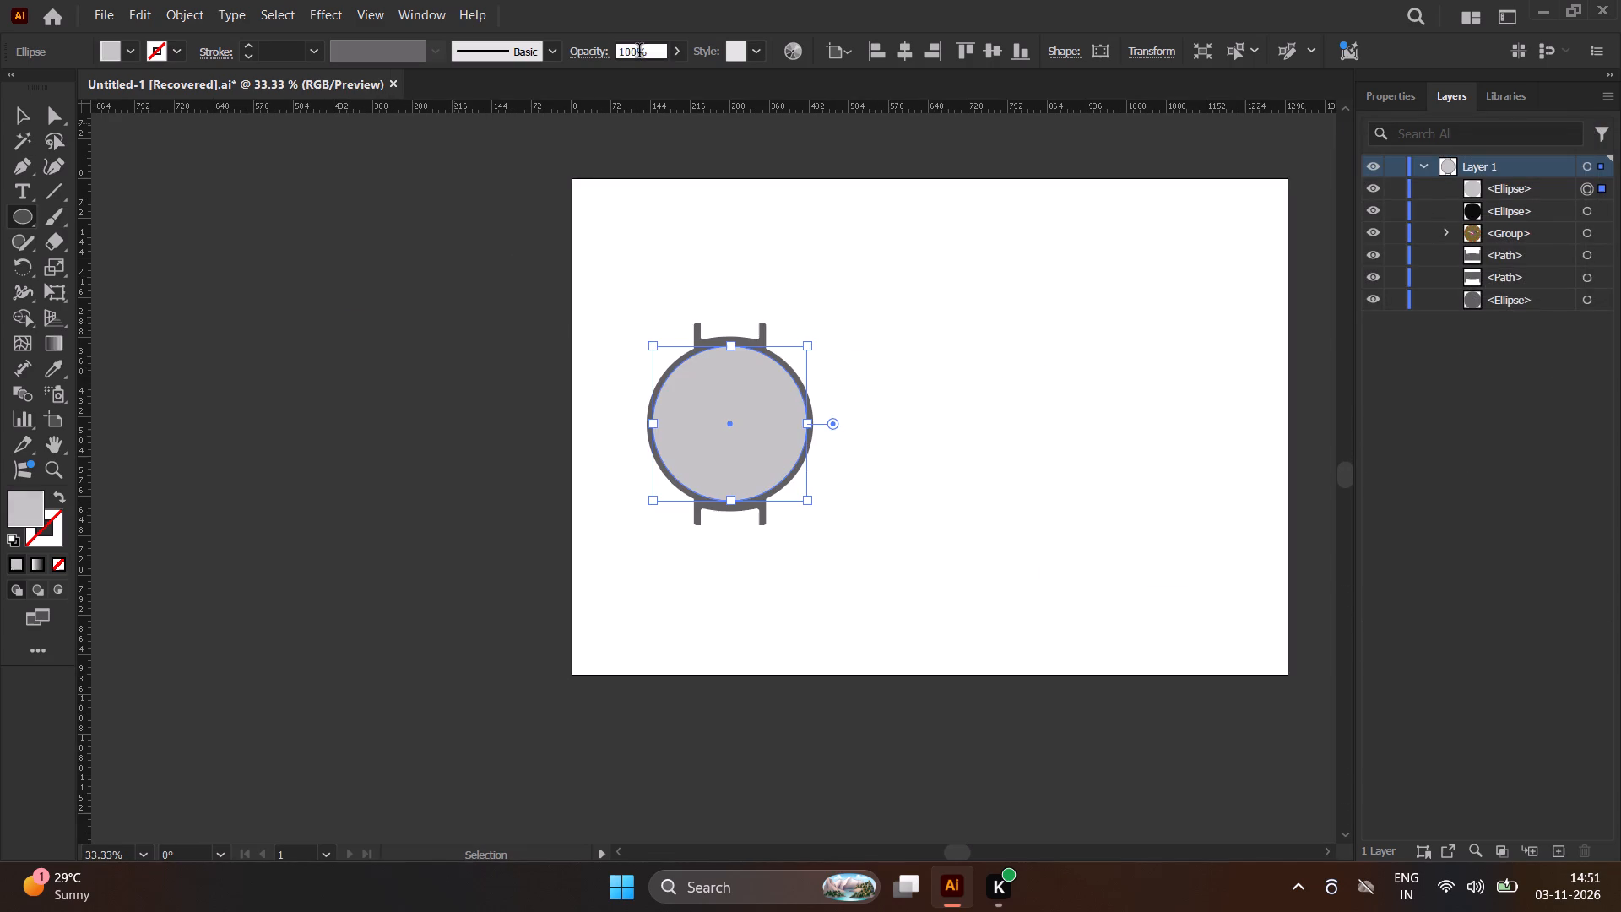
scroll(639, 52, down, 11)
scroll(637, 52, up, 1)
scroll(637, 52, down, 1)
scroll(637, 52, up, 1)
scroll(637, 52, down, 3)
scroll(637, 52, up, 1)
scroll(637, 52, down, 5)
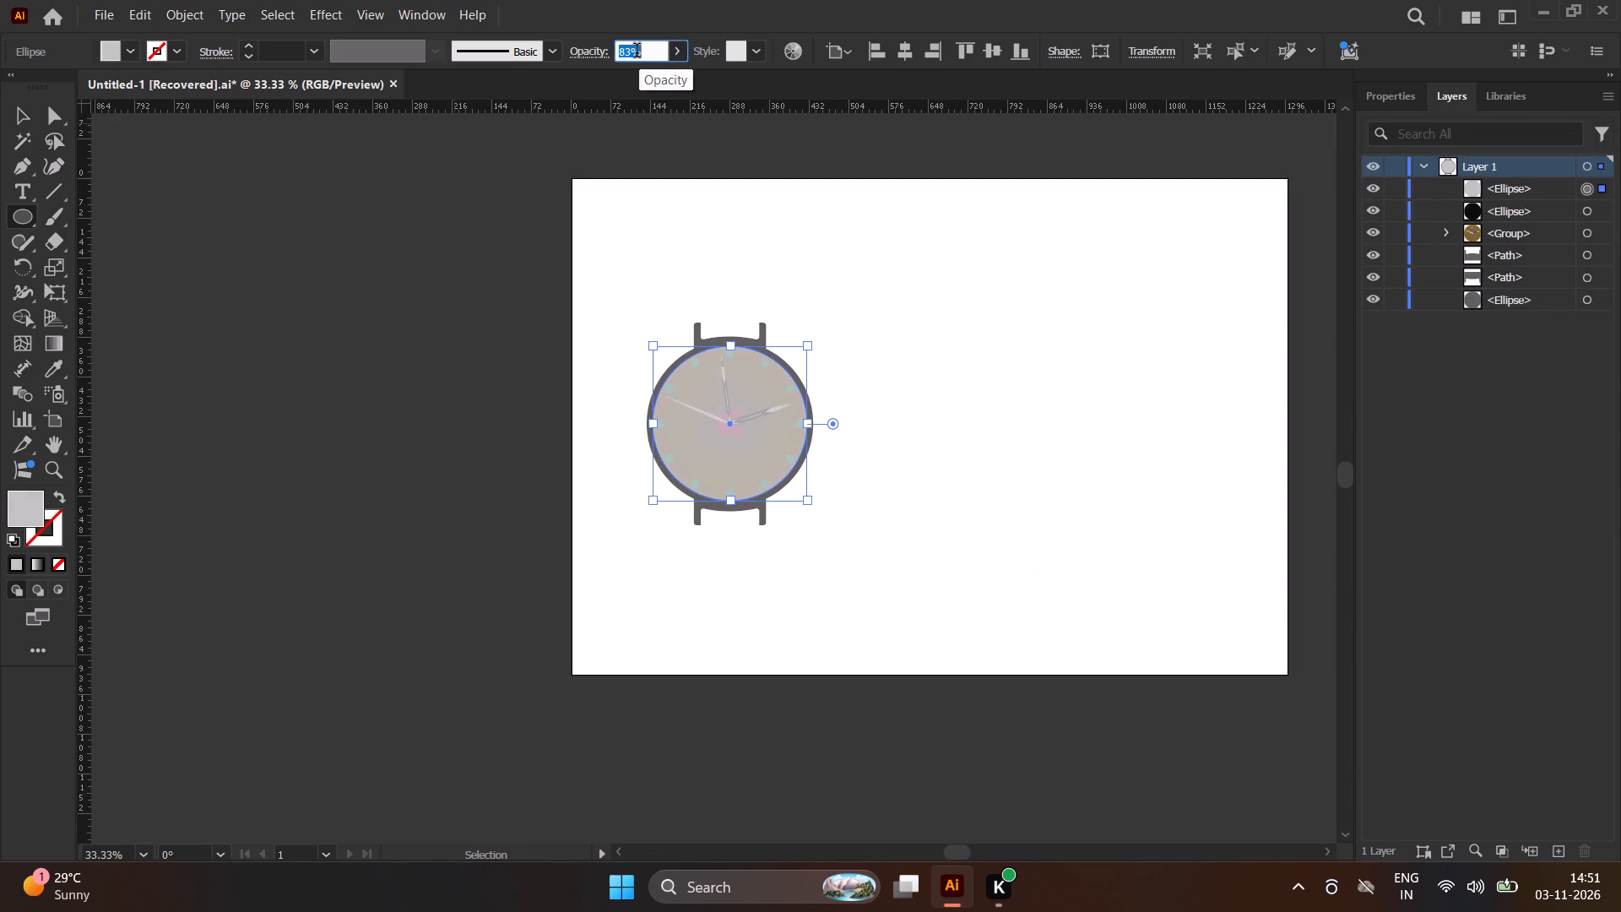
scroll(637, 52, down, 14)
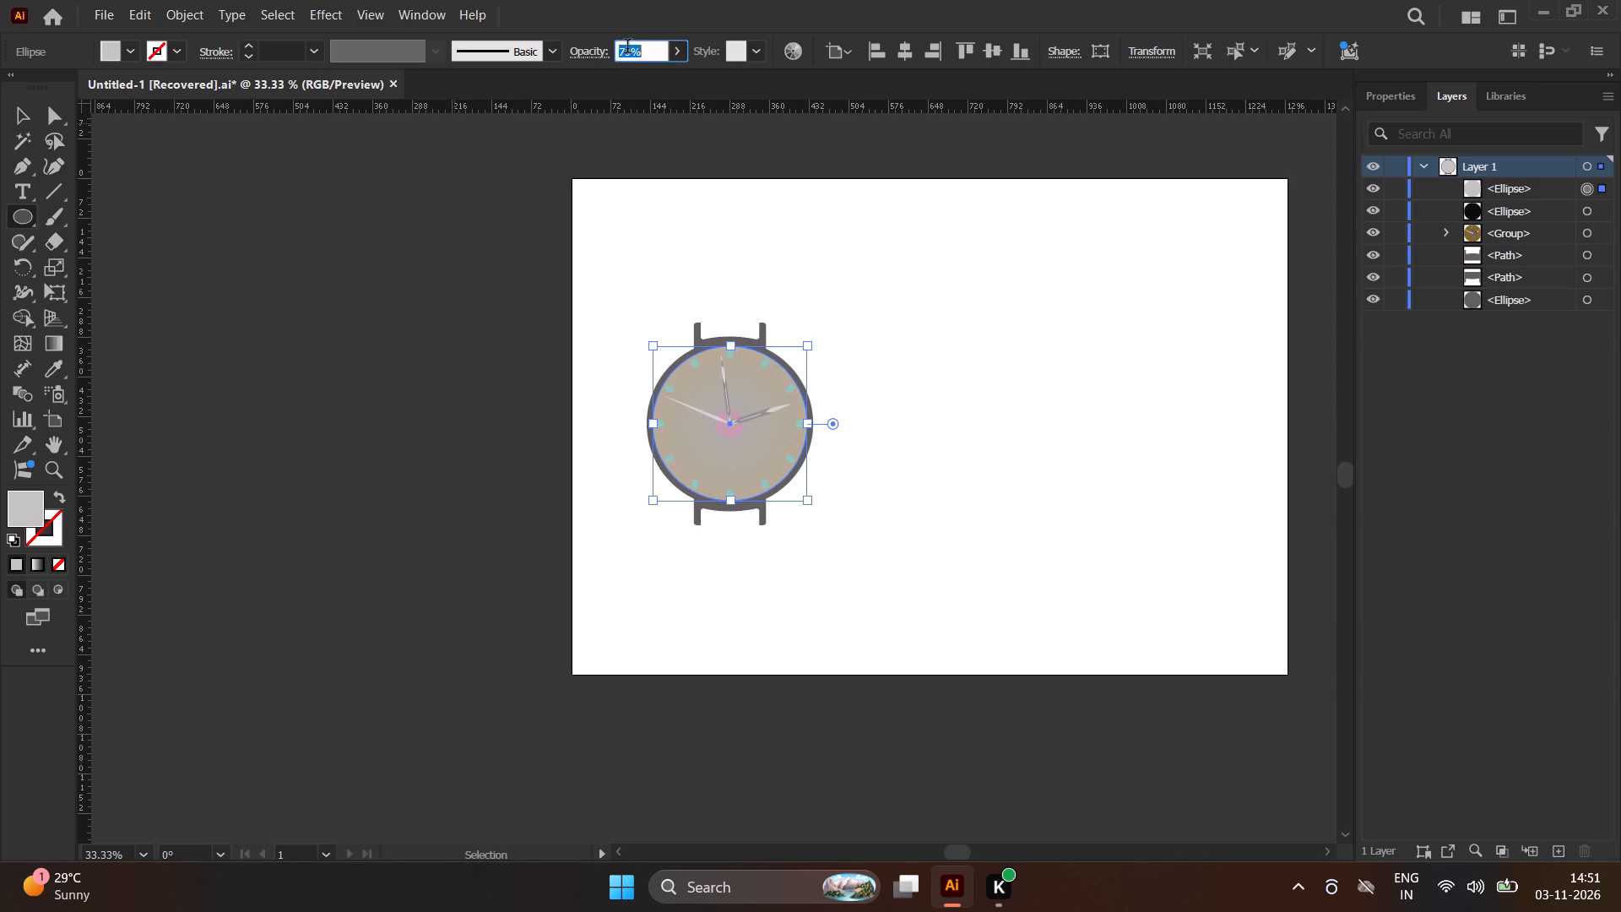
scroll(627, 48, down, 4)
scroll(626, 49, up, 1)
scroll(626, 49, down, 2)
scroll(626, 49, up, 1)
scroll(626, 49, down, 7)
scroll(832, 360, up, 2)
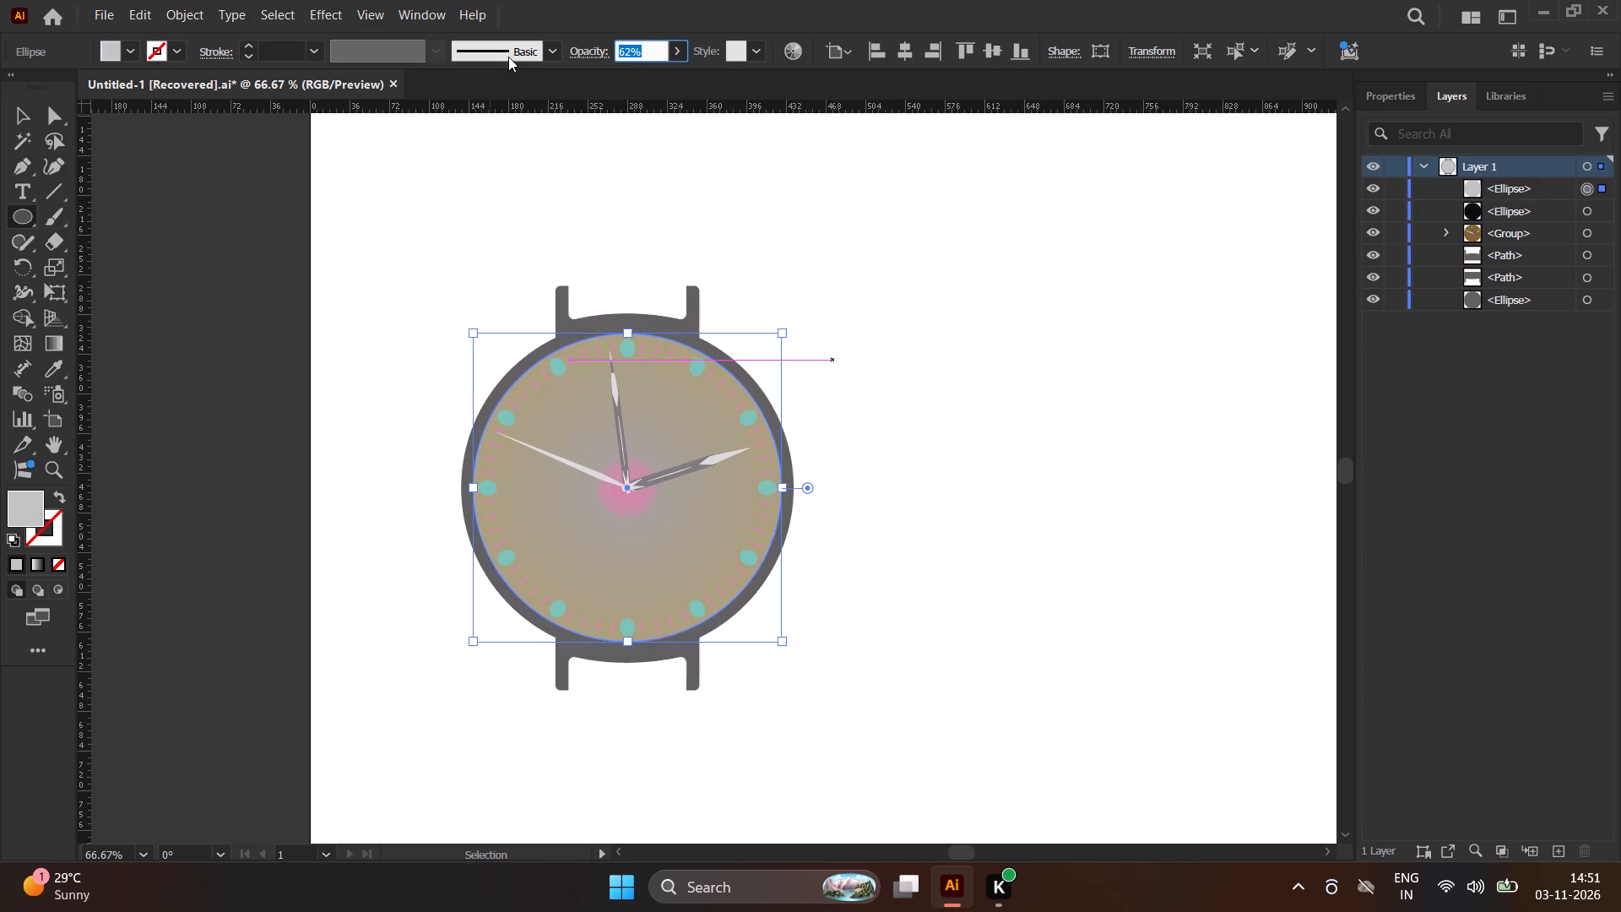
scroll(628, 49, up, 1)
scroll(628, 49, down, 14)
scroll(628, 49, up, 1)
scroll(628, 49, down, 7)
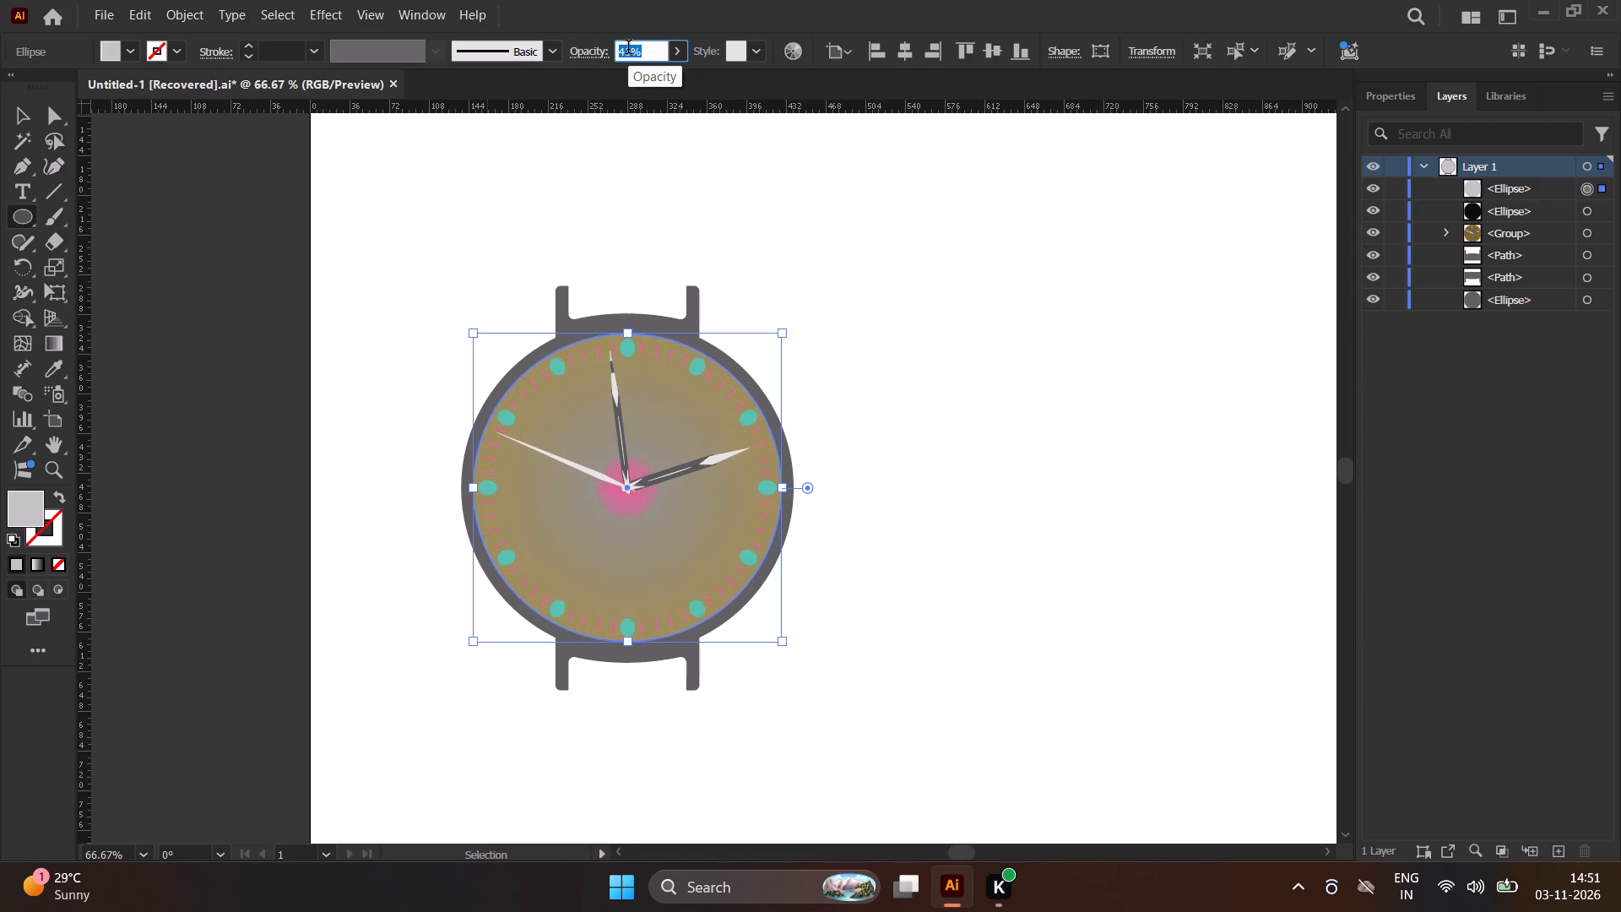
scroll(628, 49, down, 12)
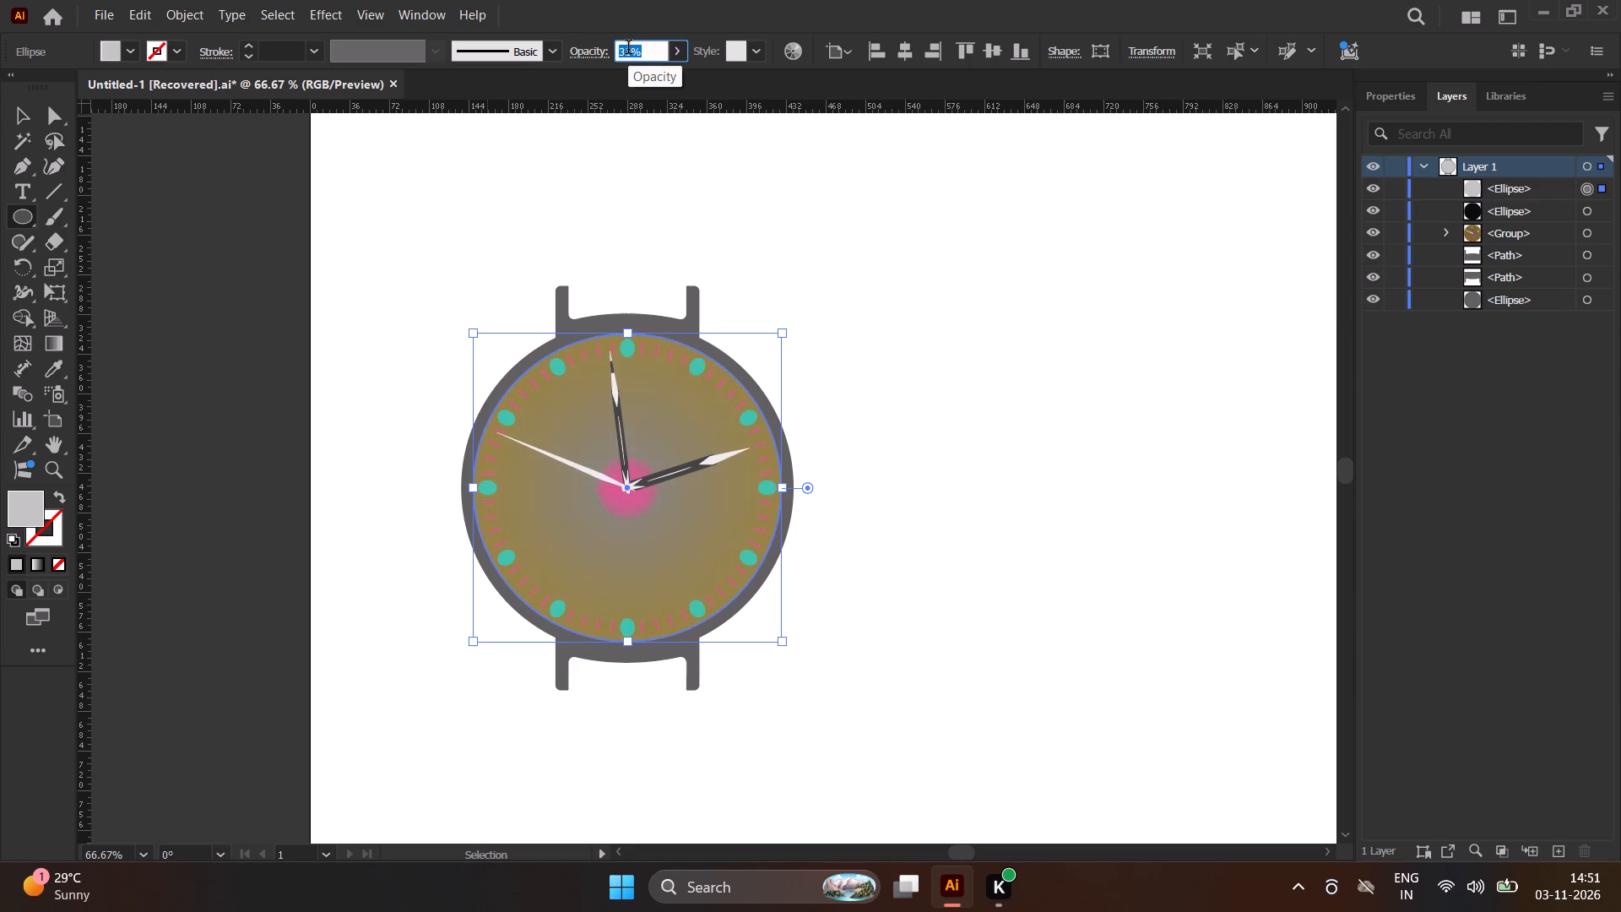
scroll(628, 49, down, 8)
scroll(628, 49, up, 1)
scroll(628, 49, down, 2)
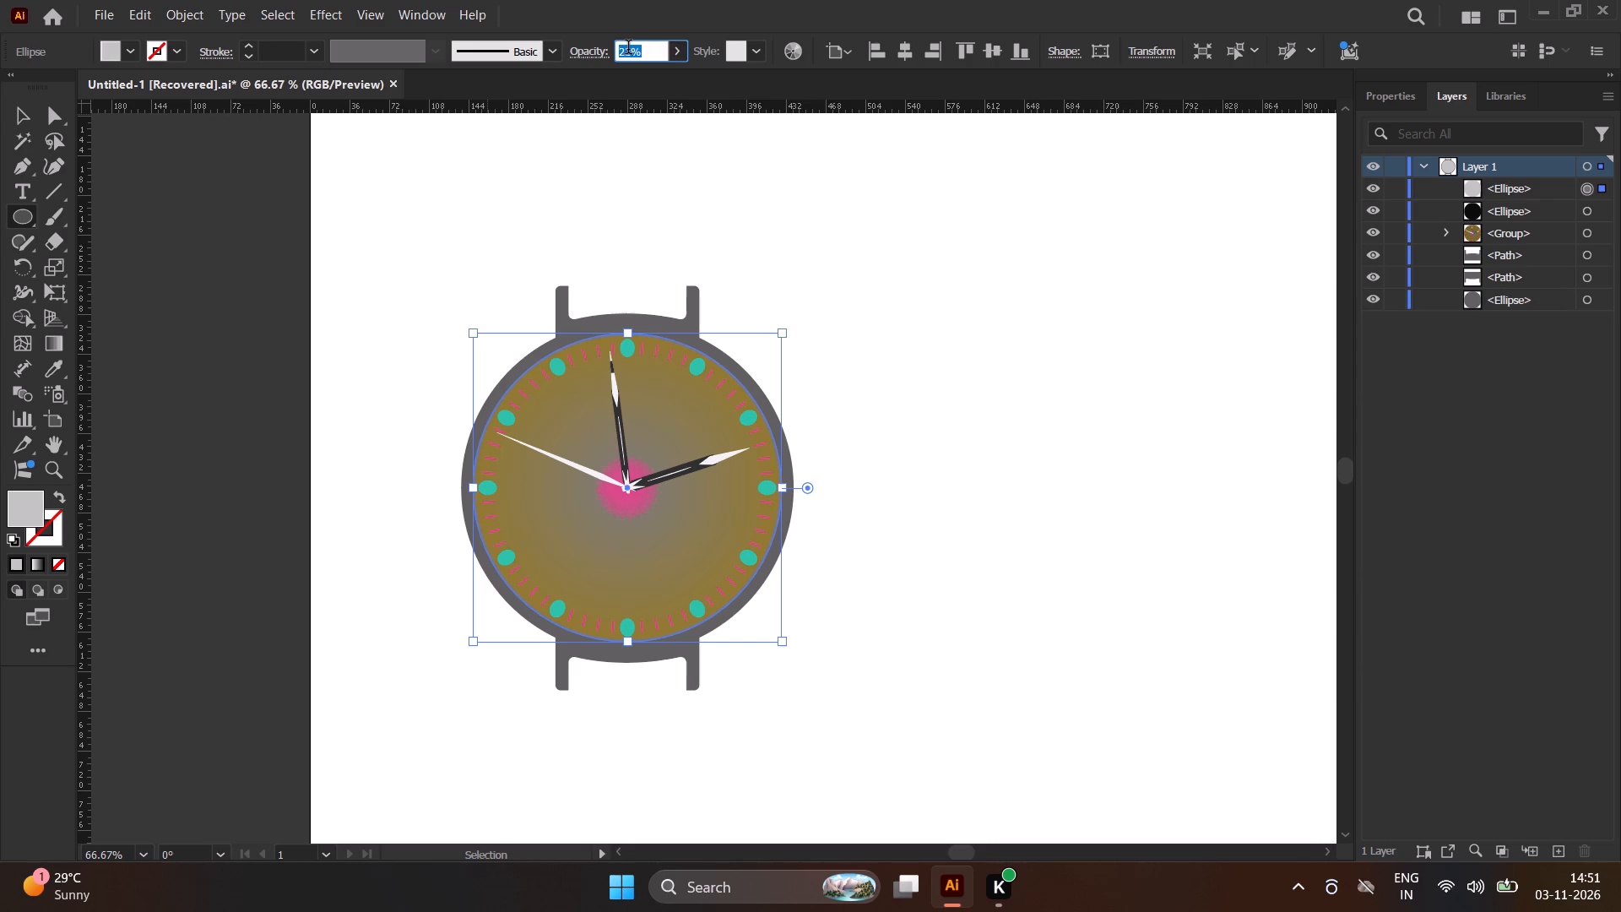
scroll(628, 49, down, 5)
scroll(628, 49, up, 1)
scroll(628, 49, down, 7)
scroll(628, 49, up, 1)
scroll(628, 49, down, 2)
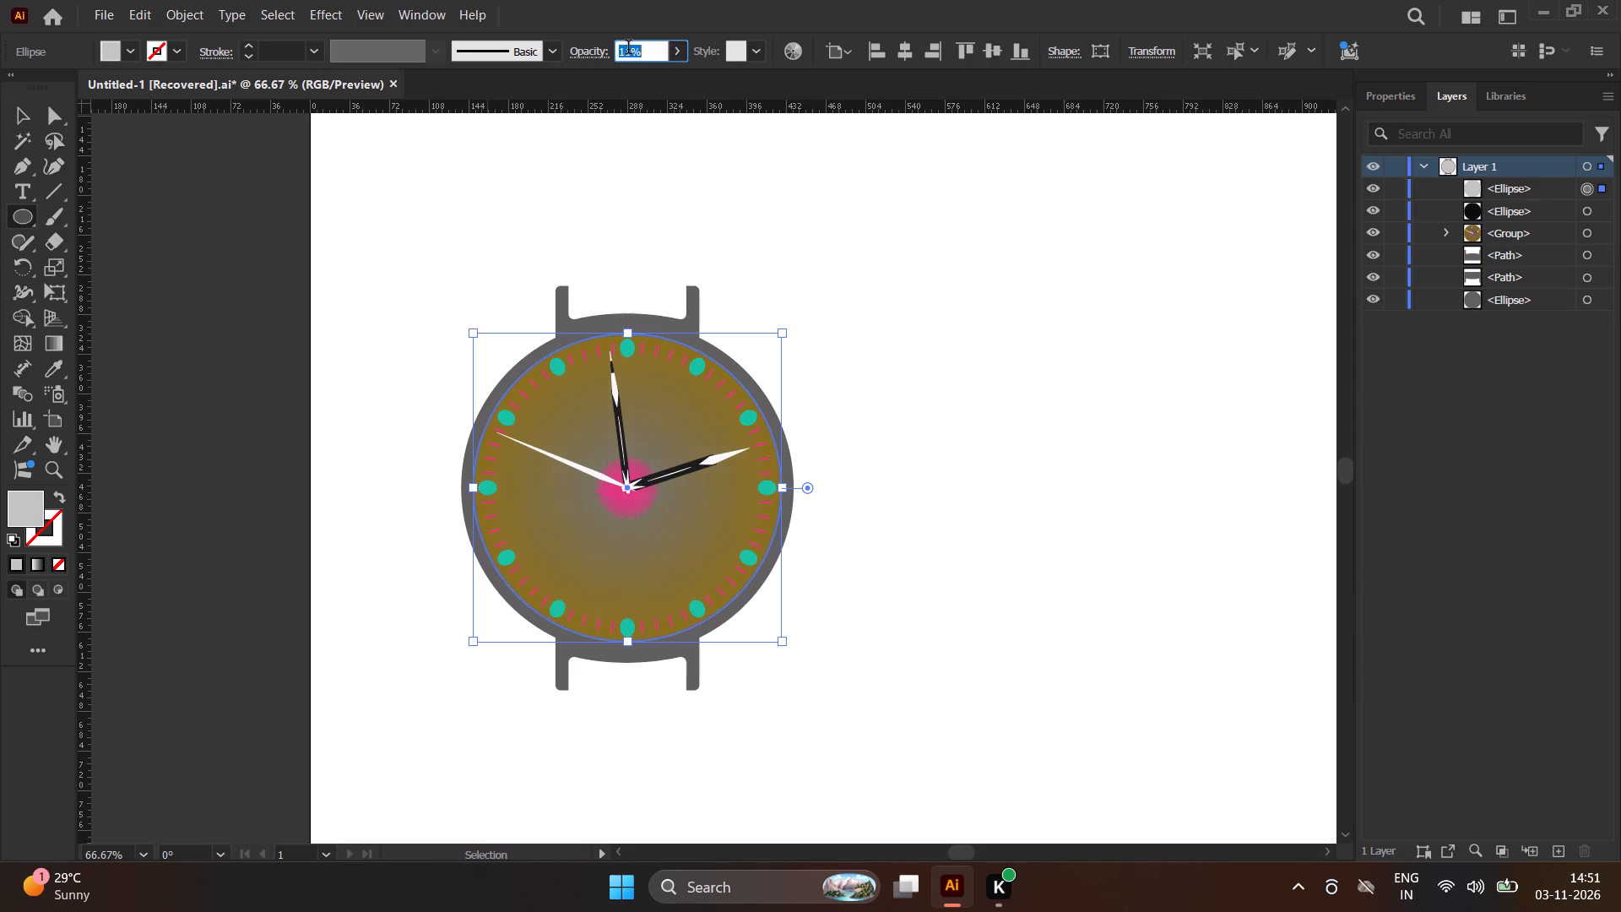
scroll(628, 49, up, 4)
Start applying an effect to the translucent grey circle over the dial.
click(333, 8)
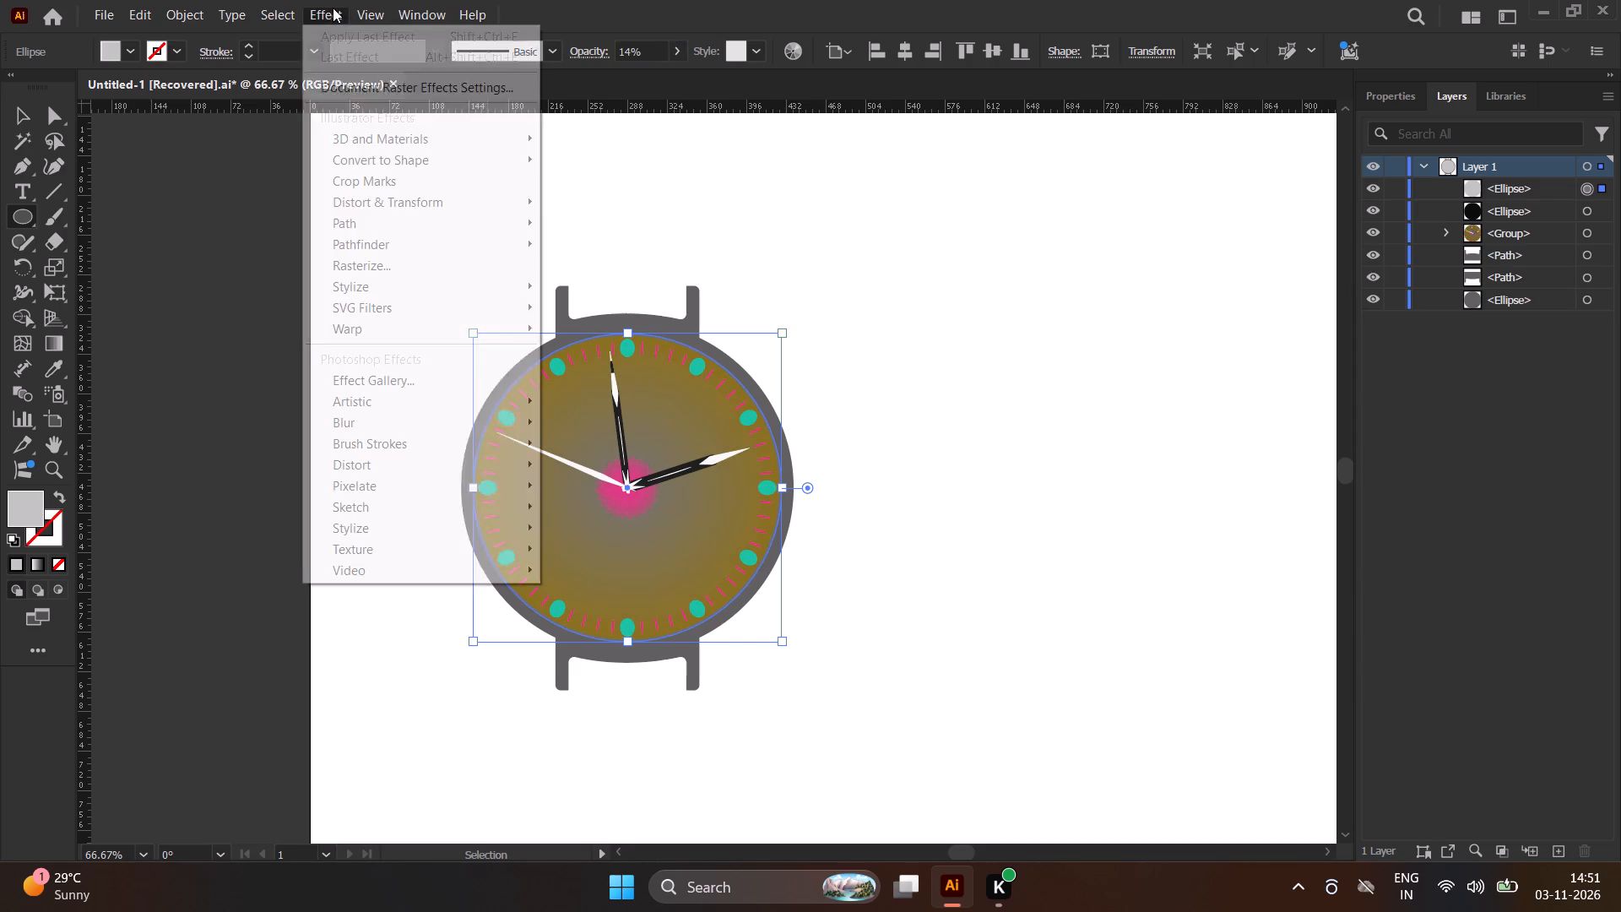